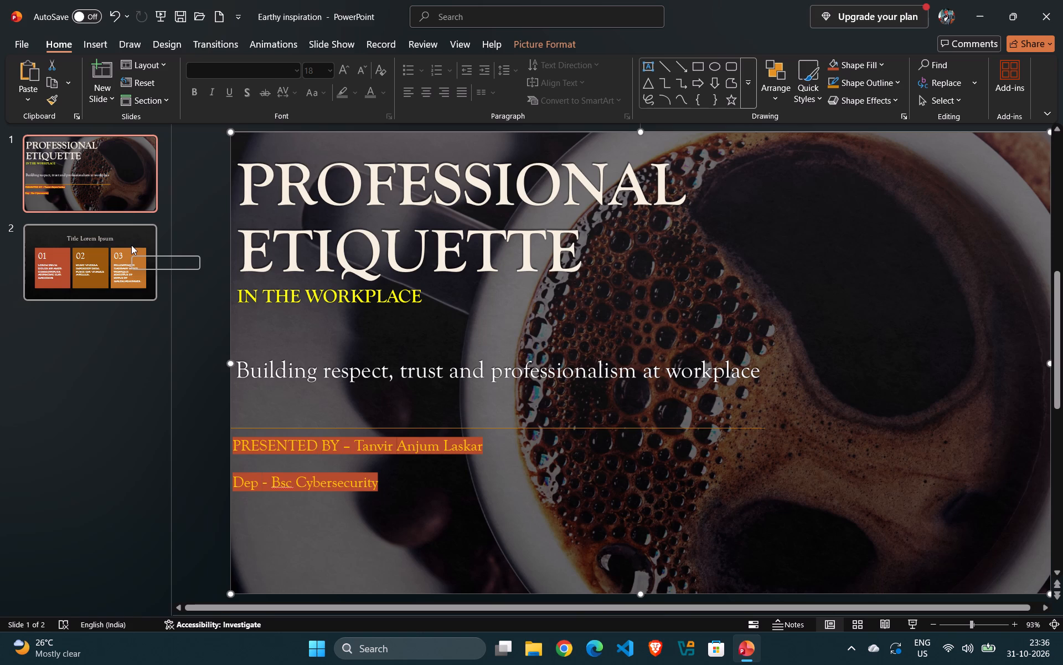
# Delete slide 2, the three-column "Title Lorem Ipsum" slide.
pyautogui.click(137, 162)
pyautogui.click(104, 262)
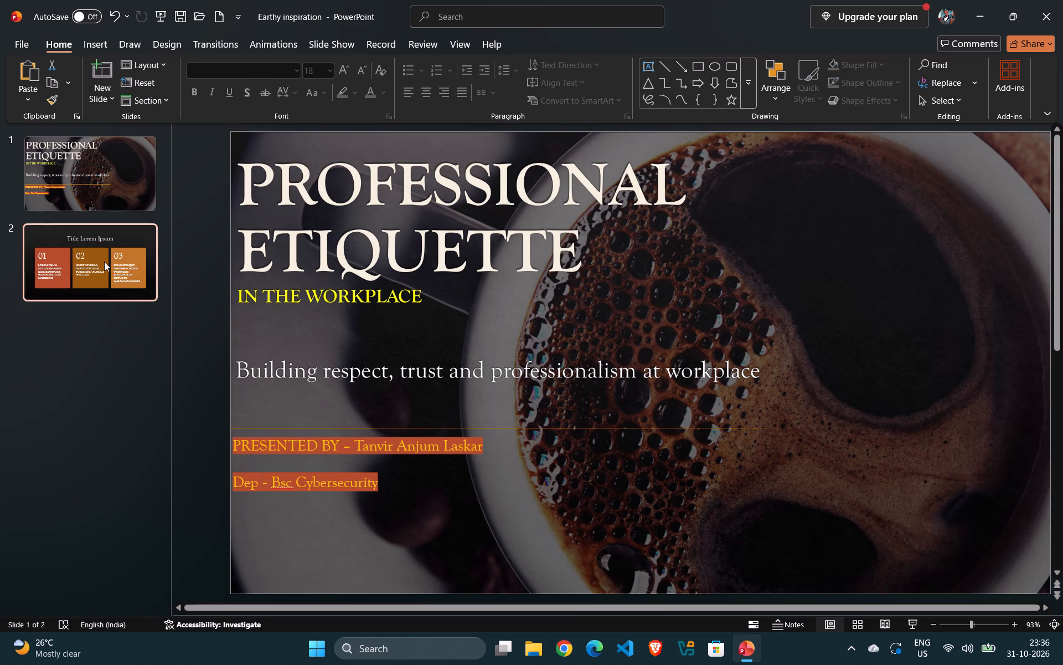
pyautogui.click(98, 185)
pyautogui.click(134, 275)
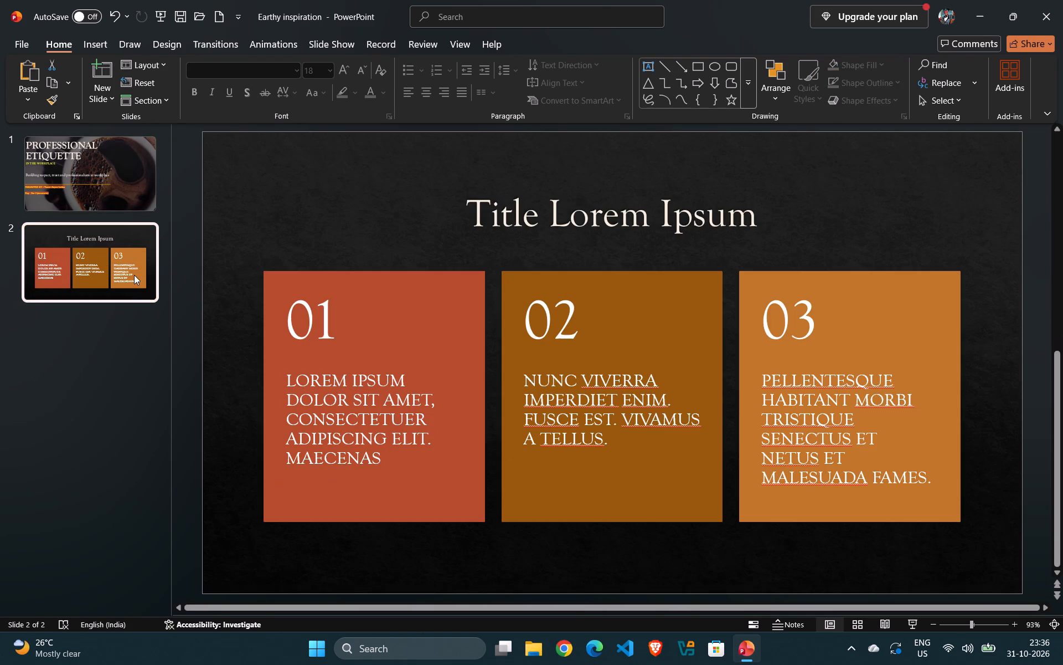
pyautogui.click(134, 275)
pyautogui.press('Delete')
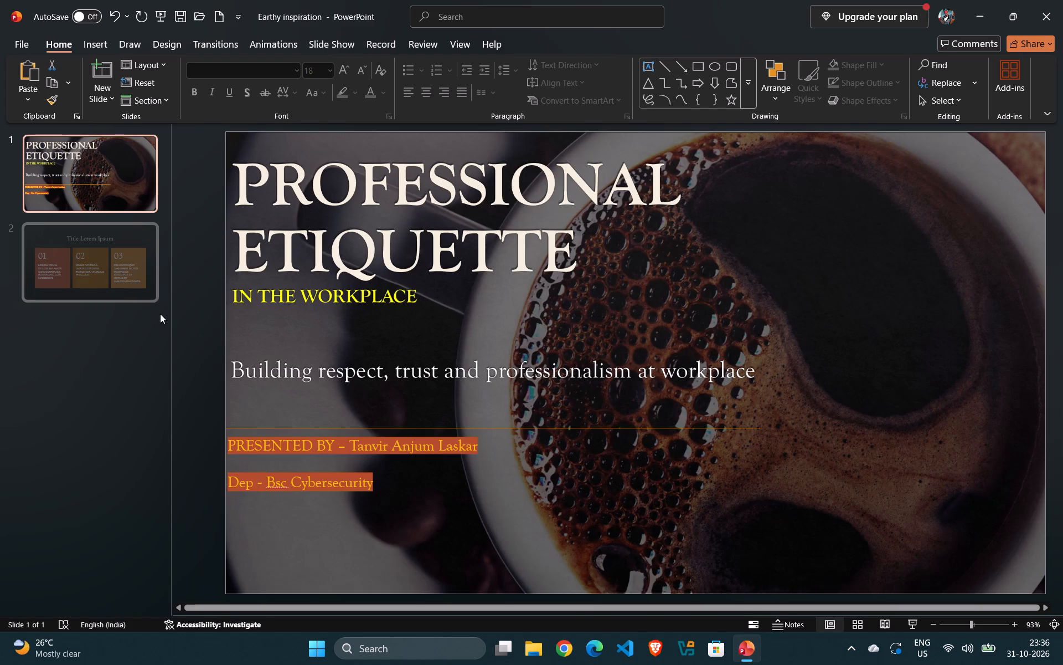
# Add three blank title-and-content slides after the "Professional Etiquette" title slide.
pyautogui.hotkey('ctrl', 'n')
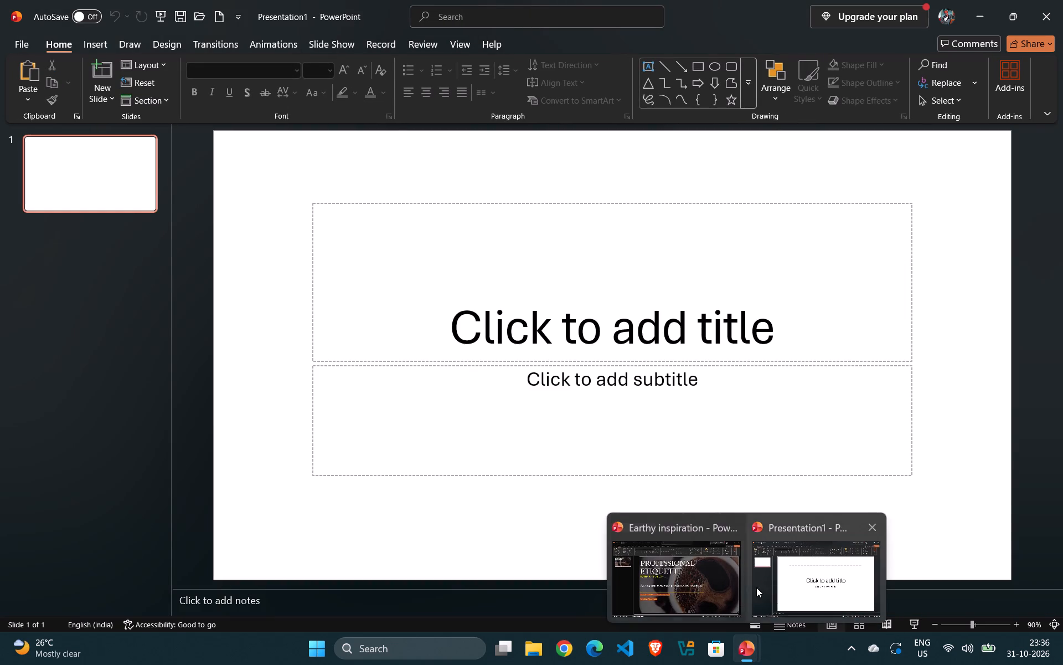
pyautogui.click(684, 582)
pyautogui.click(100, 81)
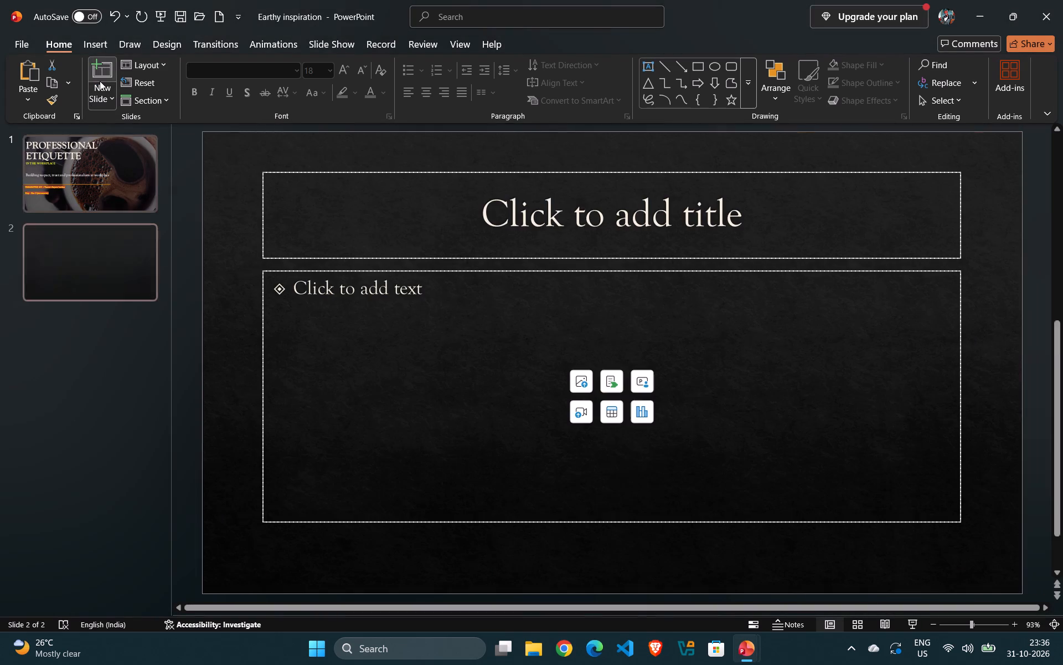
pyautogui.click(100, 81)
pyautogui.click(100, 81)
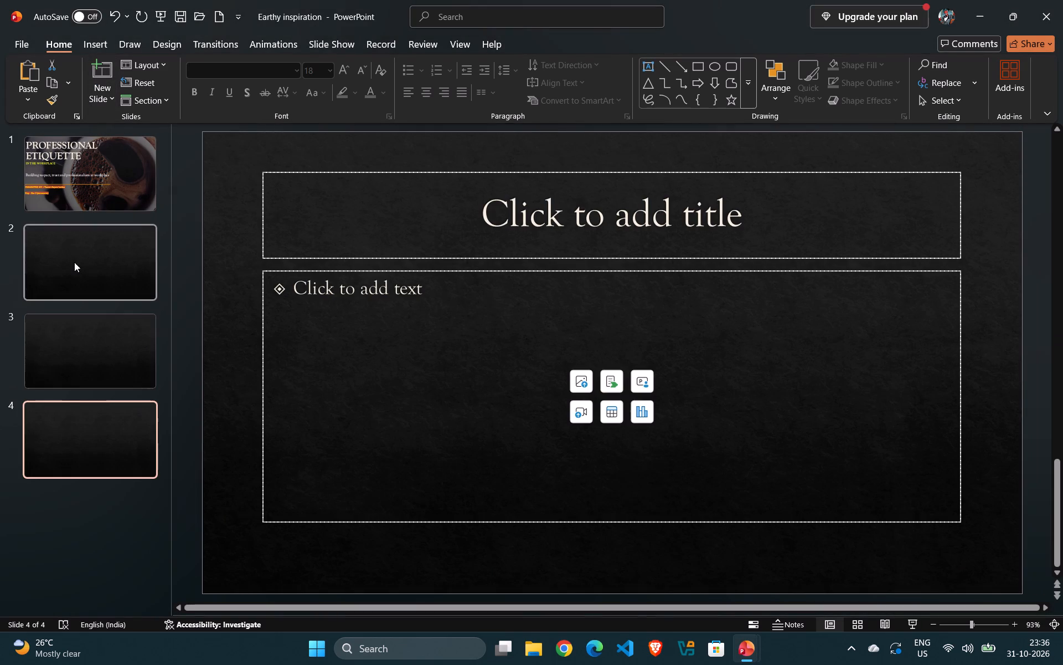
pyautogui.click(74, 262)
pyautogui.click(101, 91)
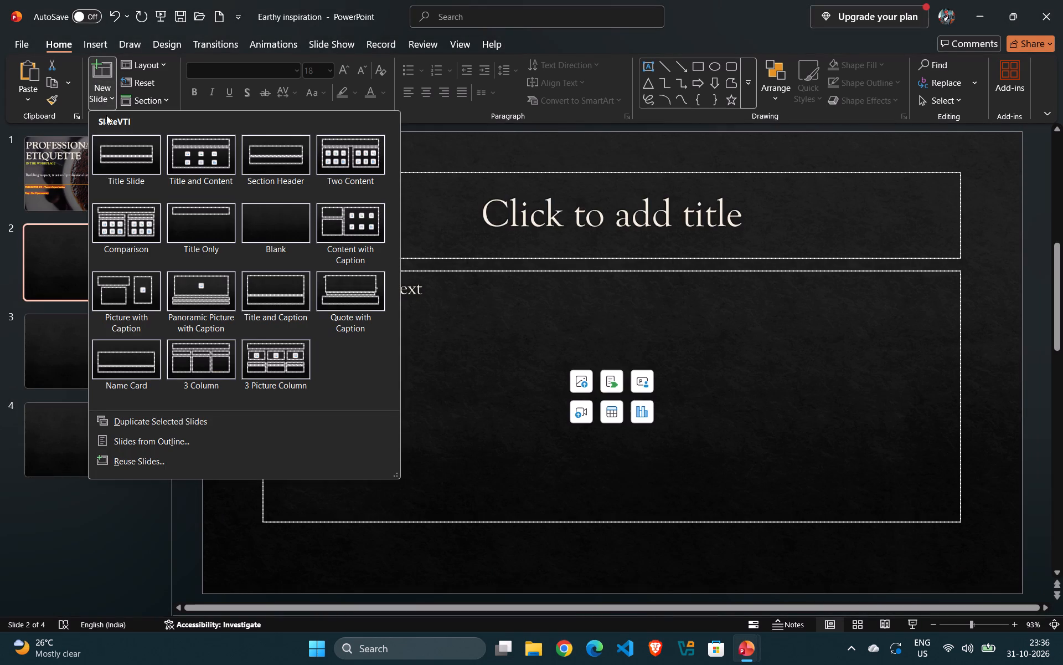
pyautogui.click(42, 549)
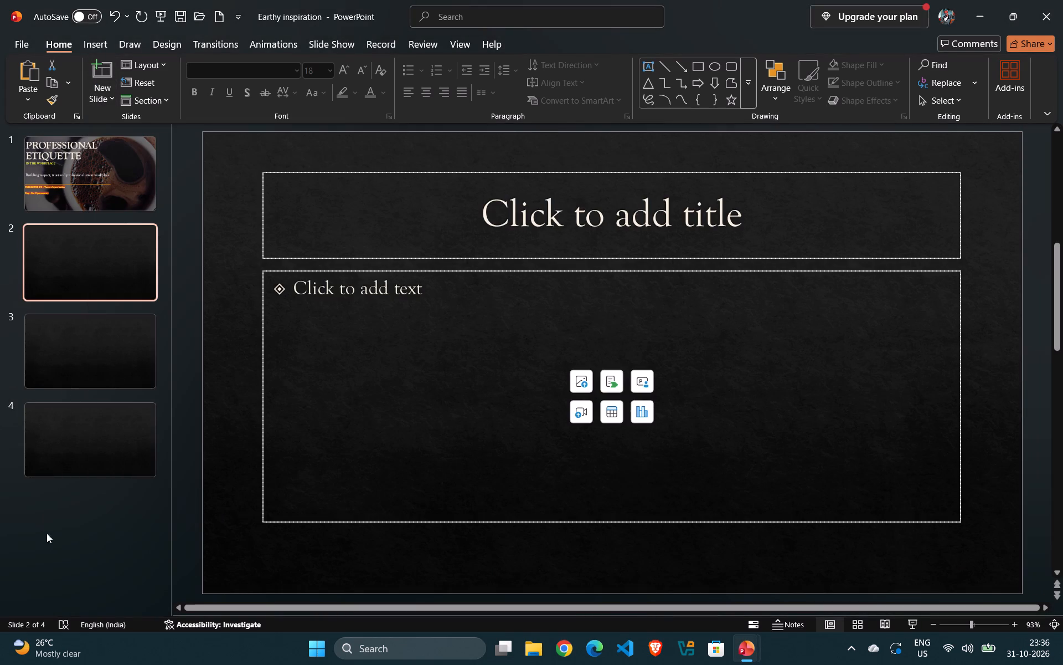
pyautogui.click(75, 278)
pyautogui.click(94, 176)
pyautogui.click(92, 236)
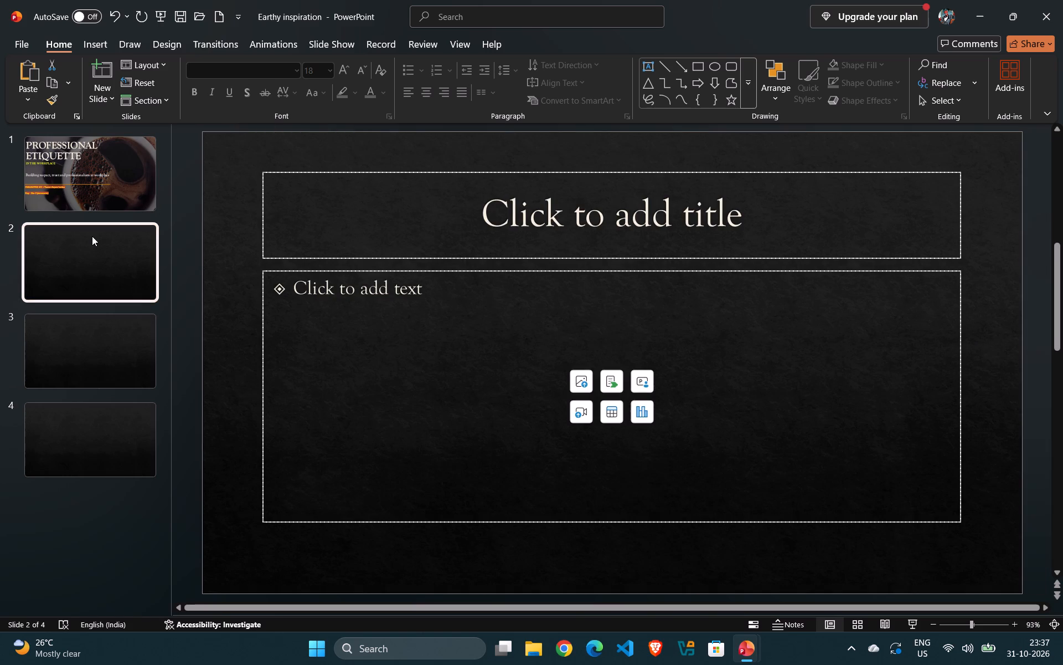
# Remove the gap between the "PRESENTED BY" and "Dep" lines on the title slide so they sit on consecutive lines.
pyautogui.click(93, 197)
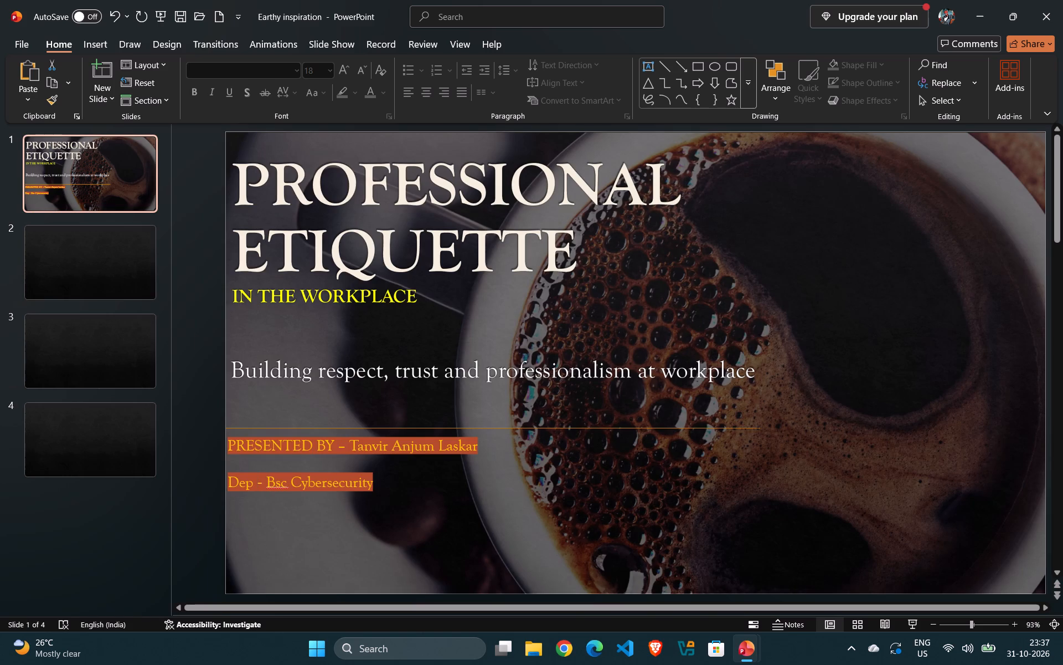
pyautogui.click(224, 482)
pyautogui.click(229, 481)
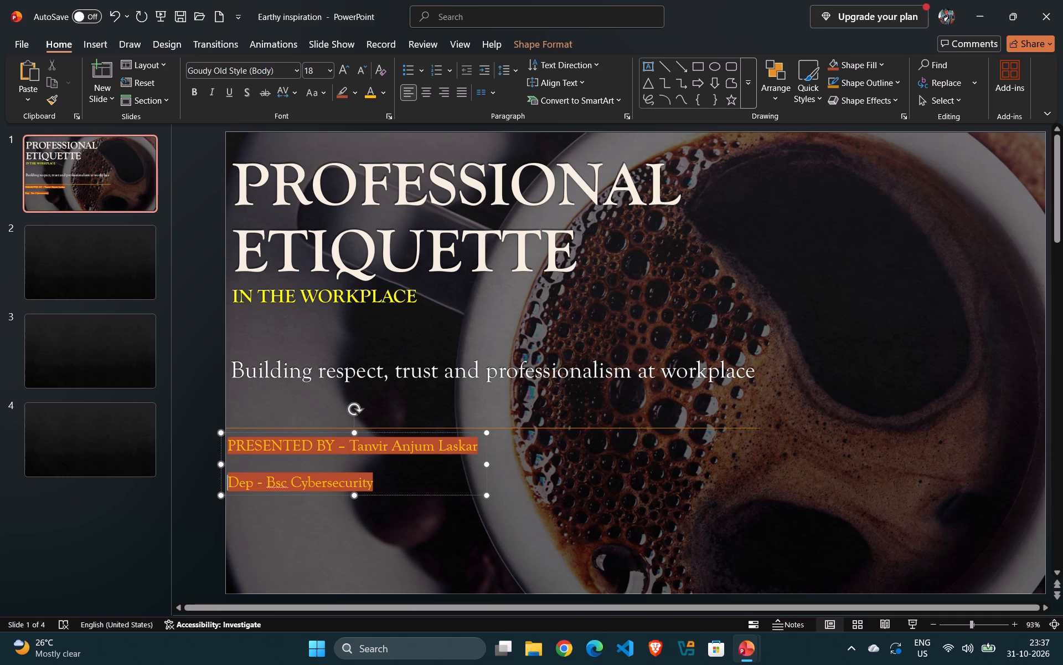
pyautogui.press('BackSpace')
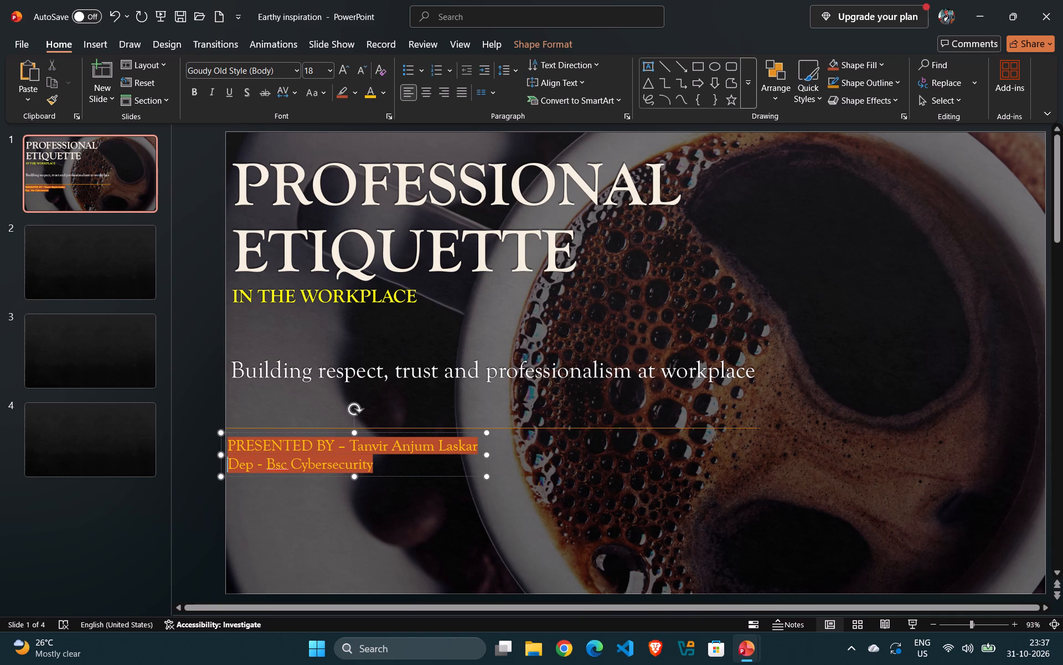
pyautogui.click(399, 478)
# Delete the empty title and content placeholders from slide 2.
pyautogui.click(146, 268)
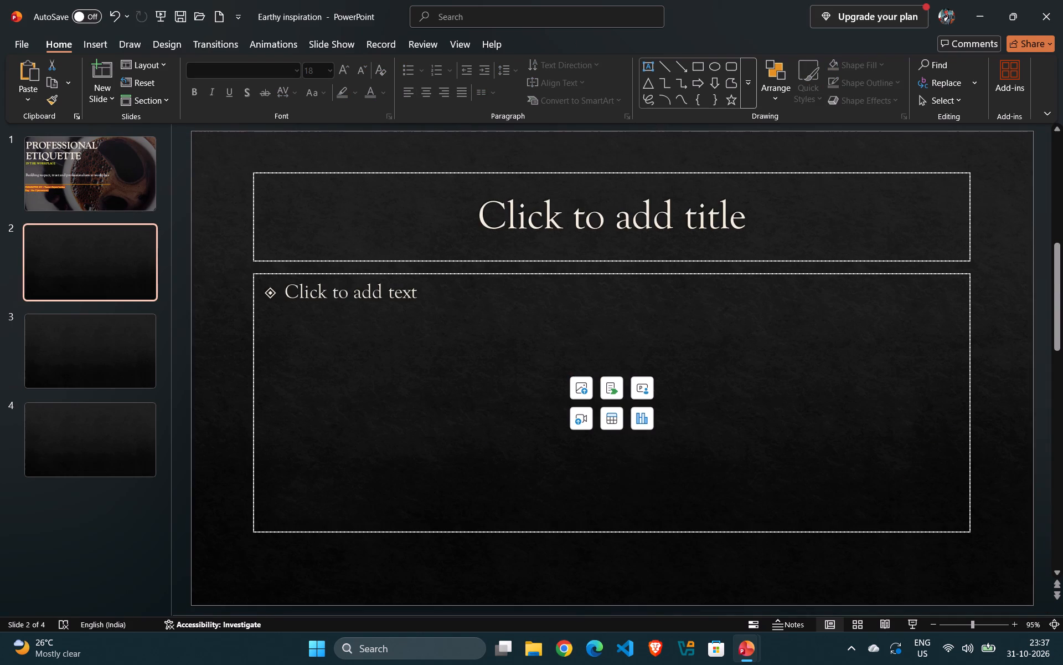
pyautogui.click(644, 246)
pyautogui.click(675, 172)
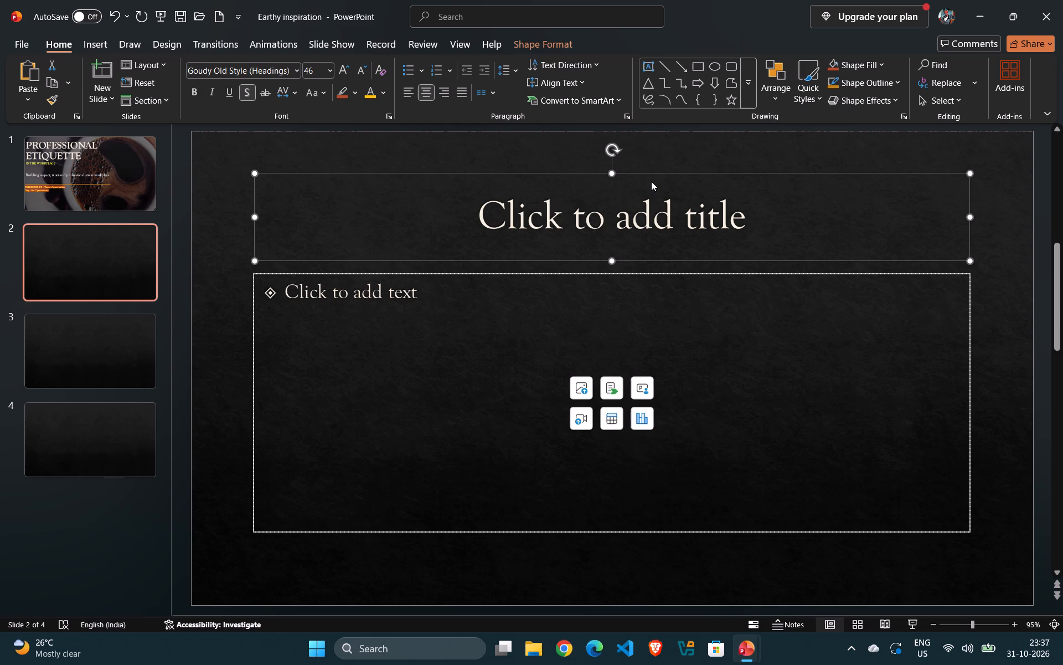
pyautogui.press('Delete')
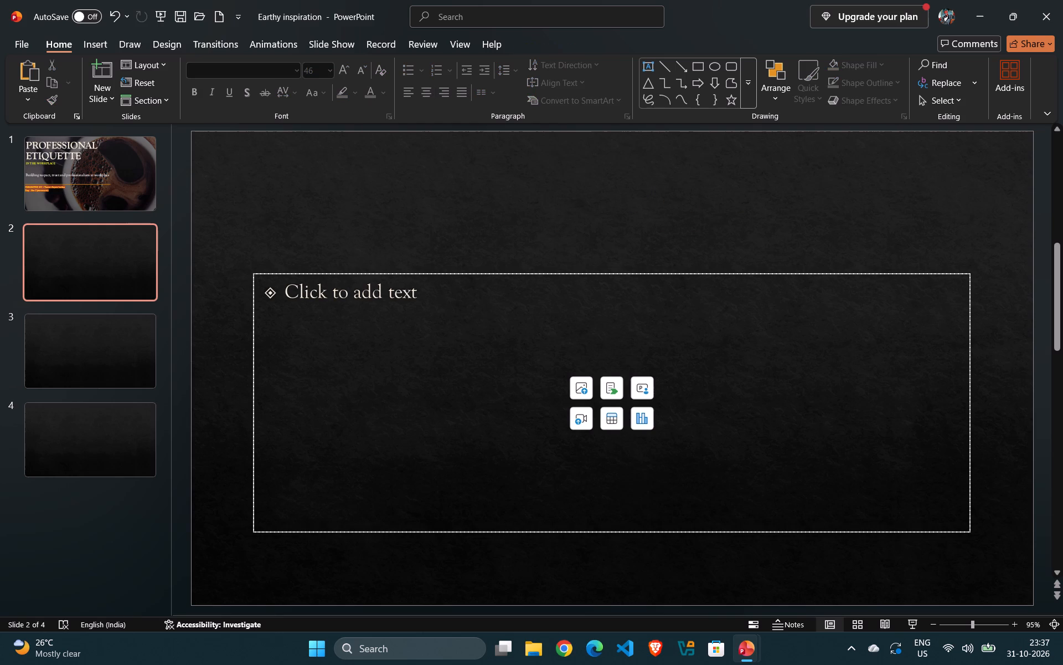
pyautogui.click(617, 277)
pyautogui.click(623, 270)
pyautogui.press('Delete')
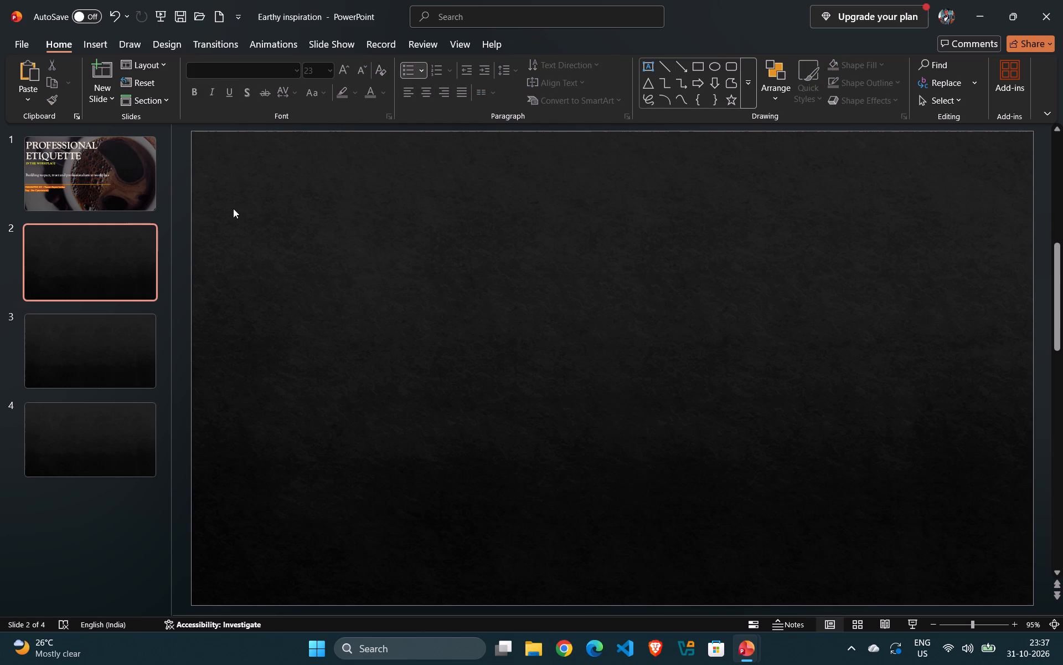
# Insert a text box below the presenter details on the title slide reading "Subject – Life Skill".
pyautogui.click(115, 191)
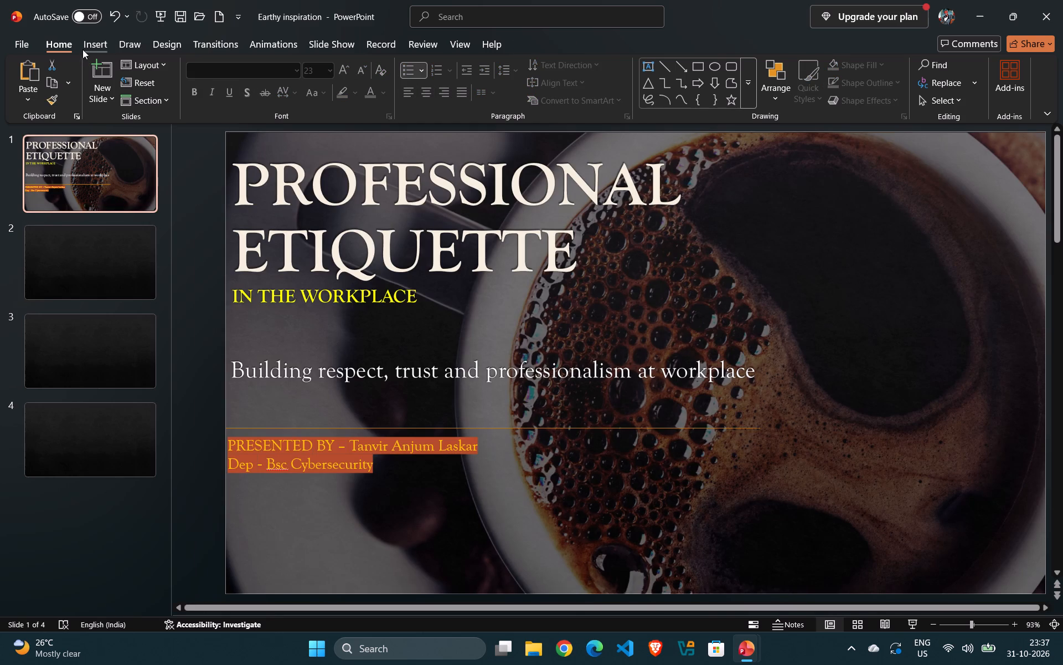
pyautogui.click(82, 44)
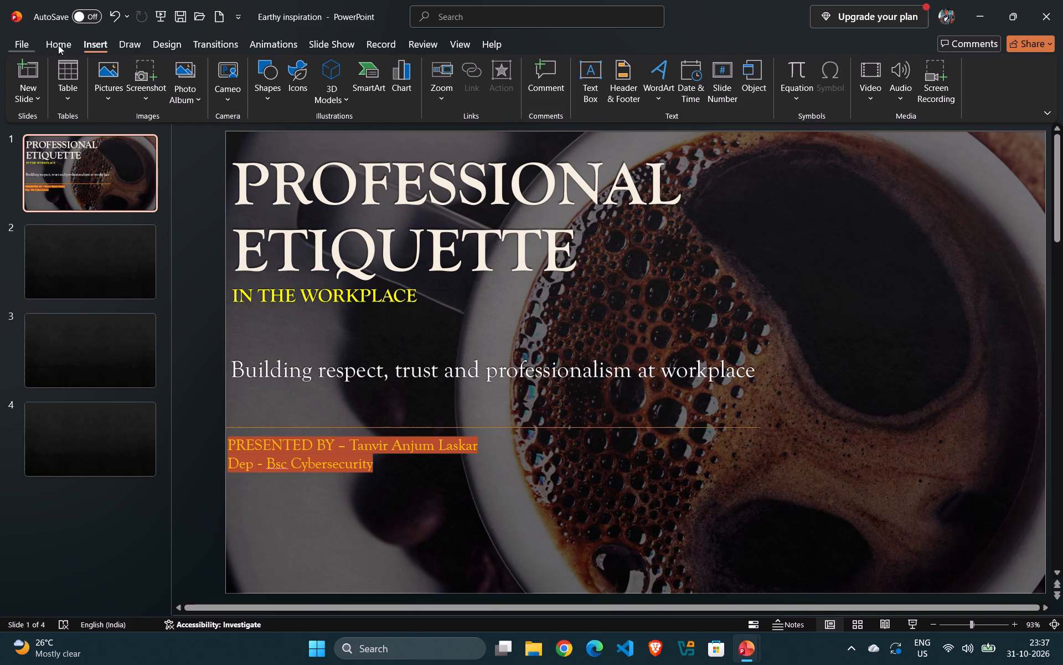
pyautogui.click(601, 90)
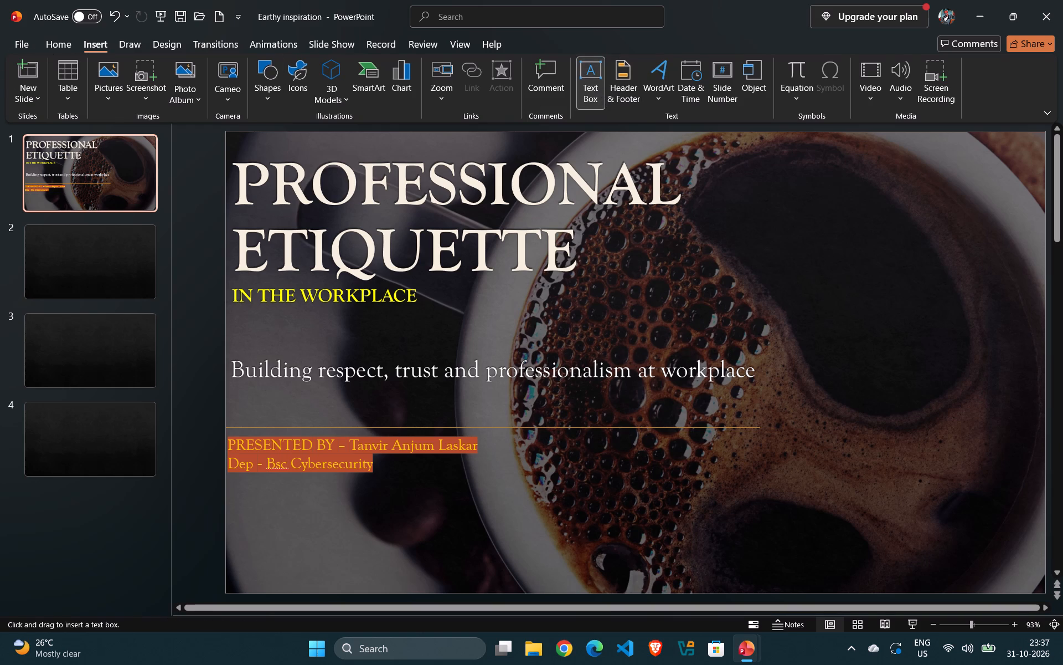
pyautogui.click(249, 497)
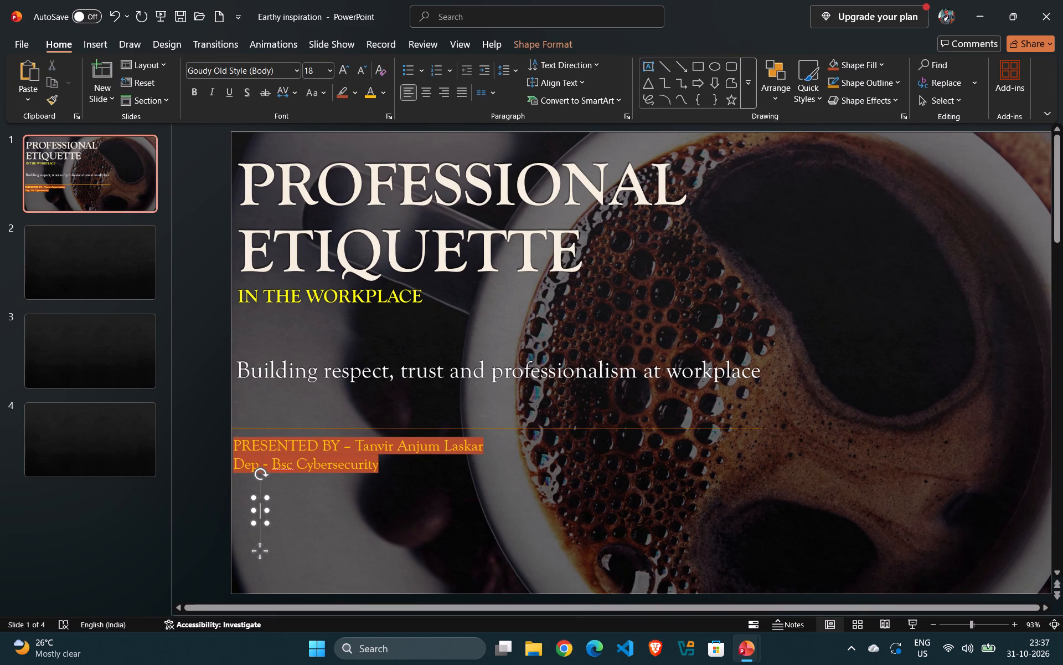
pyautogui.write('subject')
pyautogui.press('space')
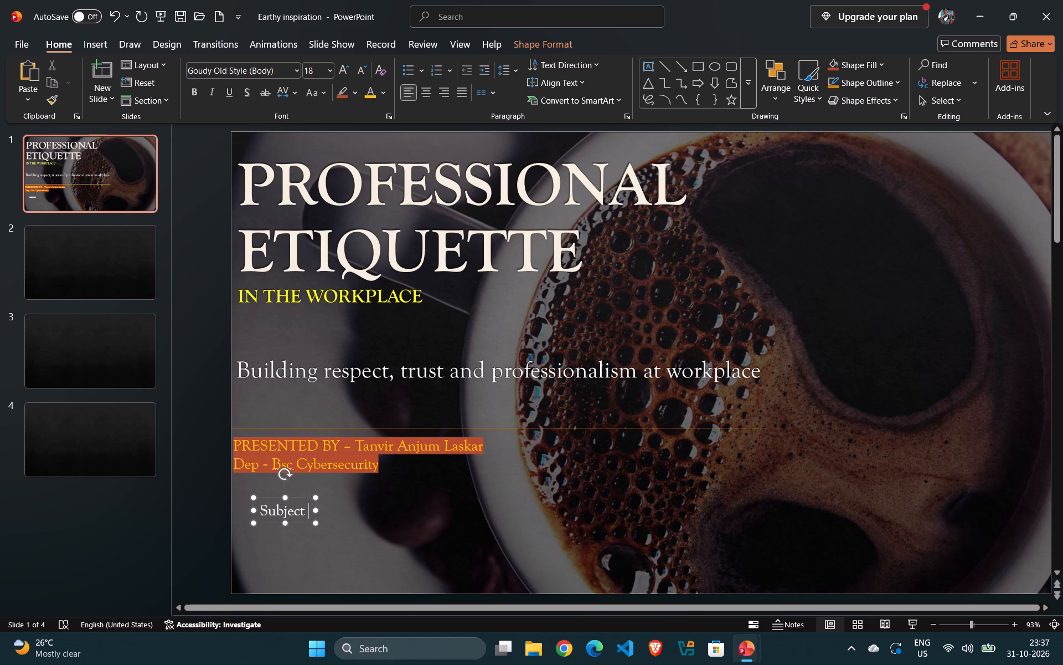
pyautogui.press('BackSpace')
pyautogui.write('-')
pyautogui.press('space')
pyautogui.press('BackSpace')
pyautogui.press('=')
pyautogui.press('BackSpace')
pyautogui.press('BackSpace')
pyautogui.press('space')
pyautogui.write('-')
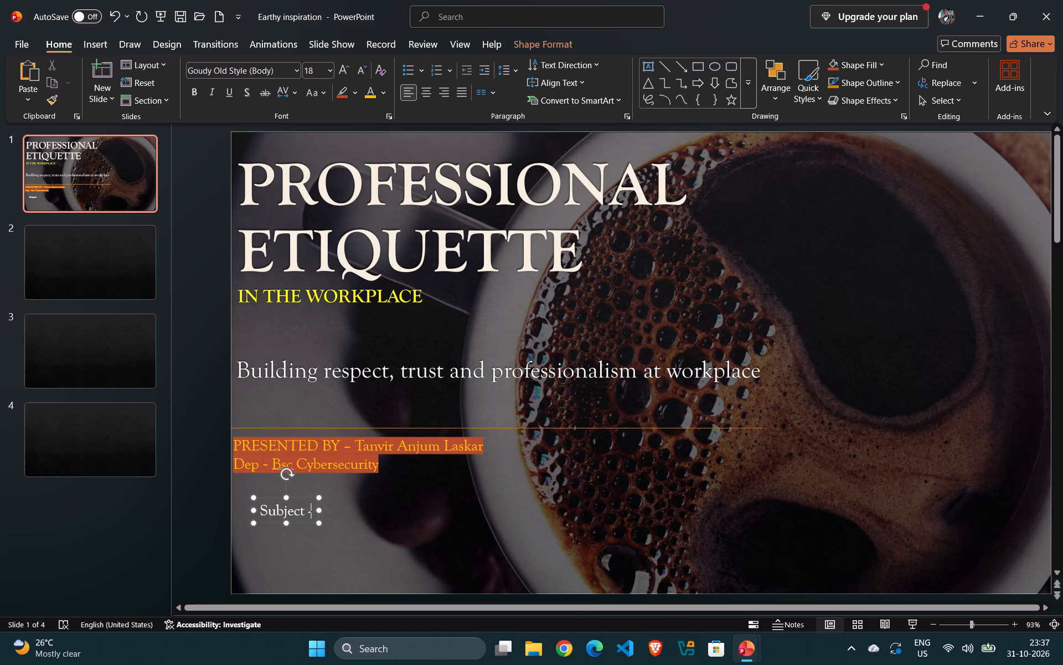
pyautogui.press('space')
pyautogui.write('lif')
pyautogui.press('BackSpace')
pyautogui.press('BackSpace')
pyautogui.press('BackSpace')
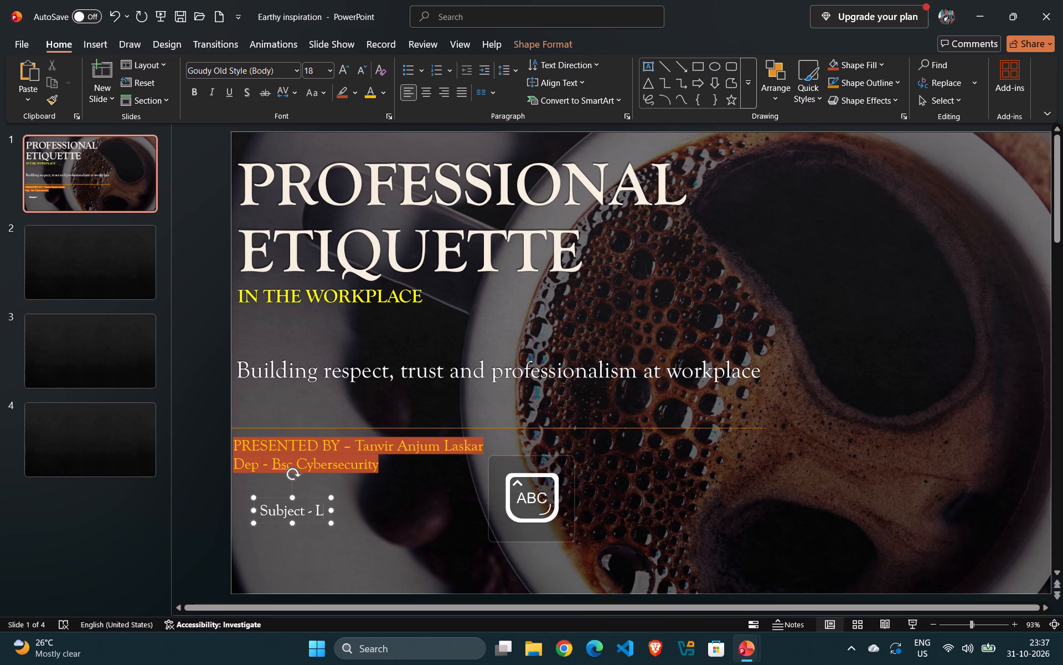
pyautogui.write('ife')
pyautogui.press('space')
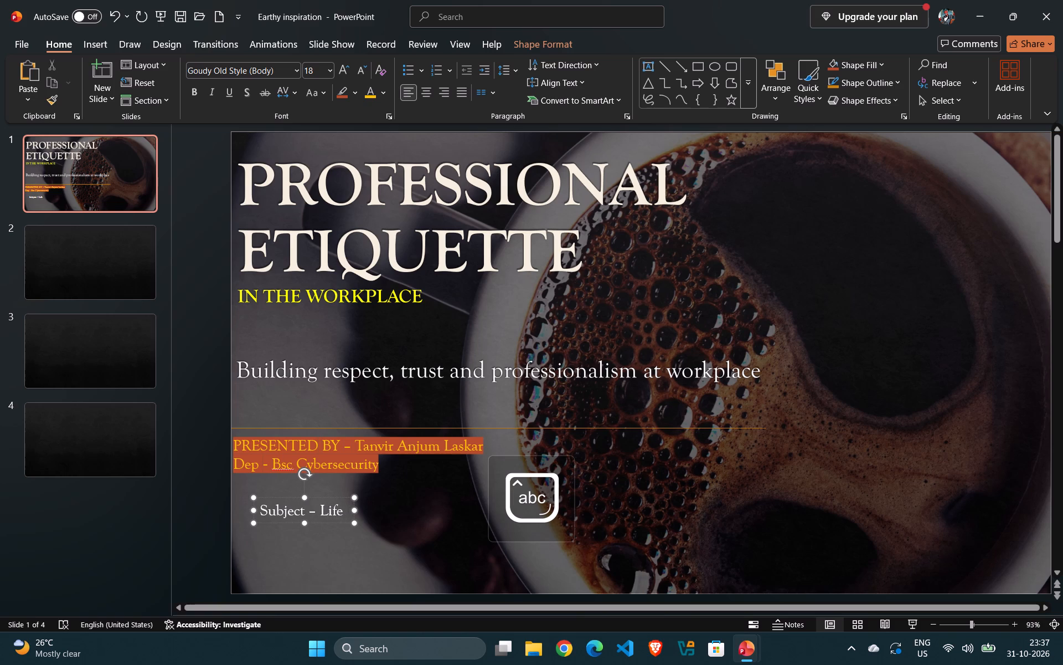
pyautogui.write('SKI')
pyautogui.press('BackSpace')
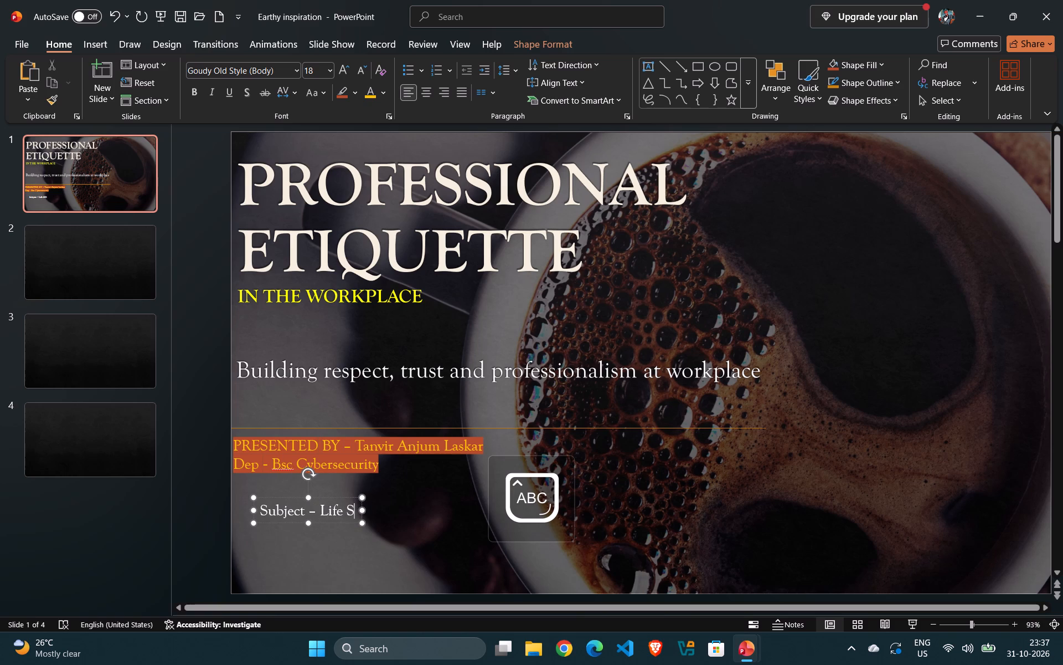
pyautogui.write('kill')
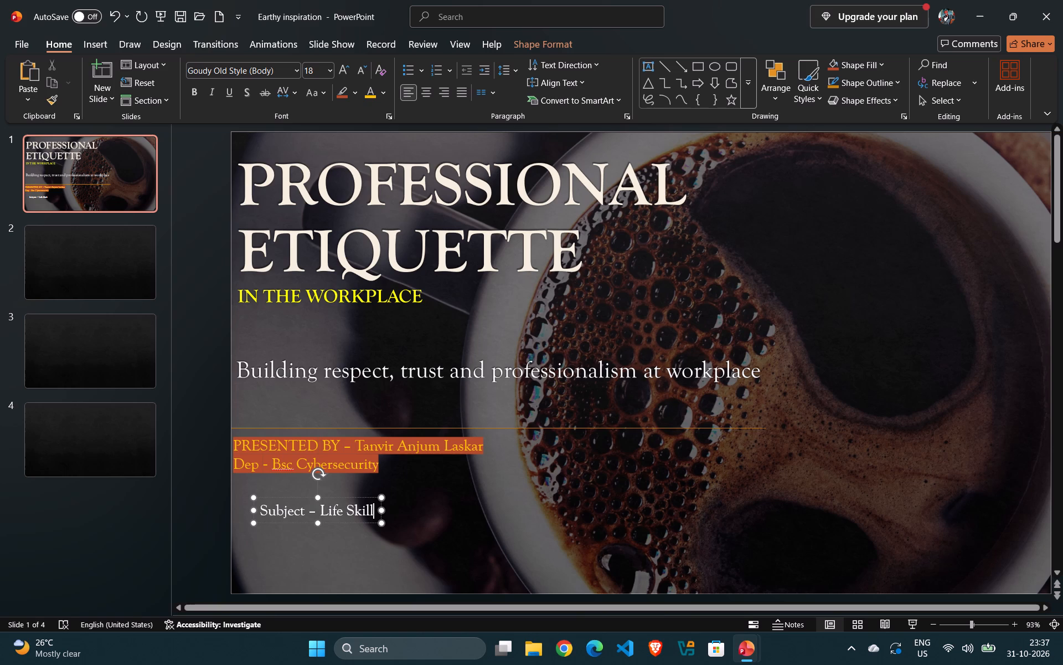
# Extend the "Dep - Bsc Cybersecurity" line on the title slide with ", 1st year , 1st sem".
pyautogui.click(389, 465)
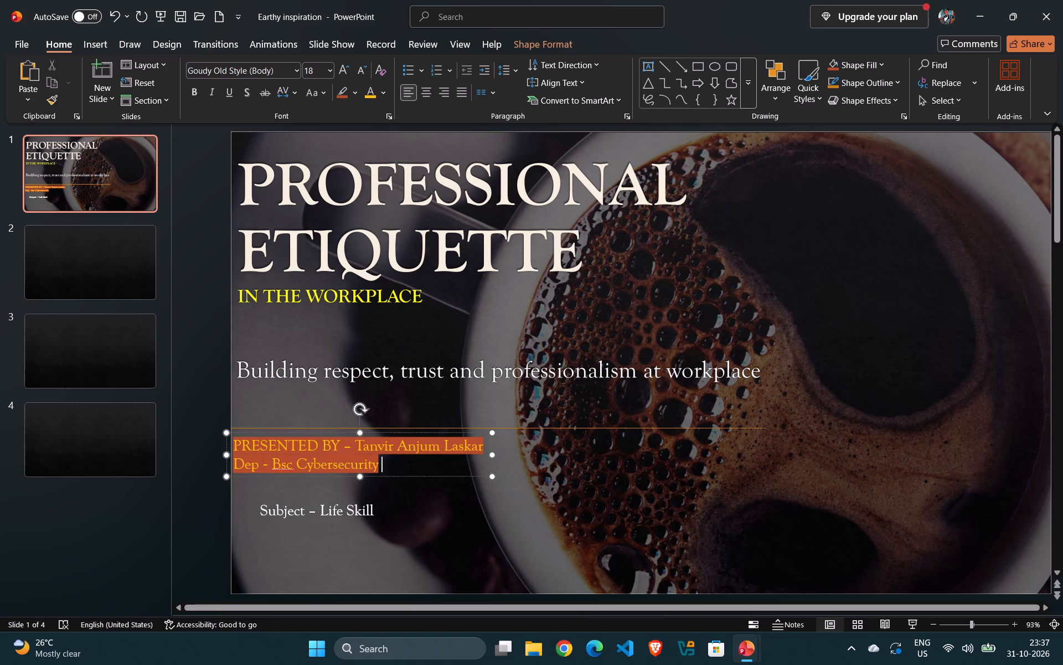
pyautogui.press(',')
pyautogui.press('space')
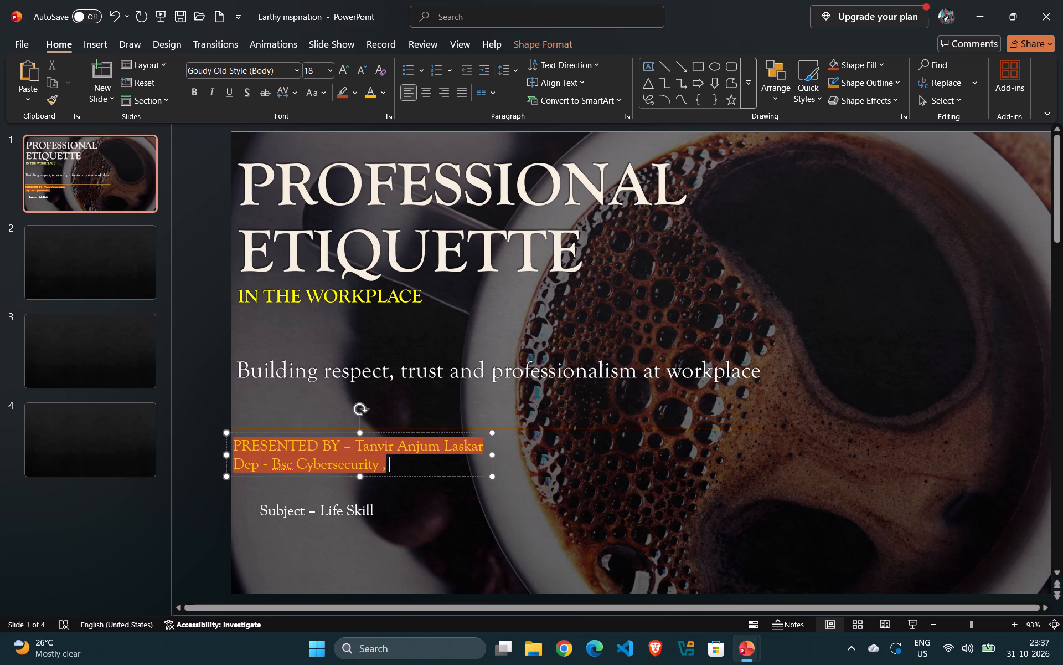
pyautogui.write('1st se,')
pyautogui.press('BackSpace')
pyautogui.press('m')
pyautogui.press('Left')
pyautogui.press('Left')
pyautogui.press('Left')
pyautogui.press('Left')
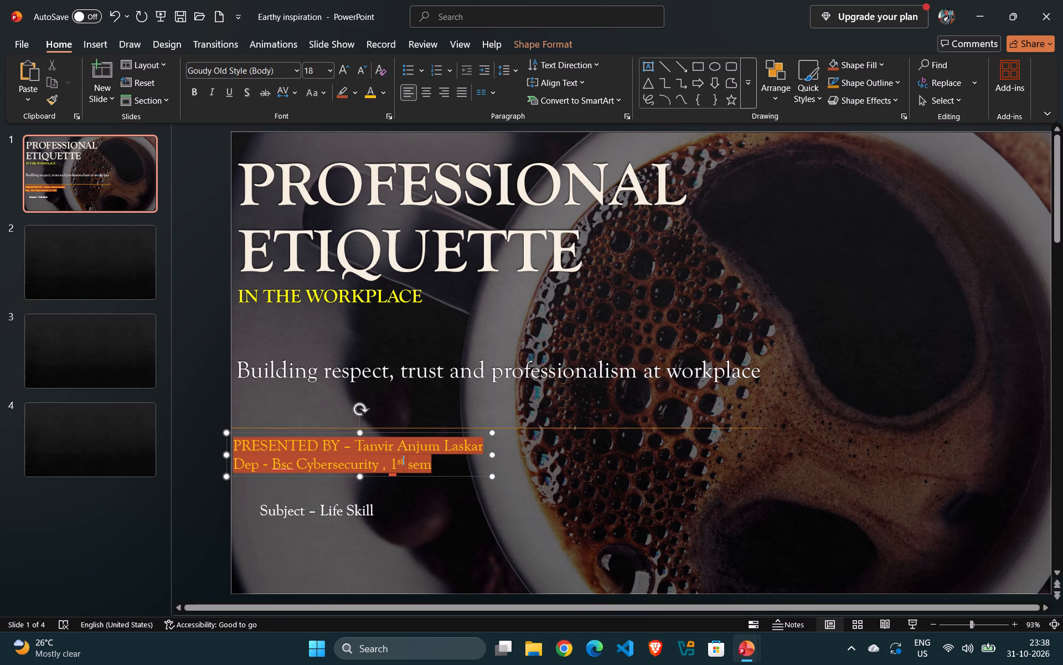
pyautogui.press('Left')
pyautogui.press('Left')
pyautogui.press('Left')
pyautogui.press('1')
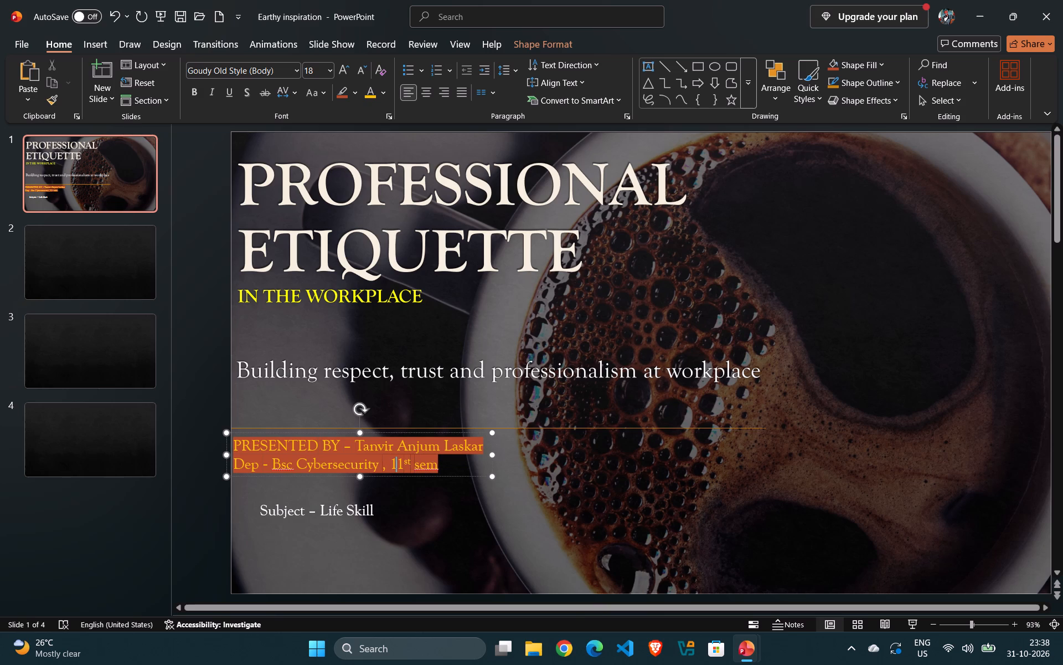
pyautogui.write('st yearb')
pyautogui.press('BackSpace')
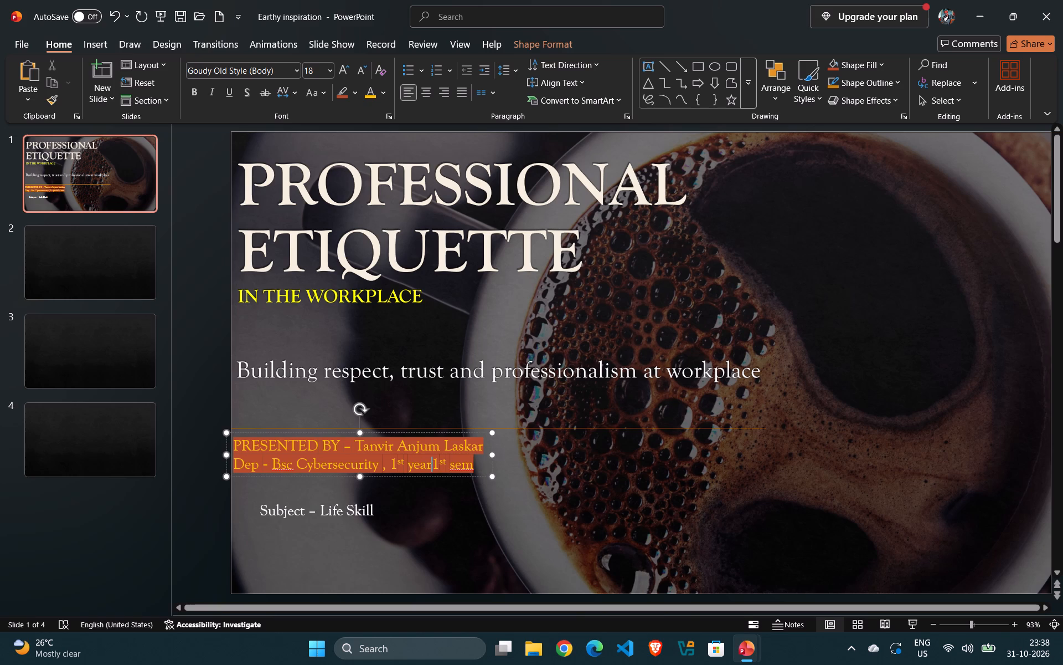
pyautogui.press('space')
pyautogui.write(',')
pyautogui.press('space')
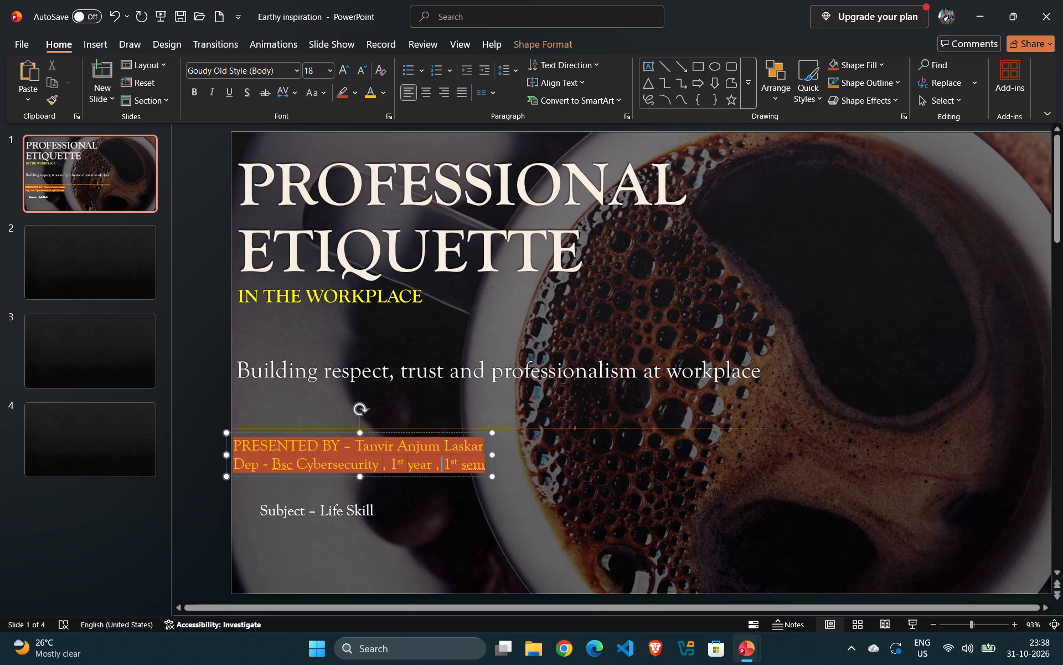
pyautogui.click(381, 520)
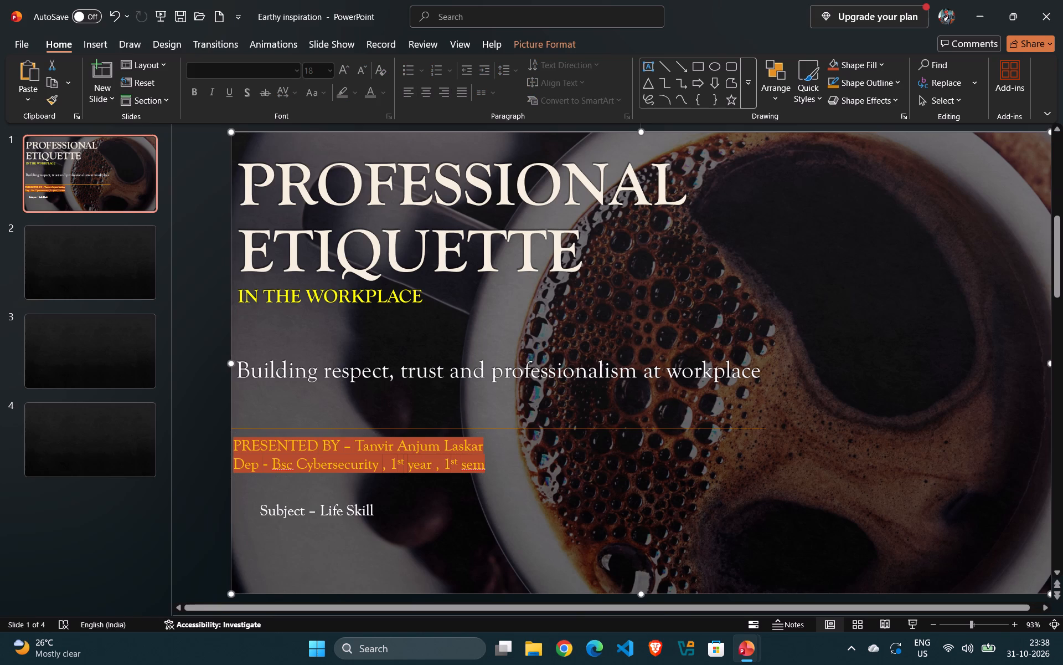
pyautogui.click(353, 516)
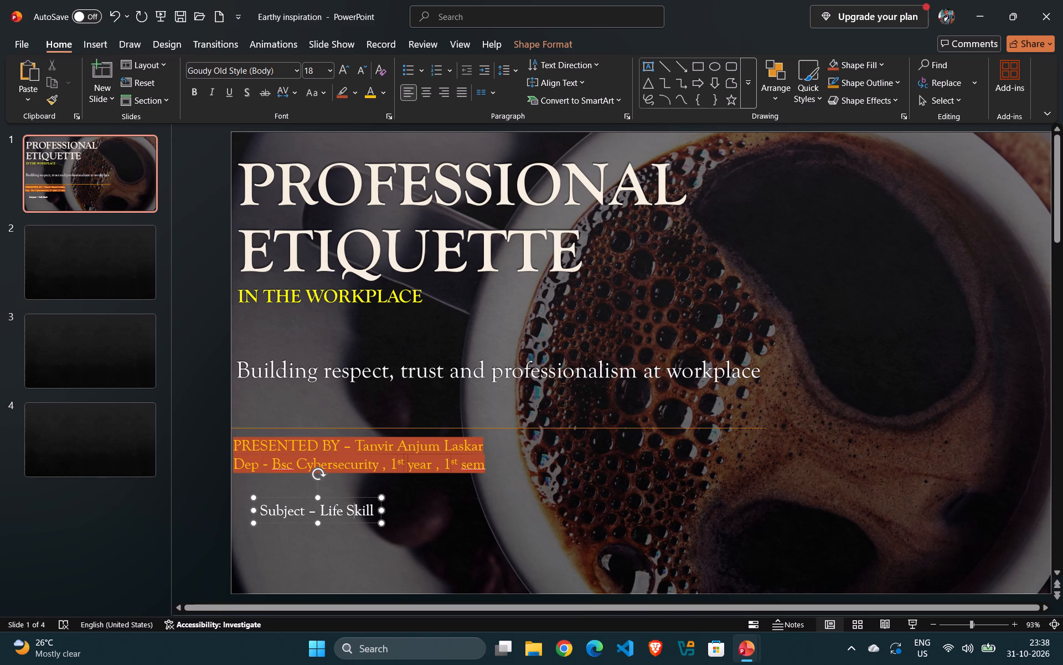
# Launch the recently added Kuro application.
pyautogui.click(315, 646)
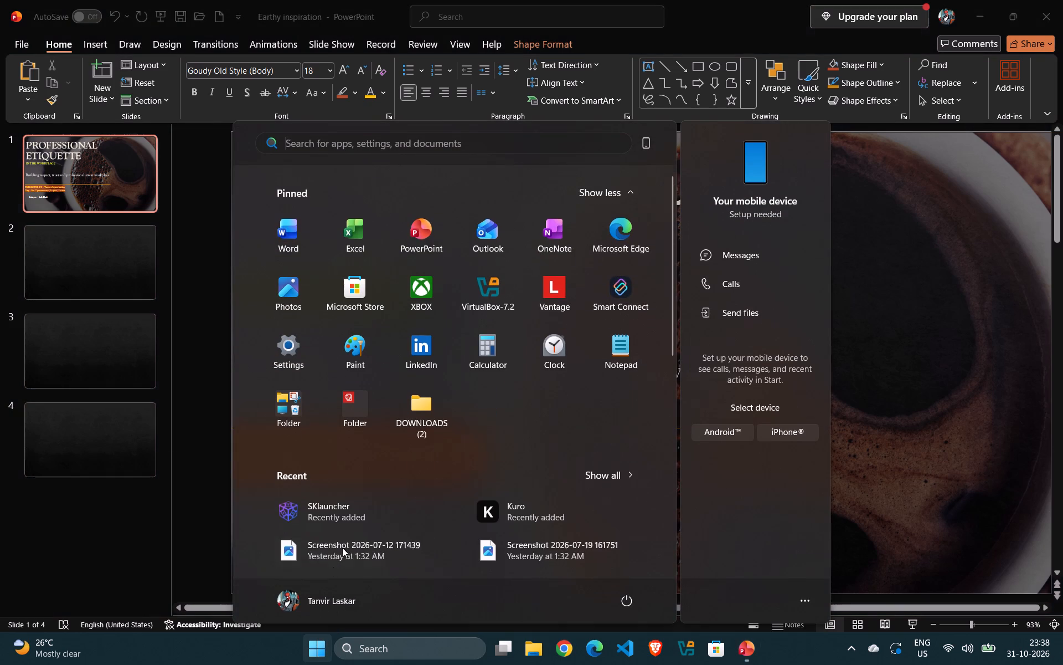
pyautogui.click(515, 497)
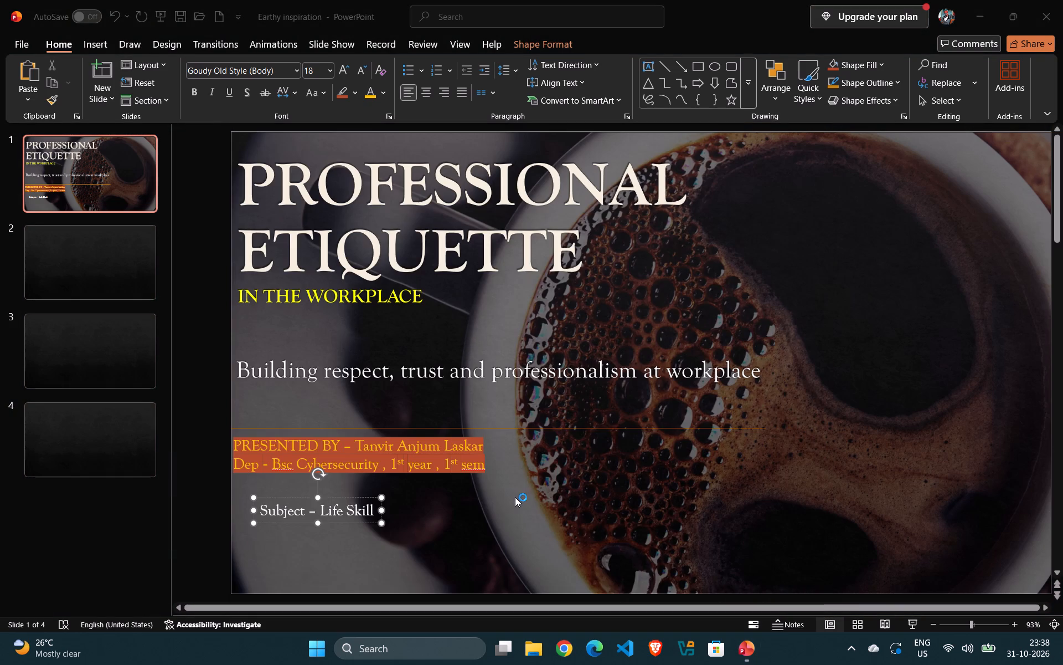
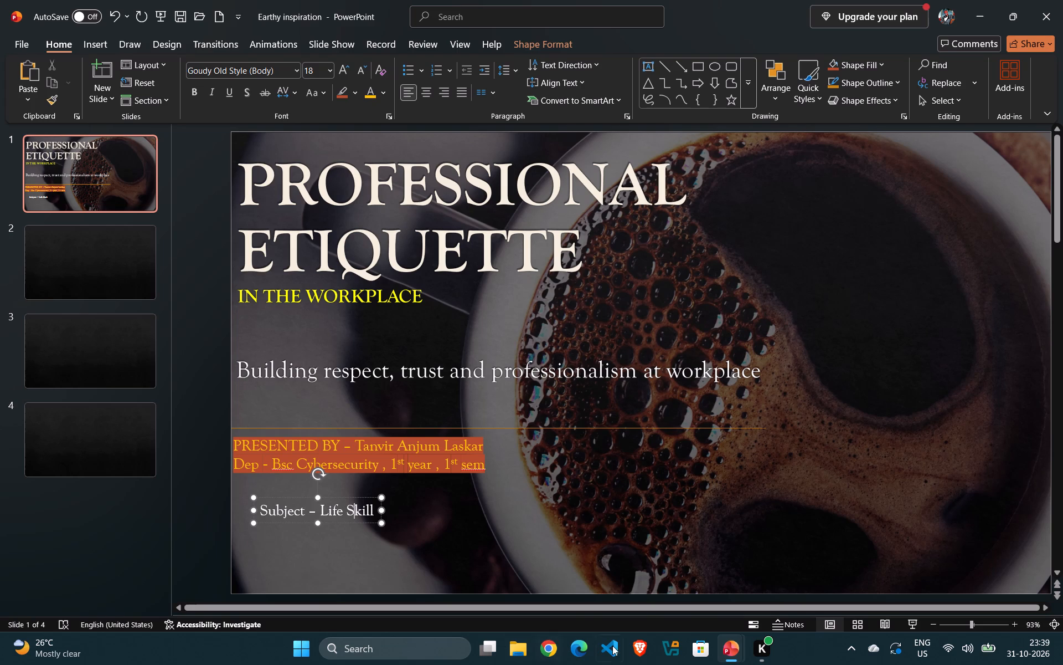
# Add a second line reading "Subject code – SEC181" below "Subject – Life Skill" in the title slide's text box.
pyautogui.press('Right')
pyautogui.press('Right')
pyautogui.press('Right')
pyautogui.press('Right')
pyautogui.press('Return')
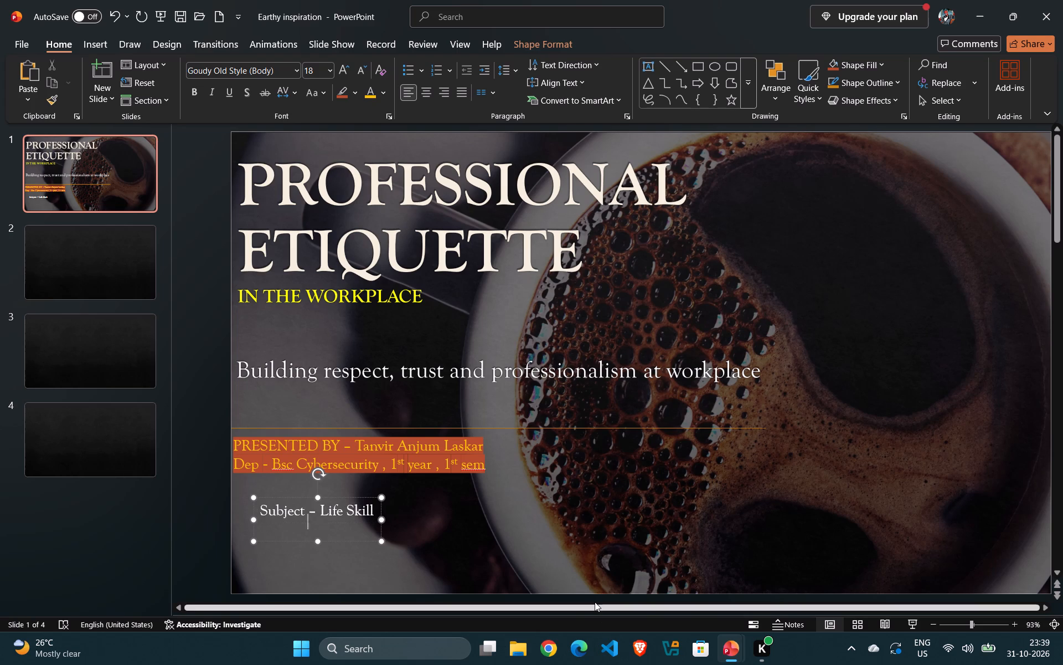
pyautogui.write('subject')
pyautogui.press('space')
pyautogui.write('code -')
pyautogui.press('space')
pyautogui.write('SE')
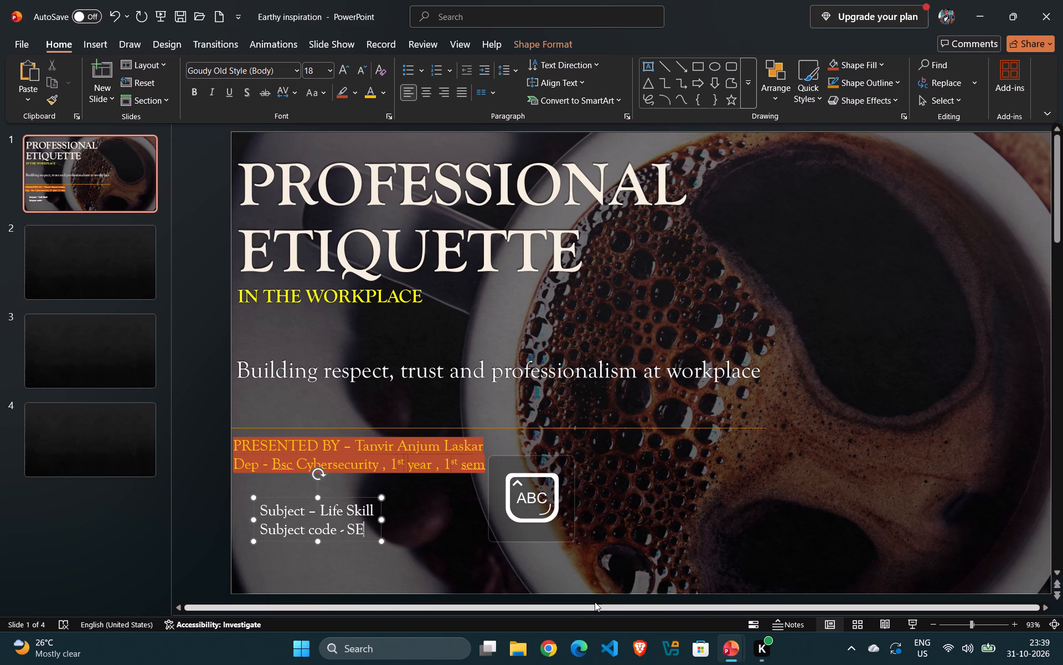
pyautogui.press('c')
pyautogui.write('18')
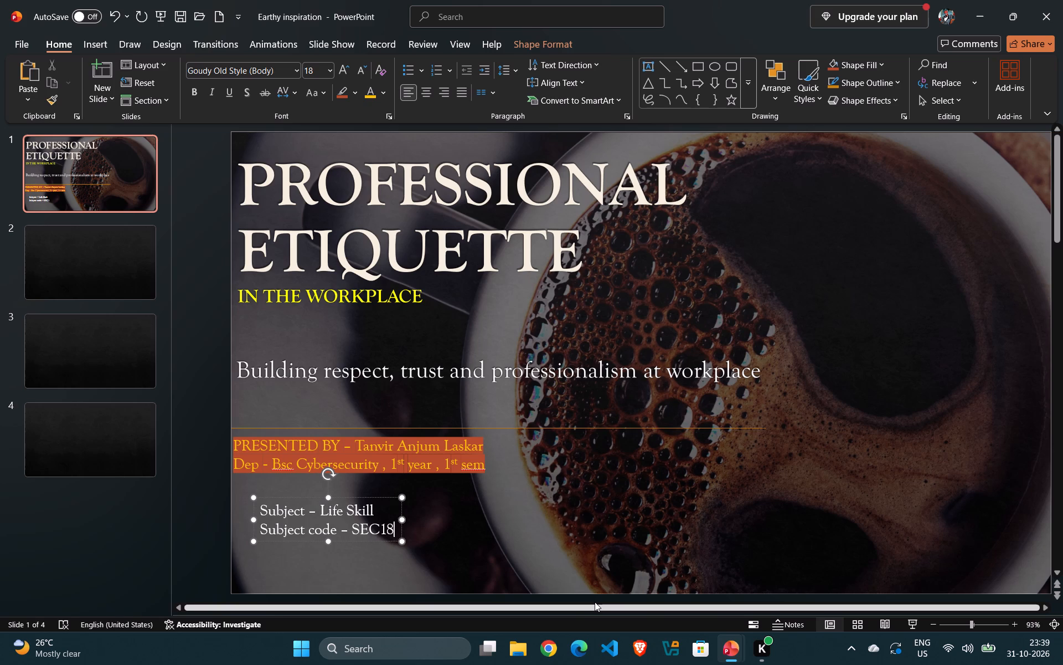
pyautogui.press('1')
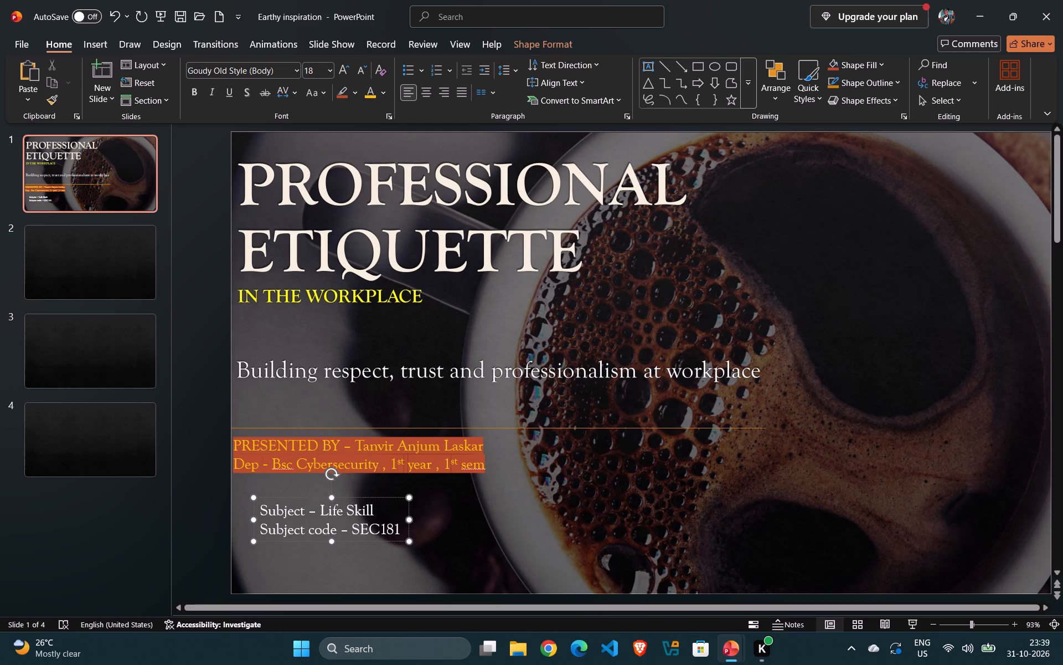
# Move the subject details text box down to the lower-left corner of the title slide.
pyautogui.click(463, 525)
pyautogui.click(375, 514)
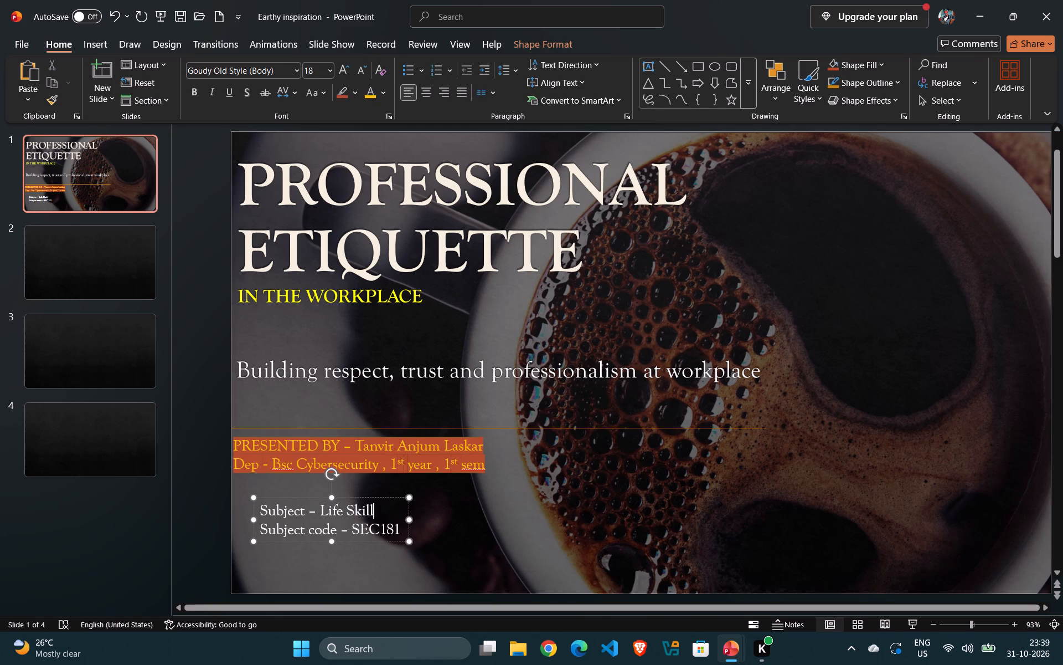
pyautogui.moveTo(369, 498); pyautogui.dragTo(348, 543)
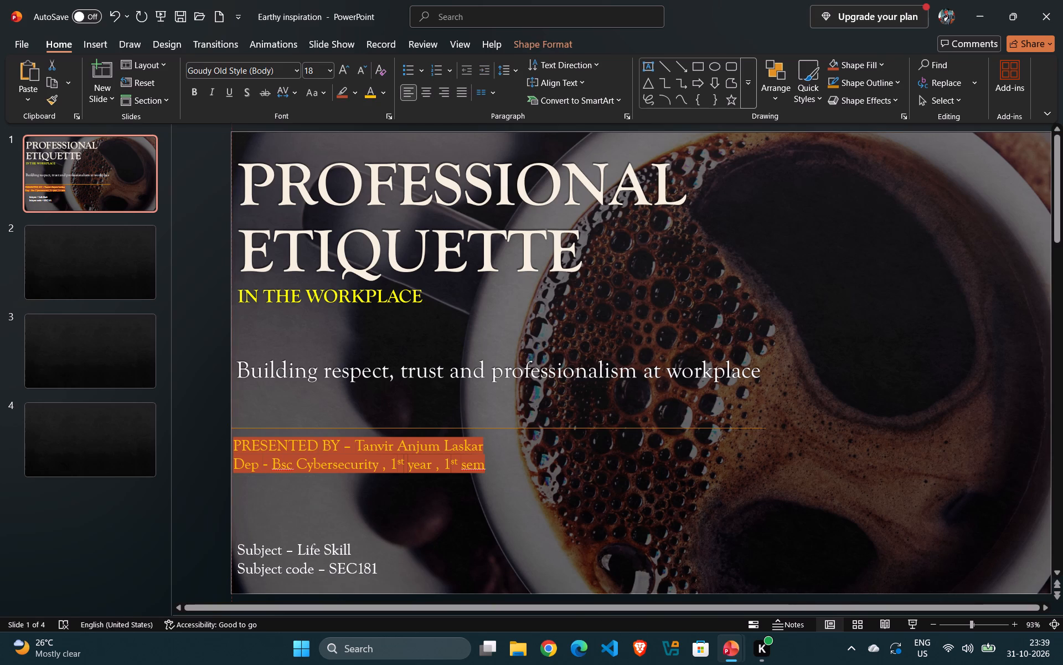
pyautogui.moveTo(348, 543); pyautogui.dragTo(348, 544)
pyautogui.click(359, 523)
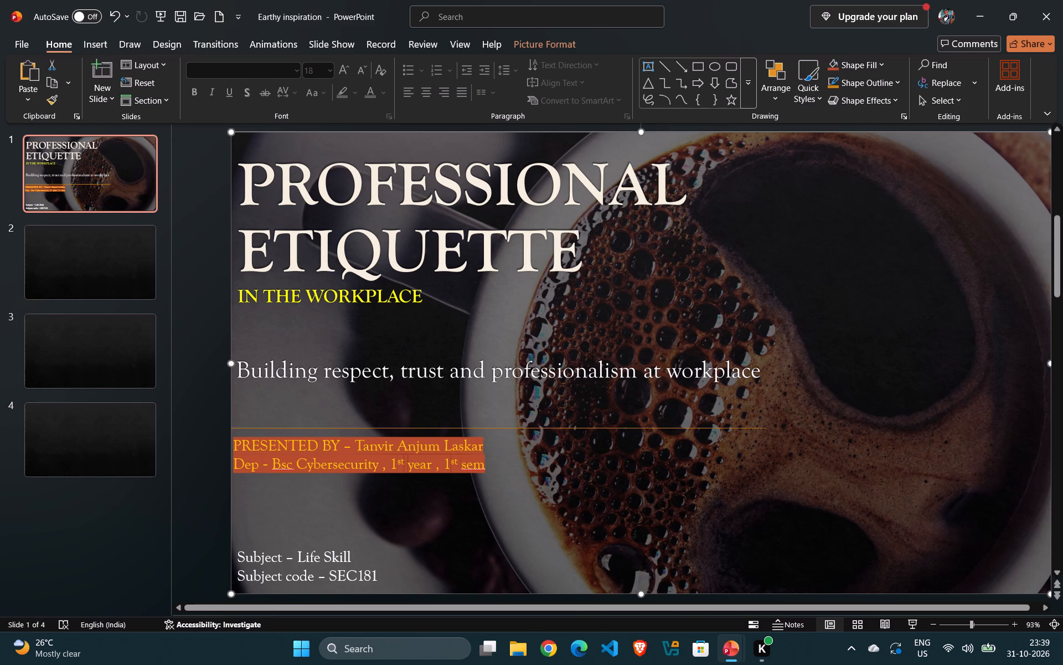
# Change "Life Skill" to "Life Skills" in the subject line on the title slide.
pyautogui.click(355, 557)
pyautogui.press('s')
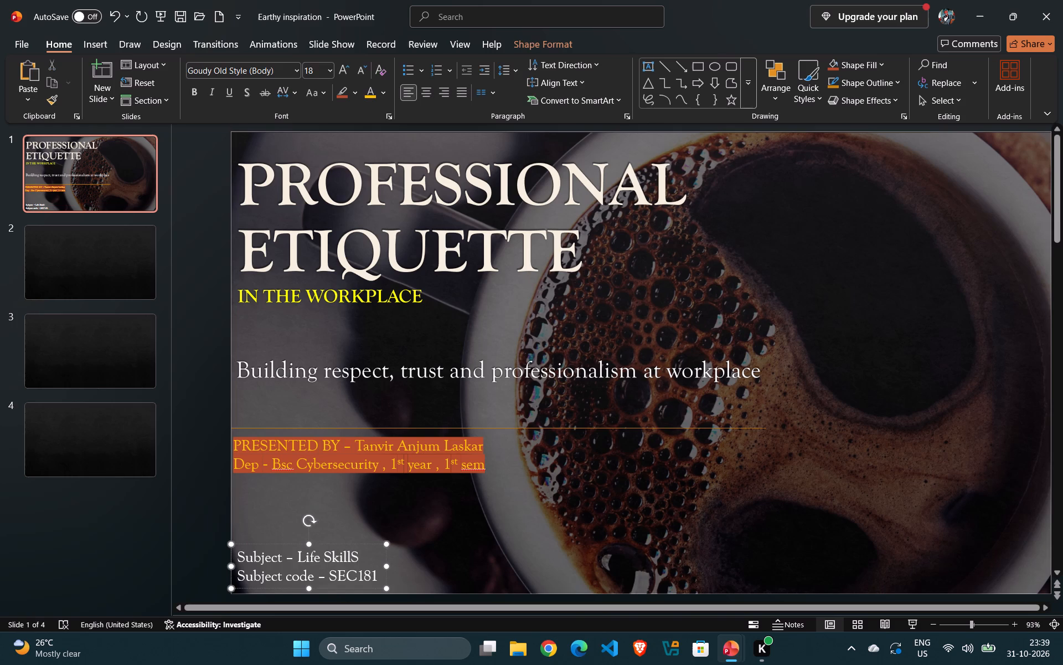
pyautogui.press('BackSpace')
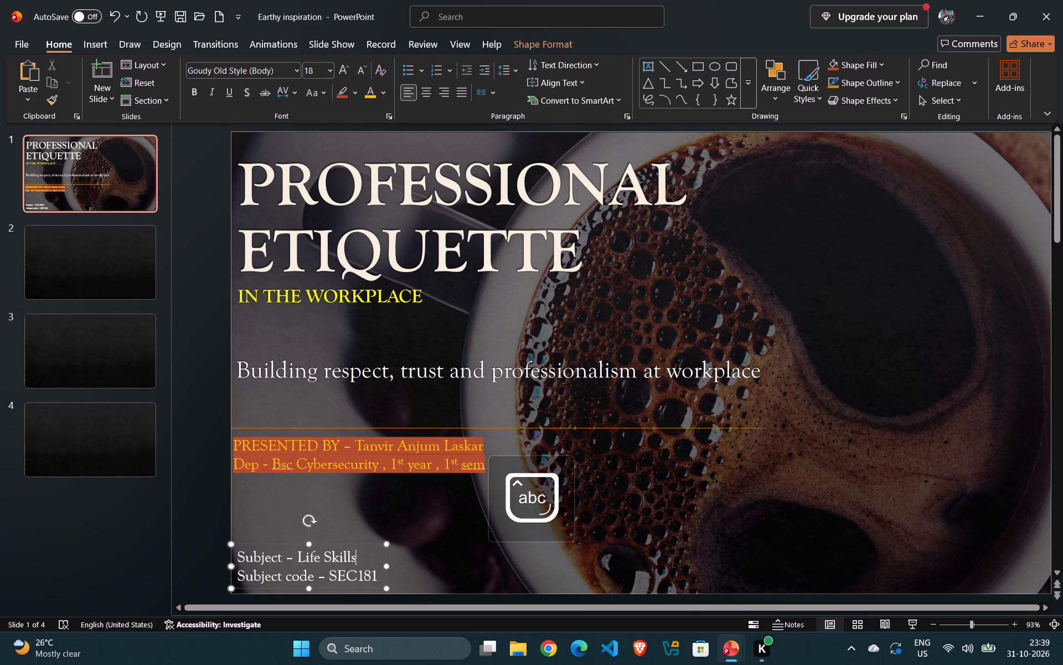
# Switch to the blank slide 2.
pyautogui.click(150, 295)
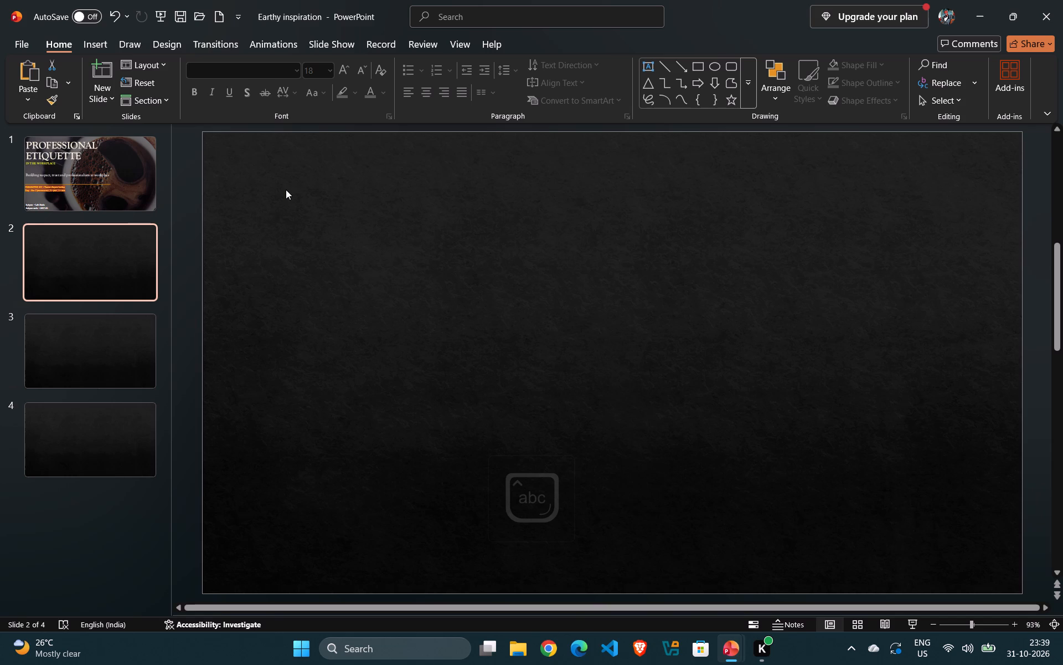
pyautogui.click(644, 66)
pyautogui.moveTo(155, 176); pyautogui.dragTo(162, 176)
pyautogui.click(241, 161)
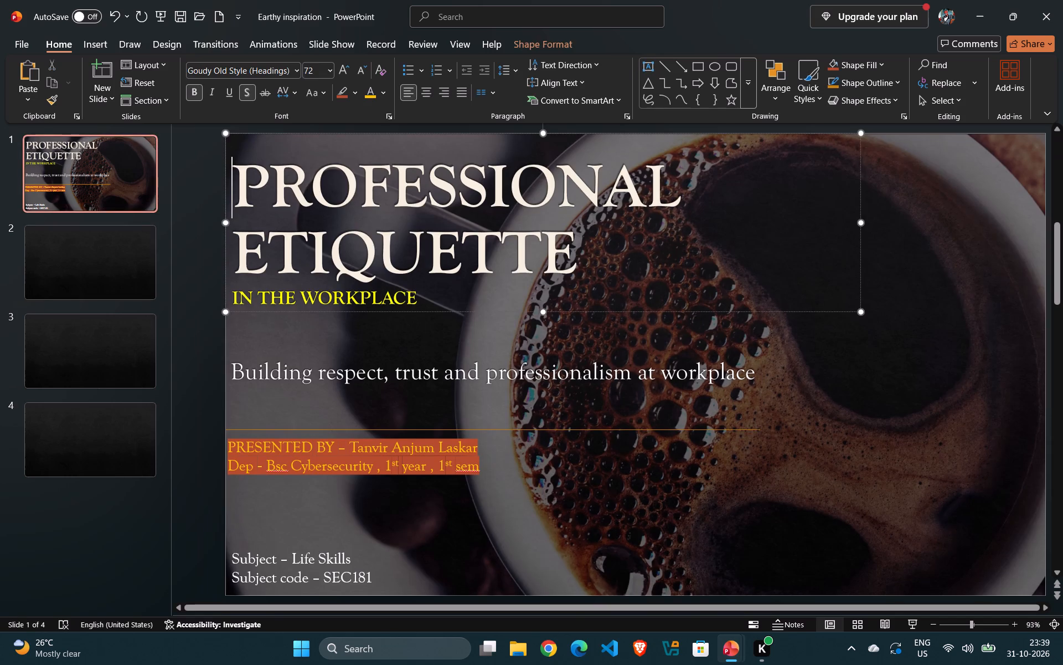
pyautogui.click(135, 229)
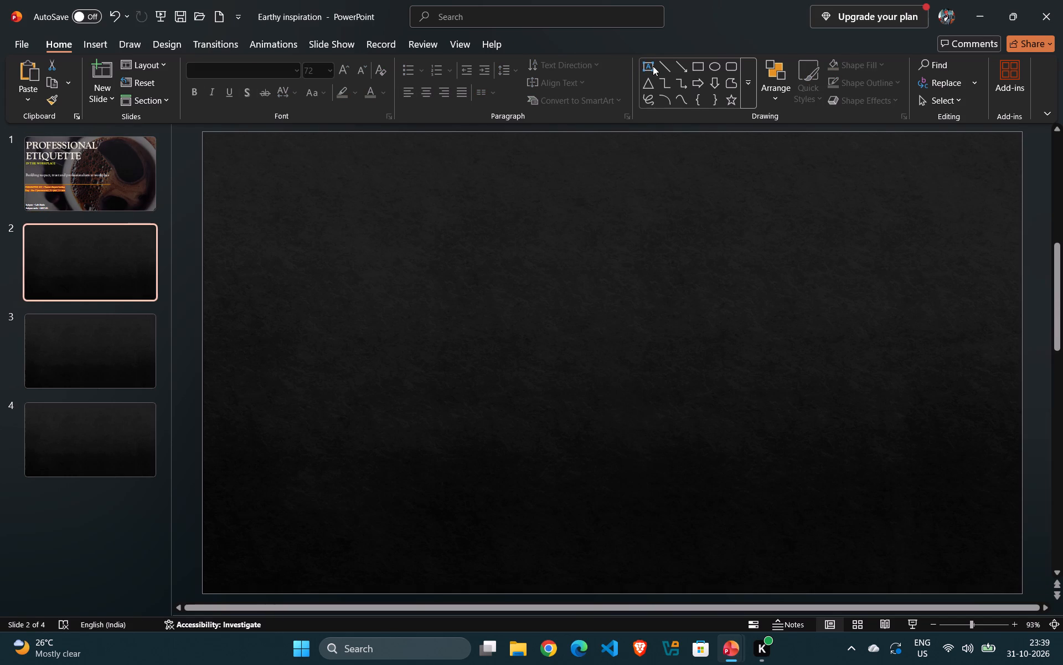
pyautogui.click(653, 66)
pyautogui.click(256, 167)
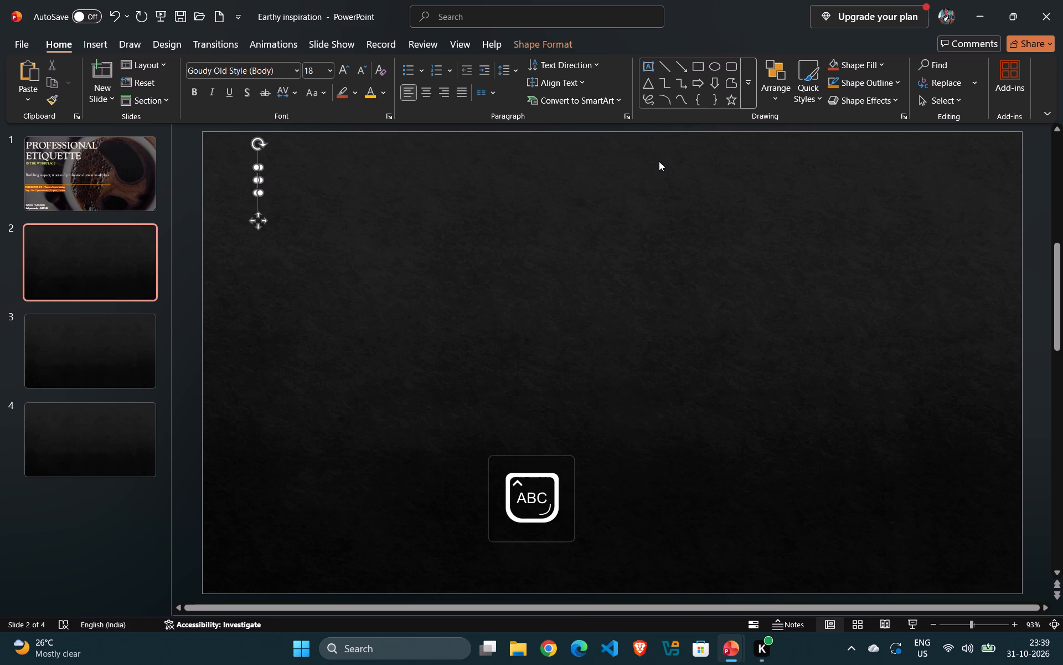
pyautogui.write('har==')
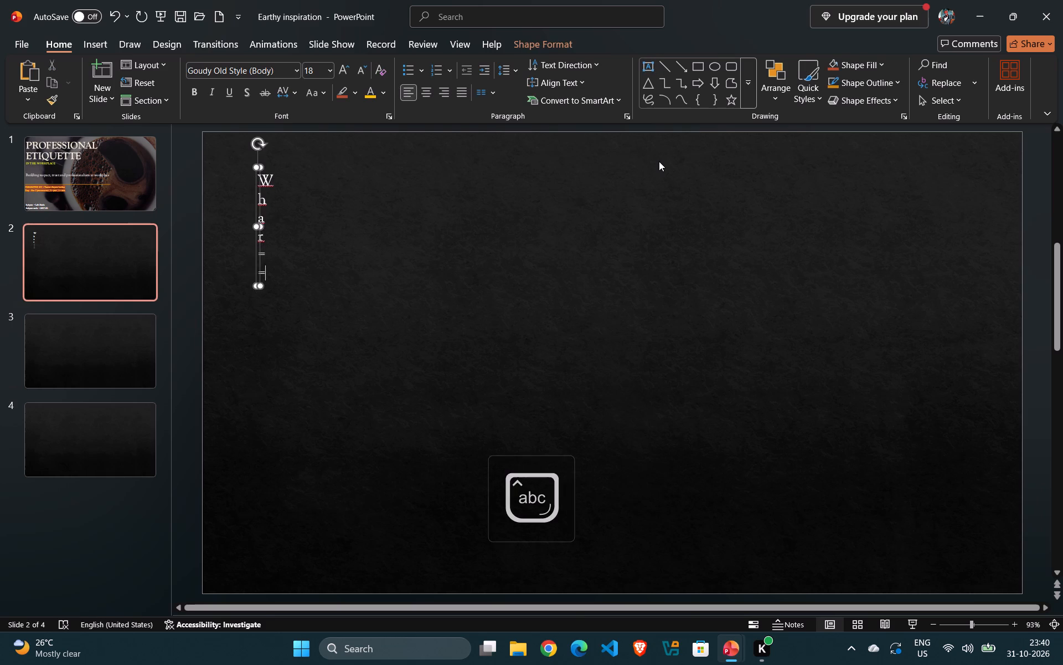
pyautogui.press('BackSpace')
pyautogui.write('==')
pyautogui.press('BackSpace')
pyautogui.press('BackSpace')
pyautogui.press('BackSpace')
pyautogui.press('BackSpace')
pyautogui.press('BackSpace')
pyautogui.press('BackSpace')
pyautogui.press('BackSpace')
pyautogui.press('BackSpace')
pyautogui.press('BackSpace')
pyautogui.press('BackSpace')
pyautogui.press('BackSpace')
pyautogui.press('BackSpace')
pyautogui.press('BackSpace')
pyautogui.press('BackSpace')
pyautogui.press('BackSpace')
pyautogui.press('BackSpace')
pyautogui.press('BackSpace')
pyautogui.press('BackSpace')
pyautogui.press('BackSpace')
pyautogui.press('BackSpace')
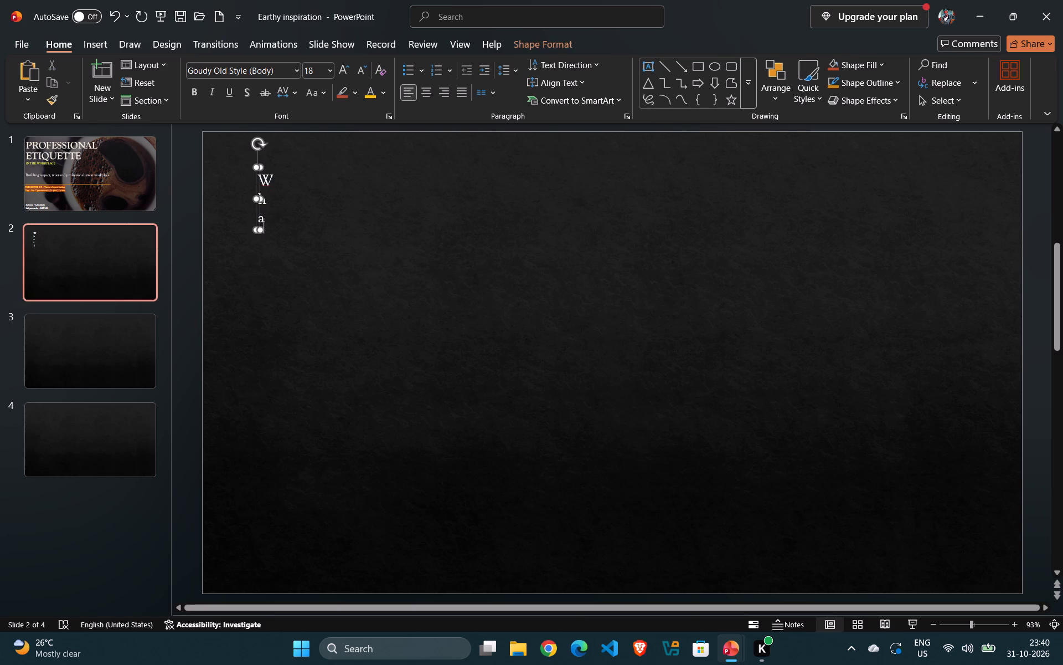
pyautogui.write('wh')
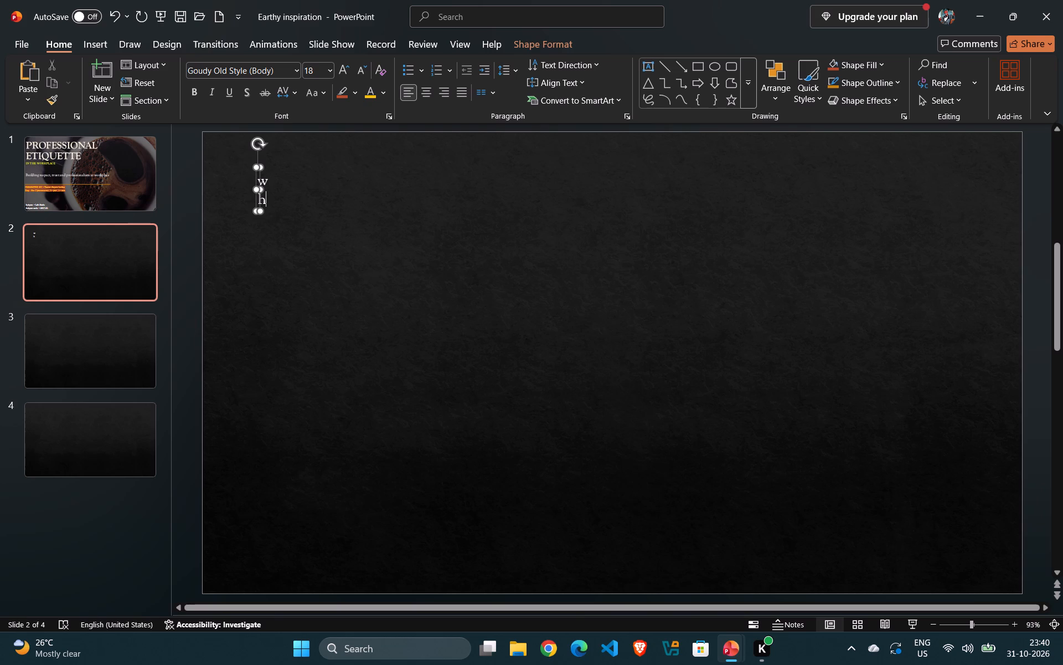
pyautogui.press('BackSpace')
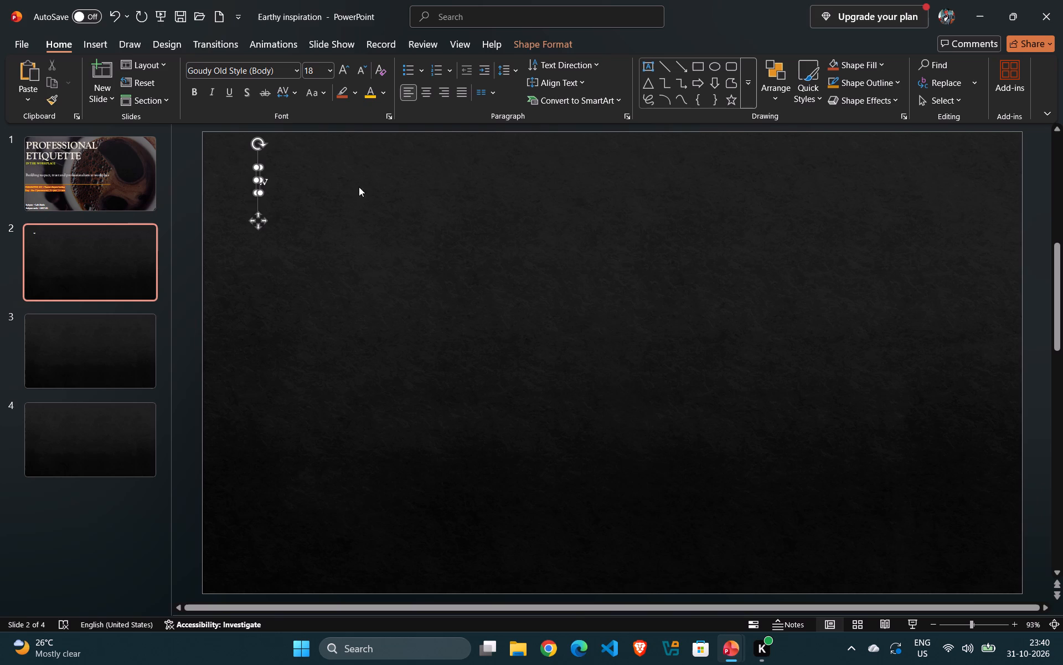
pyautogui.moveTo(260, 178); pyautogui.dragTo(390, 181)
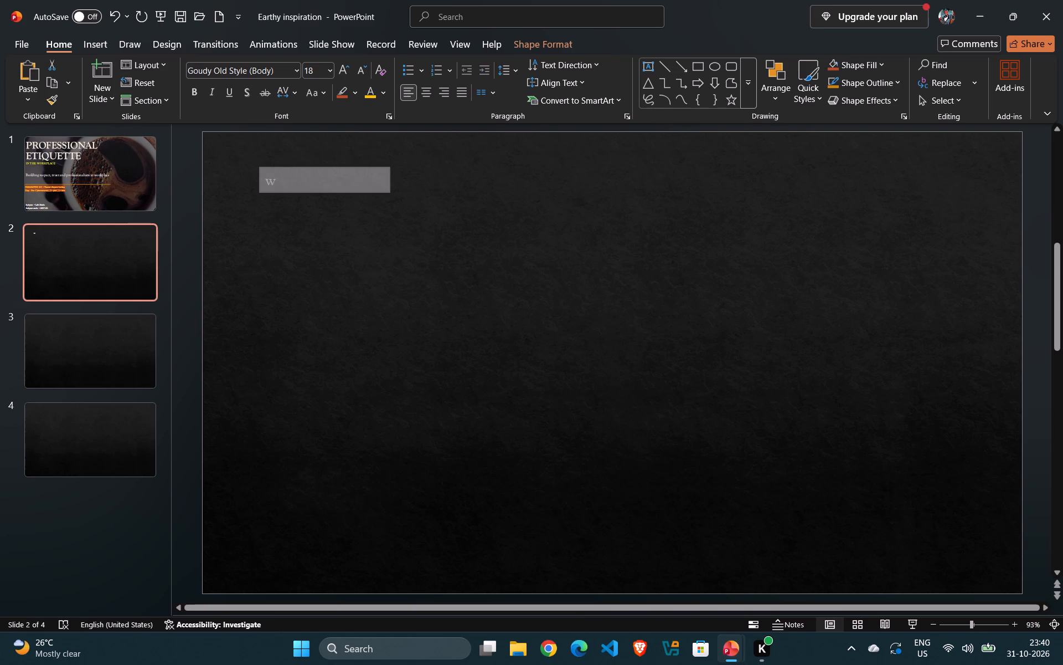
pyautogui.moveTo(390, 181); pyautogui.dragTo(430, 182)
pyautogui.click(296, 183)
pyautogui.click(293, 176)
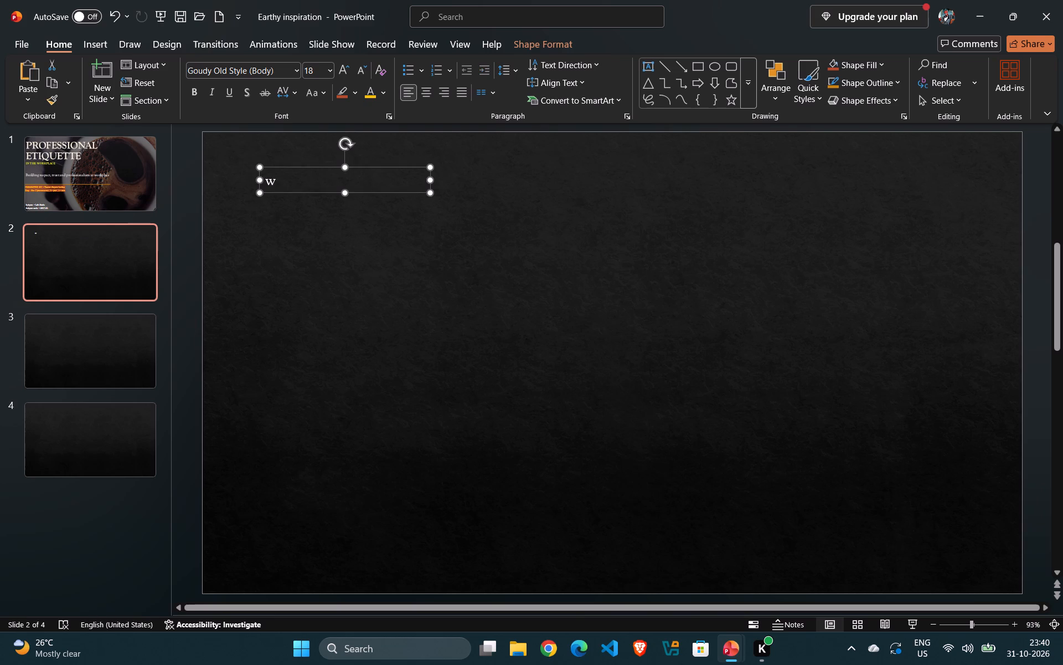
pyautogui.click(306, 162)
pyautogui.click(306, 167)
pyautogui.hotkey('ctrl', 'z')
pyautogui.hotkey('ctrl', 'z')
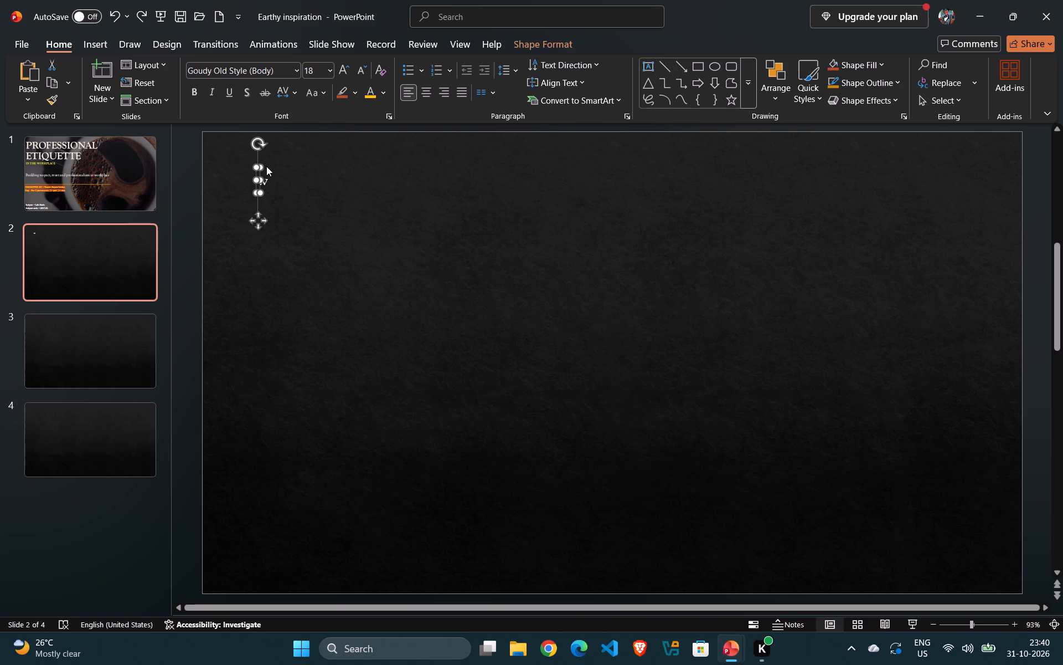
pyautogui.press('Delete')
# Insert a wide text box near the upper-left of slide 2 reading "What is professional etiqutte".
pyautogui.click(654, 69)
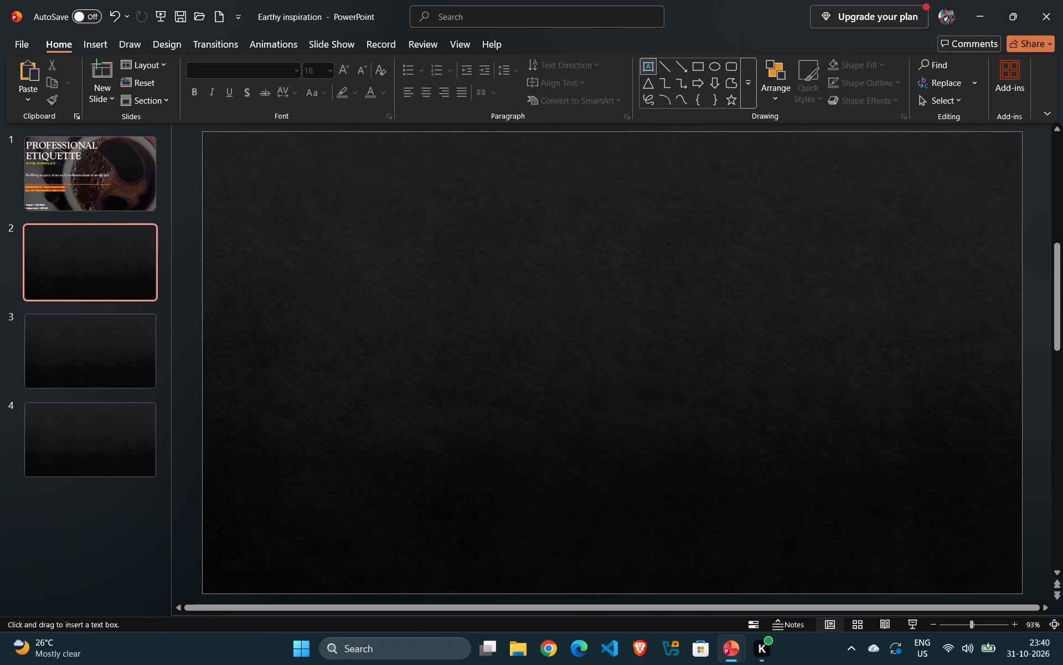
pyautogui.moveTo(248, 176); pyautogui.dragTo(627, 245)
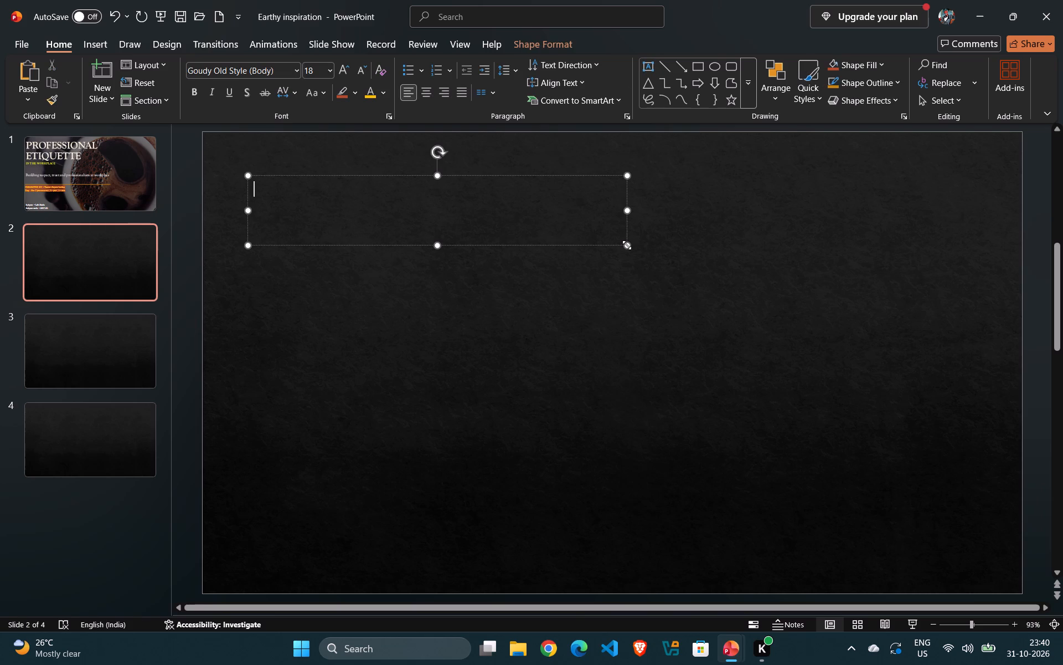
pyautogui.press('w')
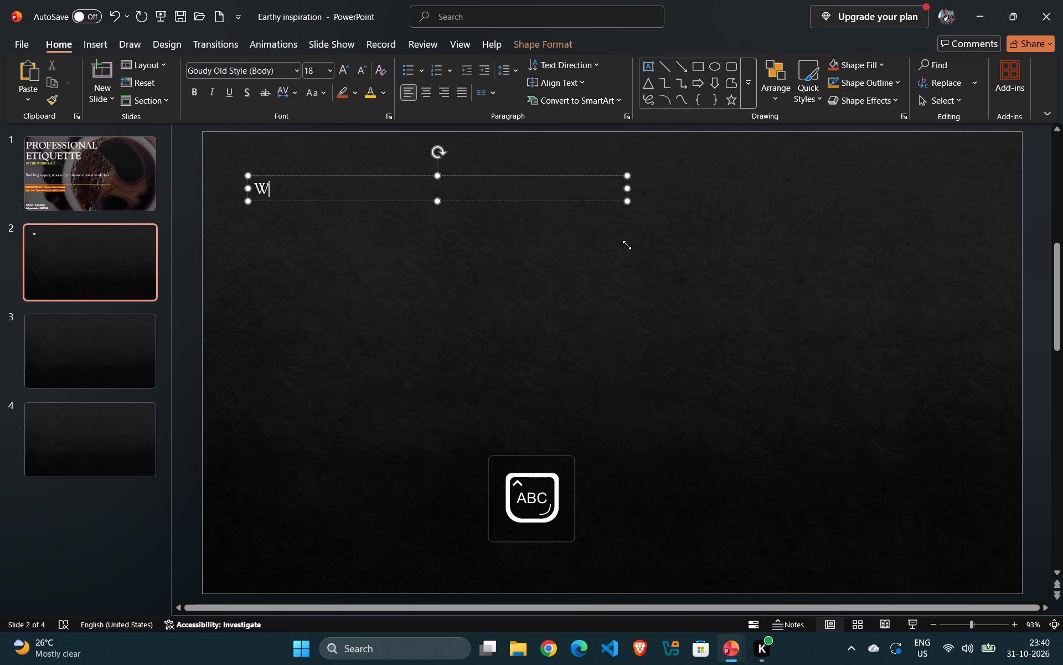
pyautogui.write('HAT IS')
pyautogui.press('space')
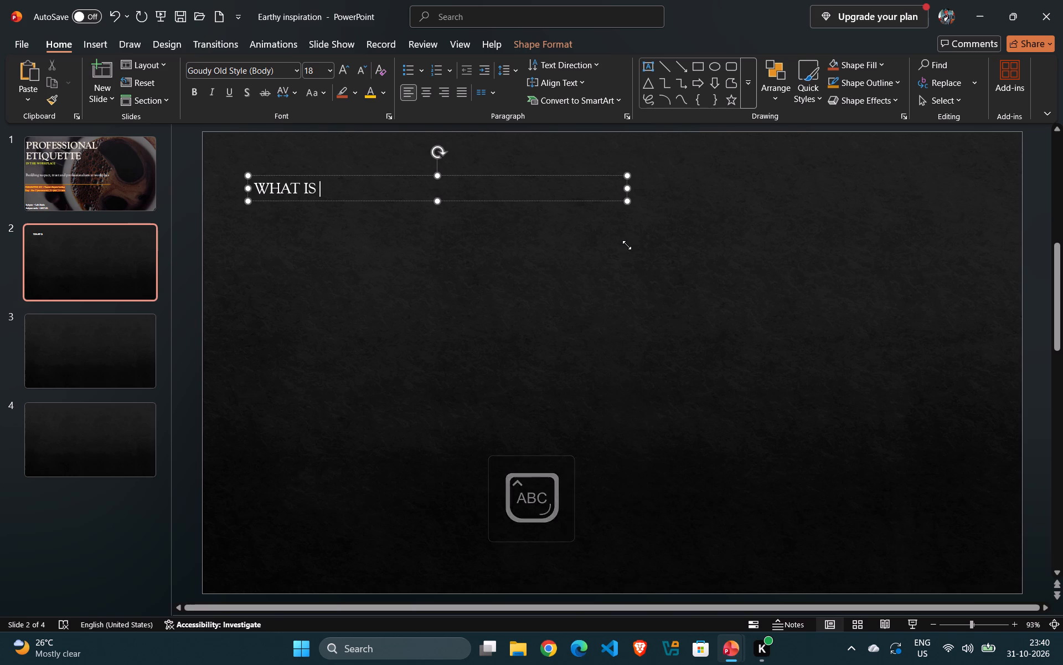
pyautogui.press('BackSpace')
pyautogui.press('BackSpace')
pyautogui.press('BackSpace')
pyautogui.press('BackSpace')
pyautogui.press('BackSpace')
pyautogui.press('BackSpace')
pyautogui.press('BackSpace')
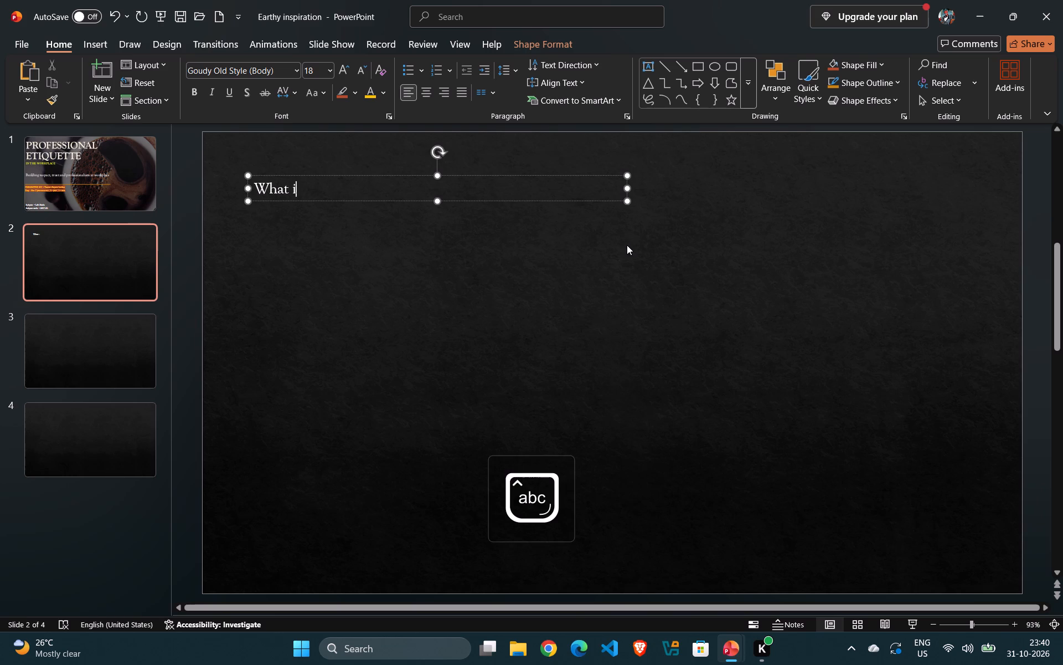
pyautogui.write('s')
pyautogui.press('space')
pyautogui.press('BackSpace')
pyautogui.write('pro')
pyautogui.write('fess')
pyautogui.write('ional')
pyautogui.press('space')
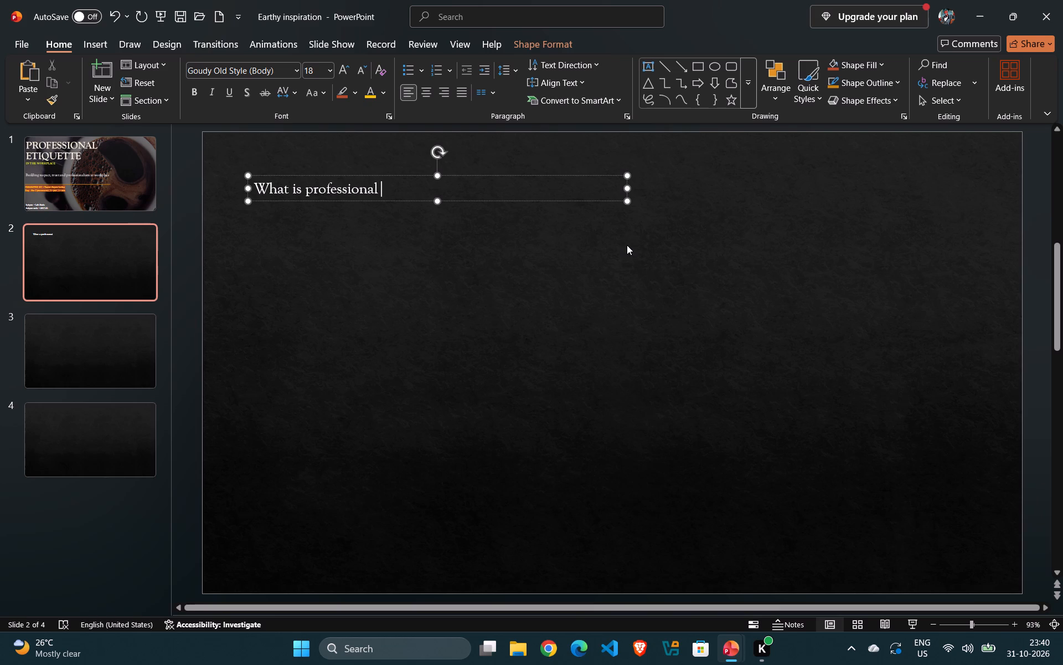
pyautogui.press('e')
pyautogui.write('ti')
pyautogui.write('qut')
pyautogui.write('te')
pyautogui.press('\\')
pyautogui.press('BackSpace')
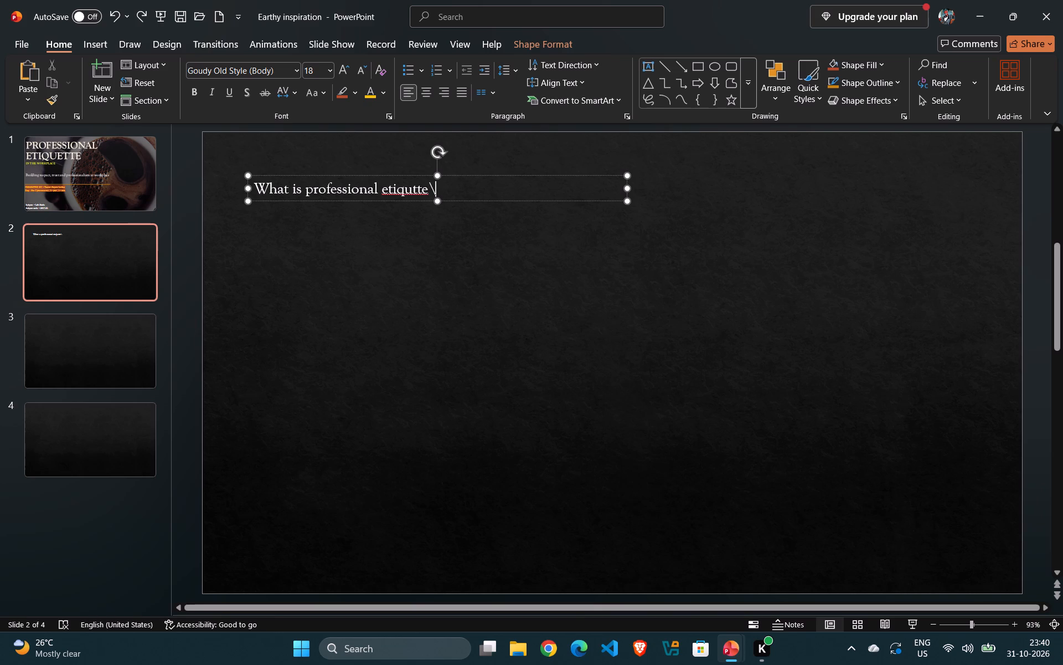
# Correct the slide 2 heading text to read "What is professional etiquette?".
pyautogui.hotkey('ctrl', 'z')
pyautogui.hotkey('ctrl', 'z')
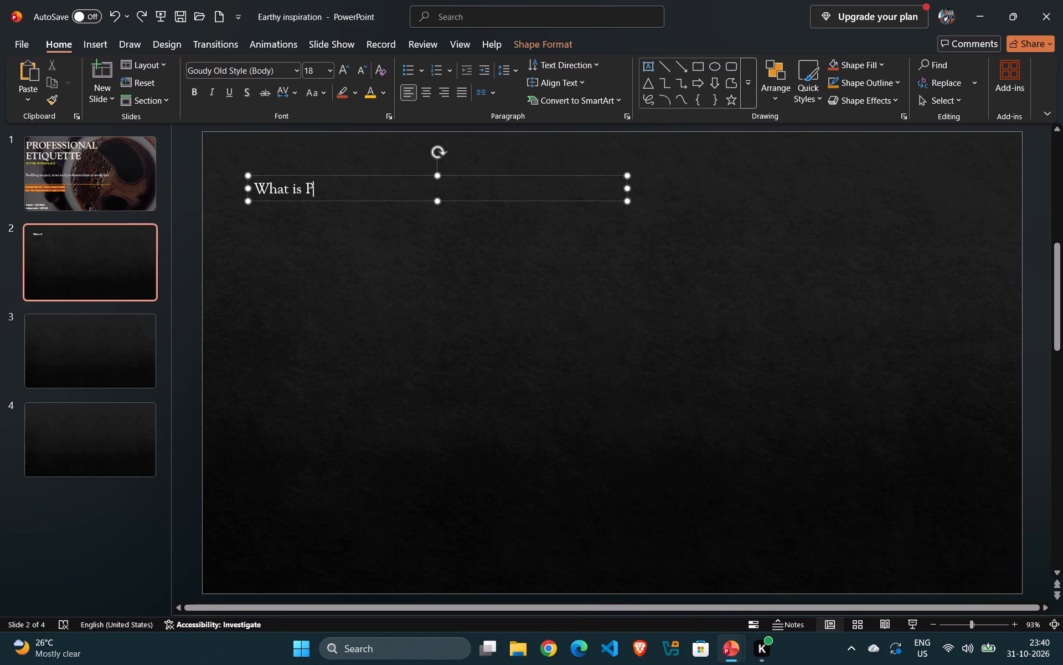
pyautogui.press('BackSpace')
pyautogui.write('proffe')
pyautogui.press('BackSpace')
pyautogui.press('BackSpace')
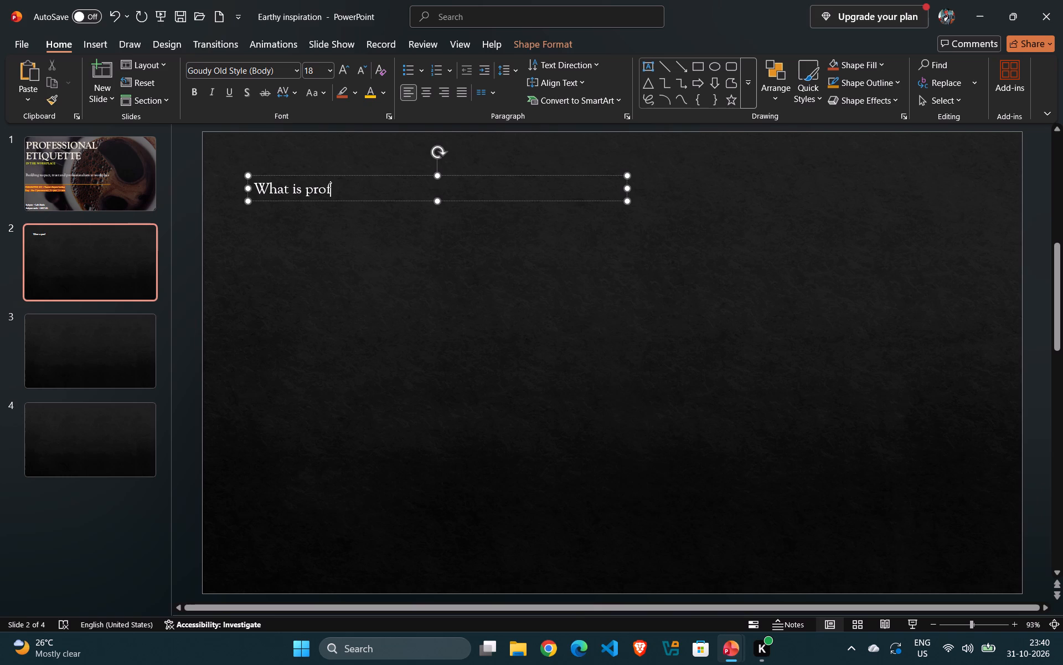
pyautogui.write('essional')
pyautogui.press('space')
pyautogui.write('etiqu')
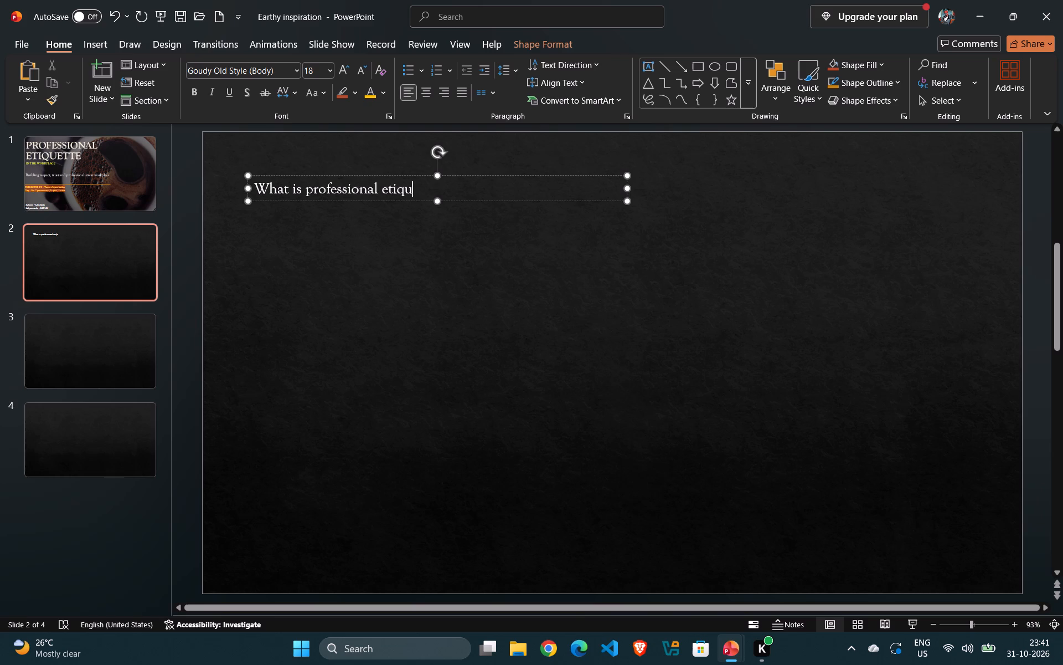
pyautogui.write('ettw')
pyautogui.press('BackSpace')
pyautogui.press('e')
pyautogui.hotkey('shift', '?')
# Set the slide 2 heading to 54 pt and widen its text box so the text fits on one line.
pyautogui.moveTo(437, 188); pyautogui.dragTo(204, 185)
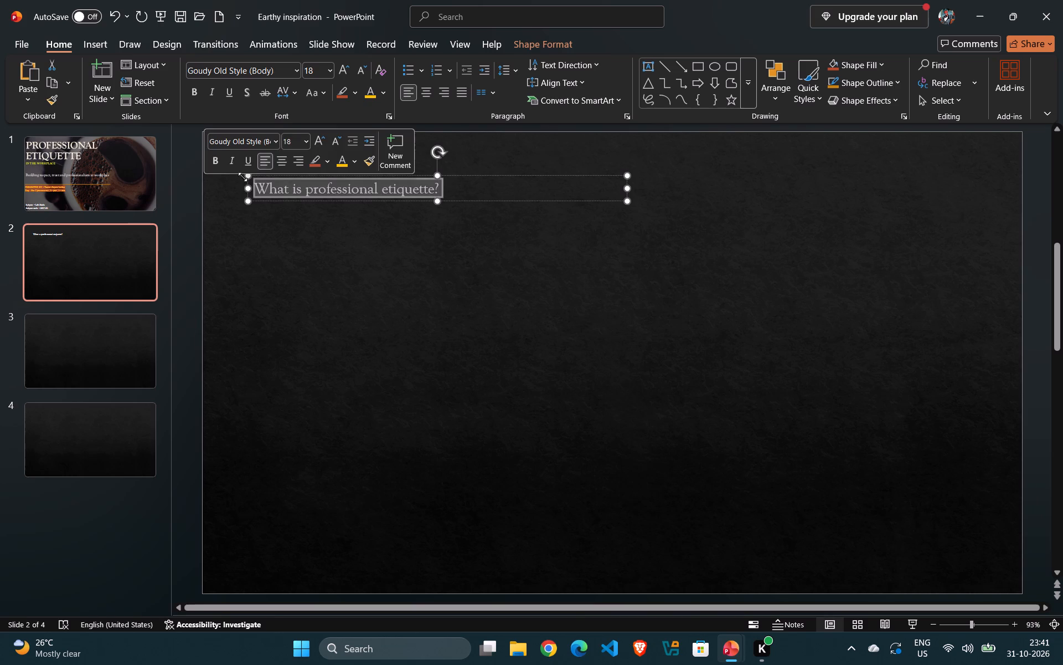
pyautogui.click(306, 143)
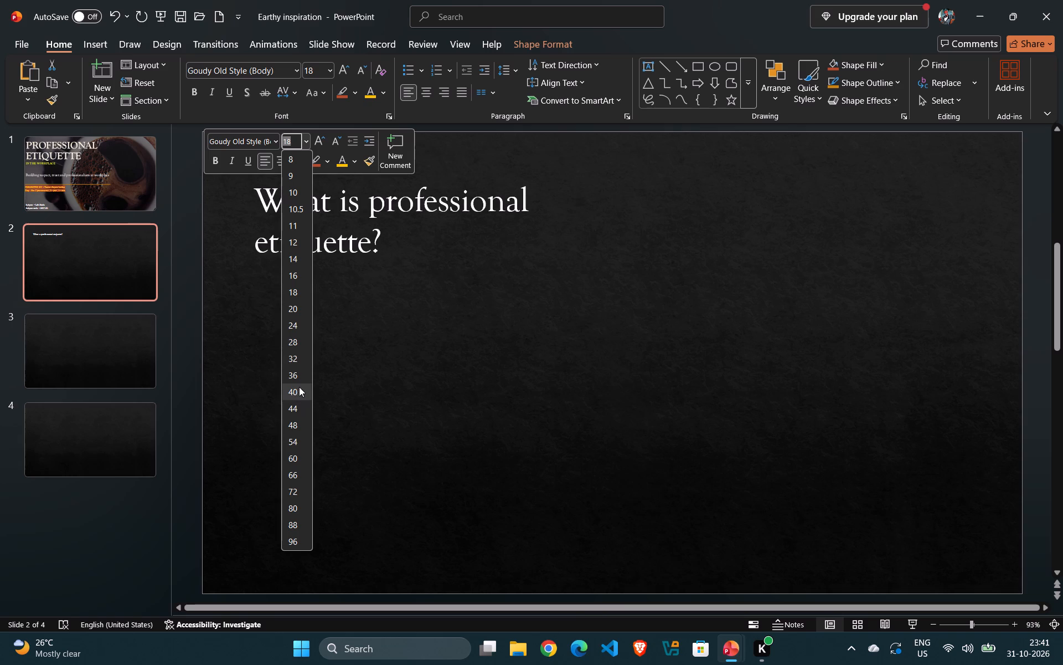
pyautogui.click(298, 445)
pyautogui.moveTo(628, 262); pyautogui.dragTo(877, 251)
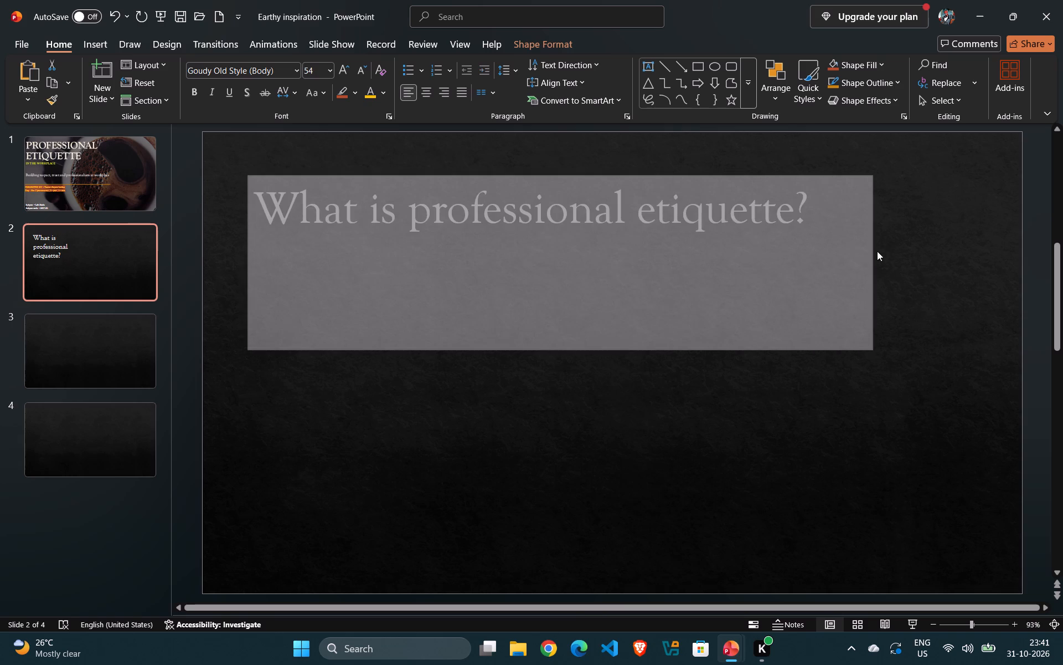
pyautogui.moveTo(877, 251); pyautogui.dragTo(886, 250)
# Move the heading text box up into the upper-left corner of slide 2.
pyautogui.moveTo(825, 175); pyautogui.dragTo(783, 135)
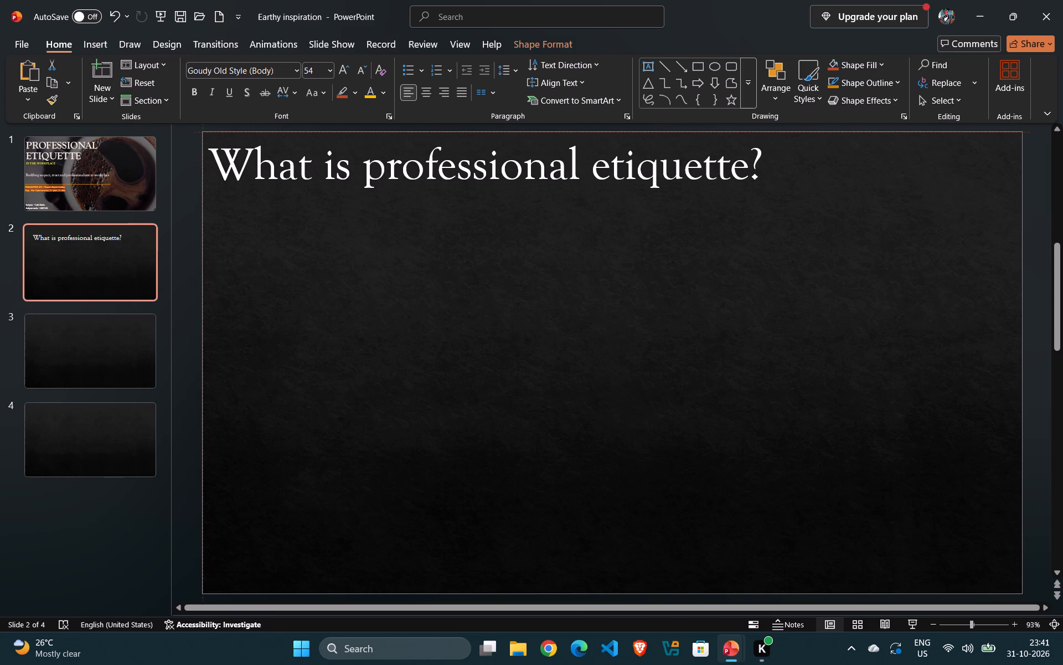
pyautogui.moveTo(783, 135); pyautogui.dragTo(786, 140)
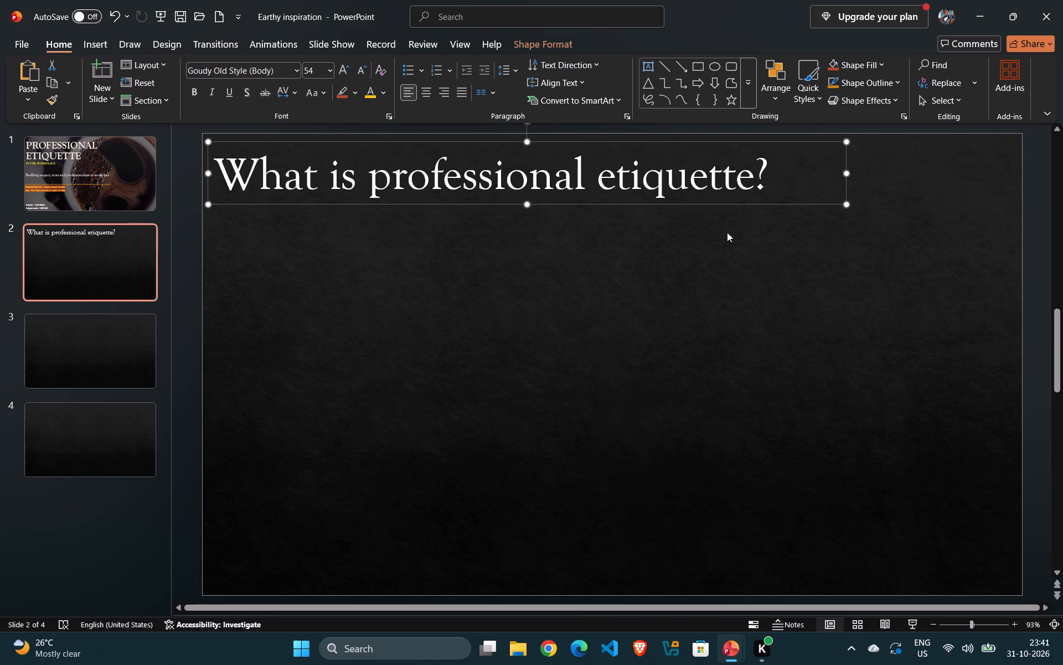
pyautogui.click(666, 297)
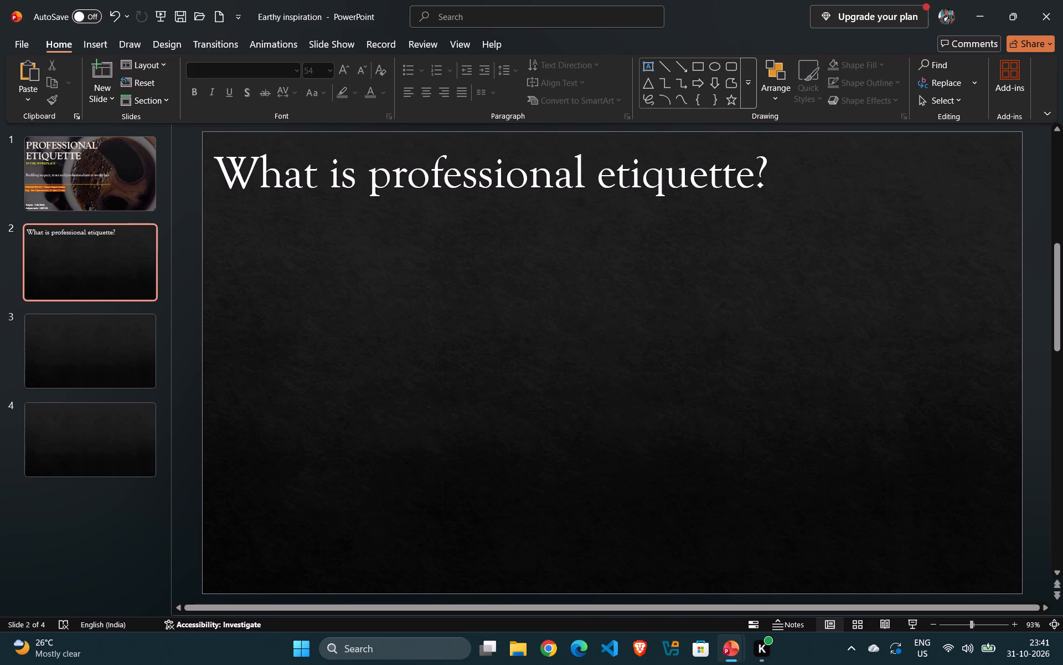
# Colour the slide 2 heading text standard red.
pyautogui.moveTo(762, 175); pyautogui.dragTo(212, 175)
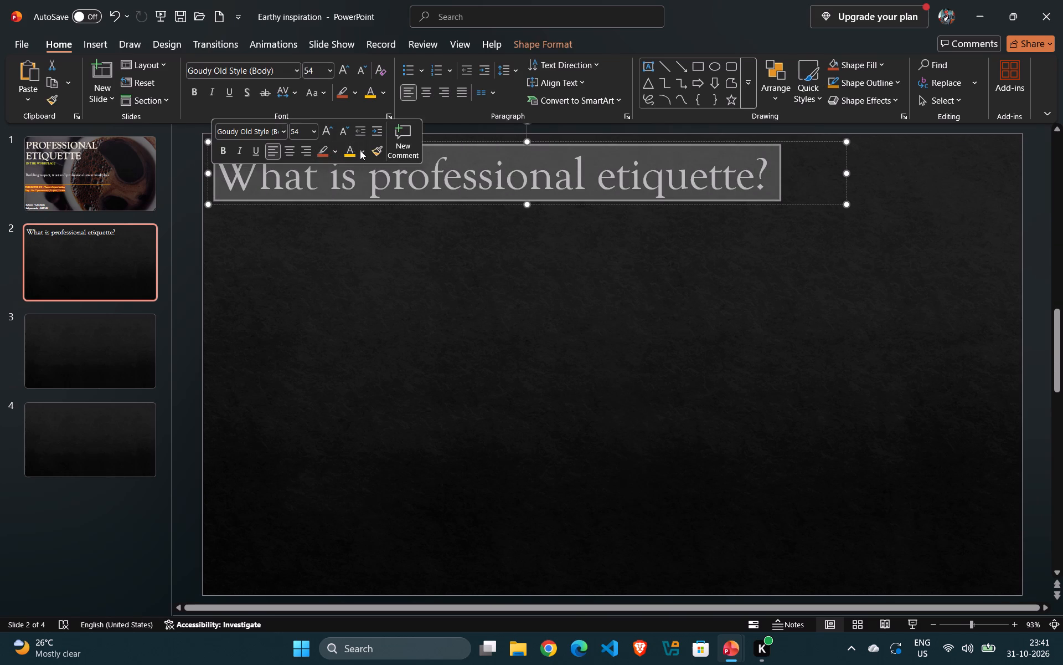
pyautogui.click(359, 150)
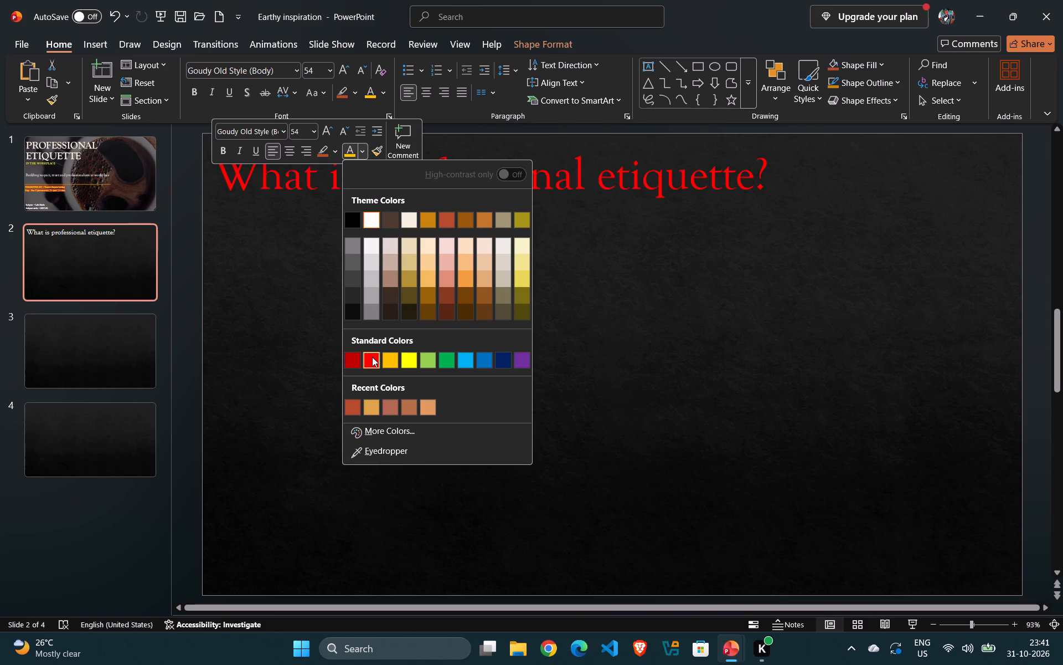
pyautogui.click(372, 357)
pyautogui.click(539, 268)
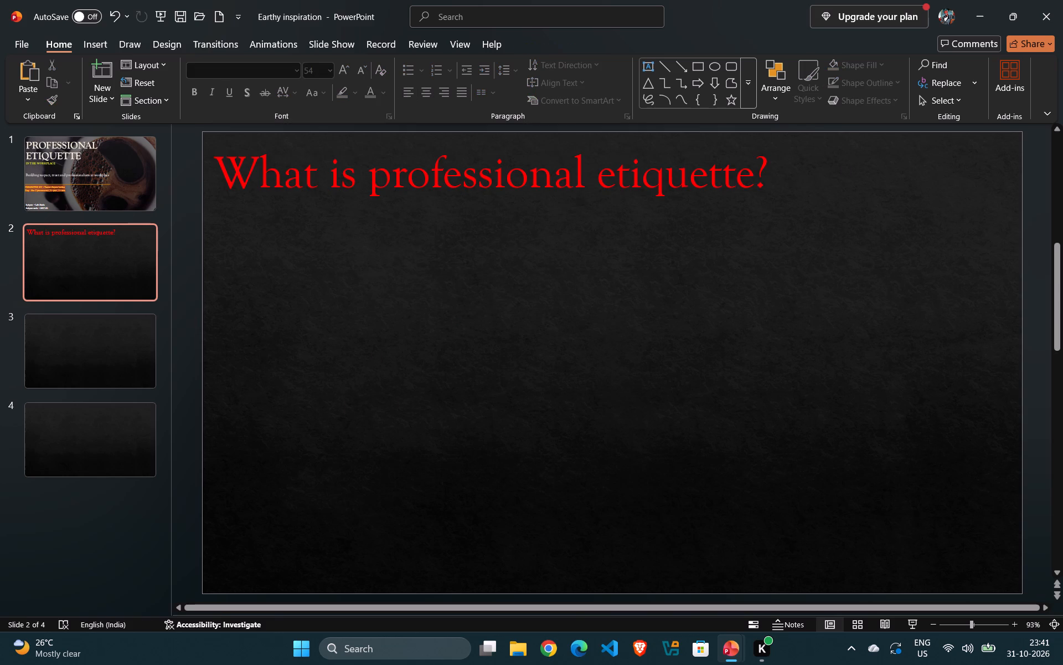
# Recolour the whole slide 2 heading bright orange, chosen from the extended colour palette.
pyautogui.click(745, 176)
pyautogui.moveTo(767, 177); pyautogui.dragTo(0, 203)
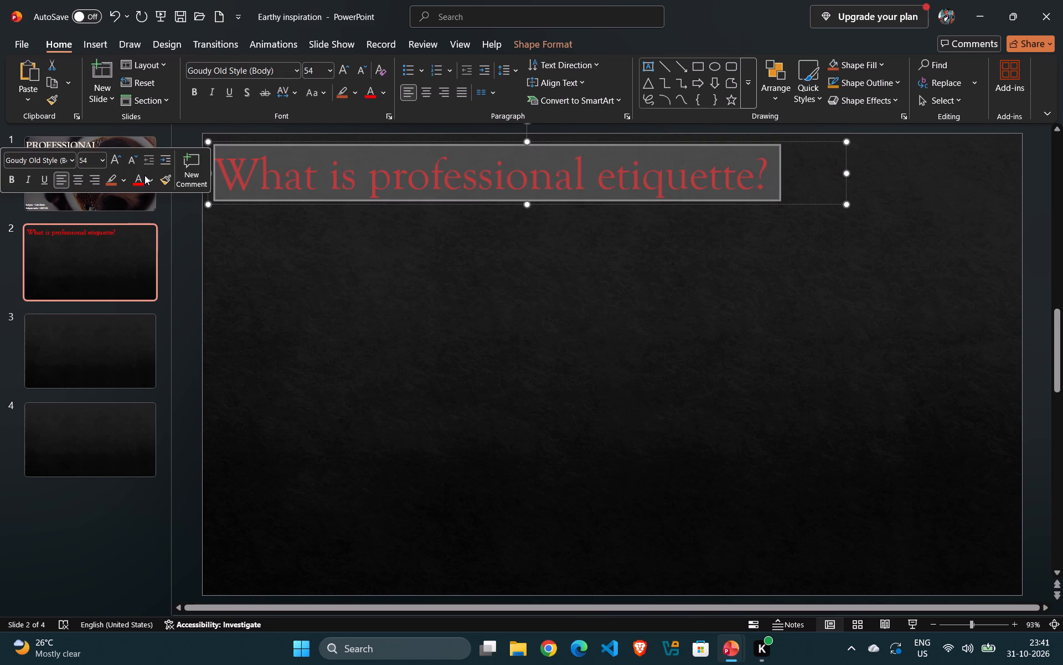
pyautogui.click(145, 175)
pyautogui.click(150, 176)
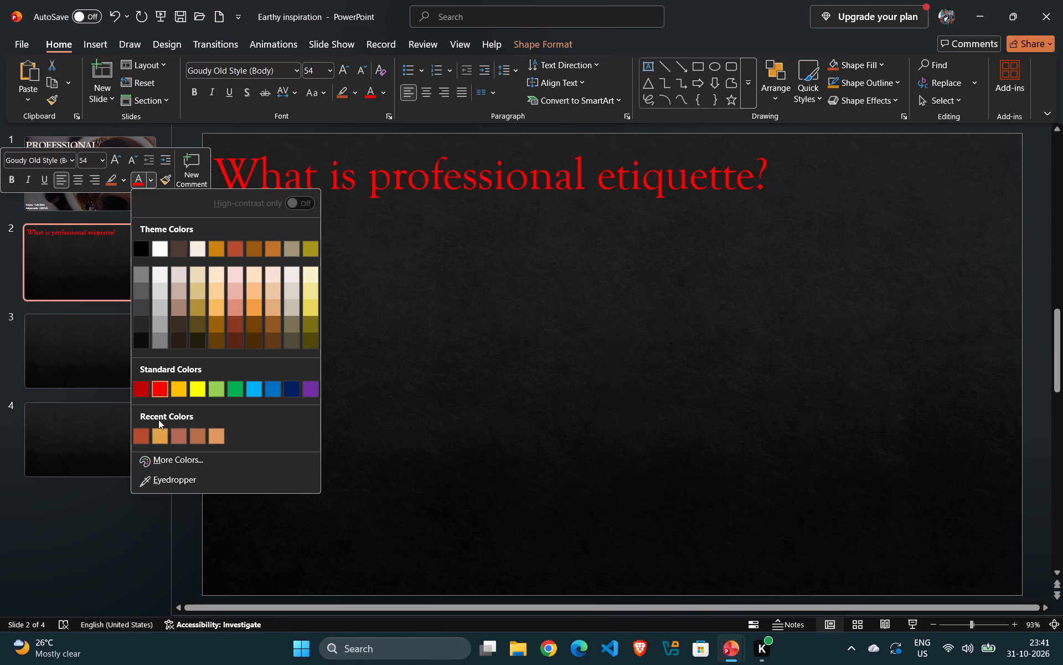
pyautogui.click(165, 462)
pyautogui.moveTo(506, 323); pyautogui.dragTo(505, 323)
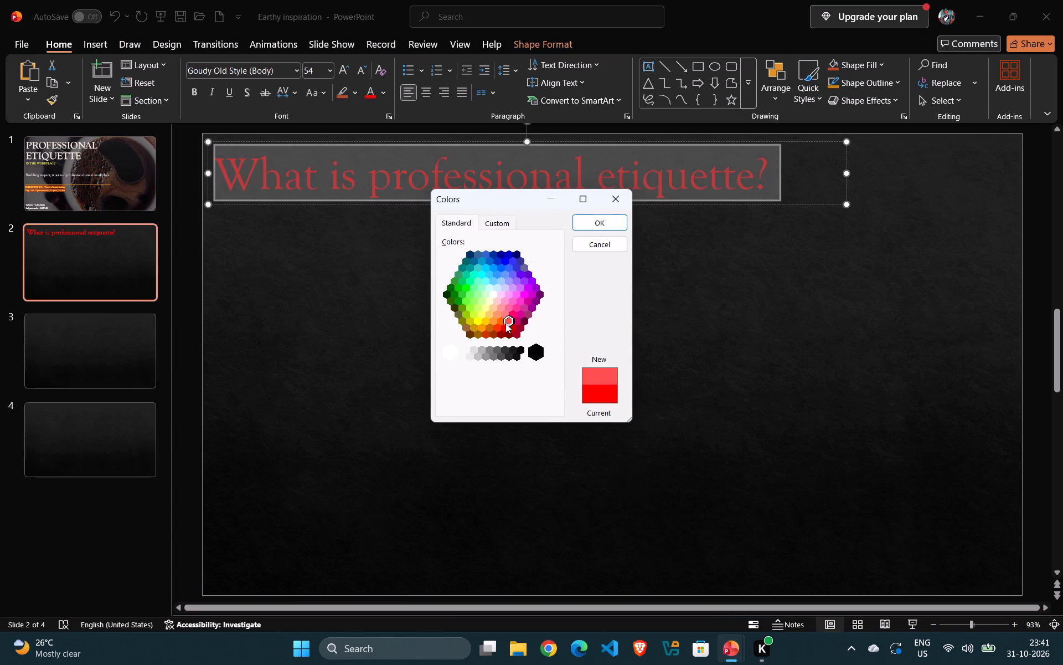
pyautogui.moveTo(505, 323); pyautogui.dragTo(496, 330)
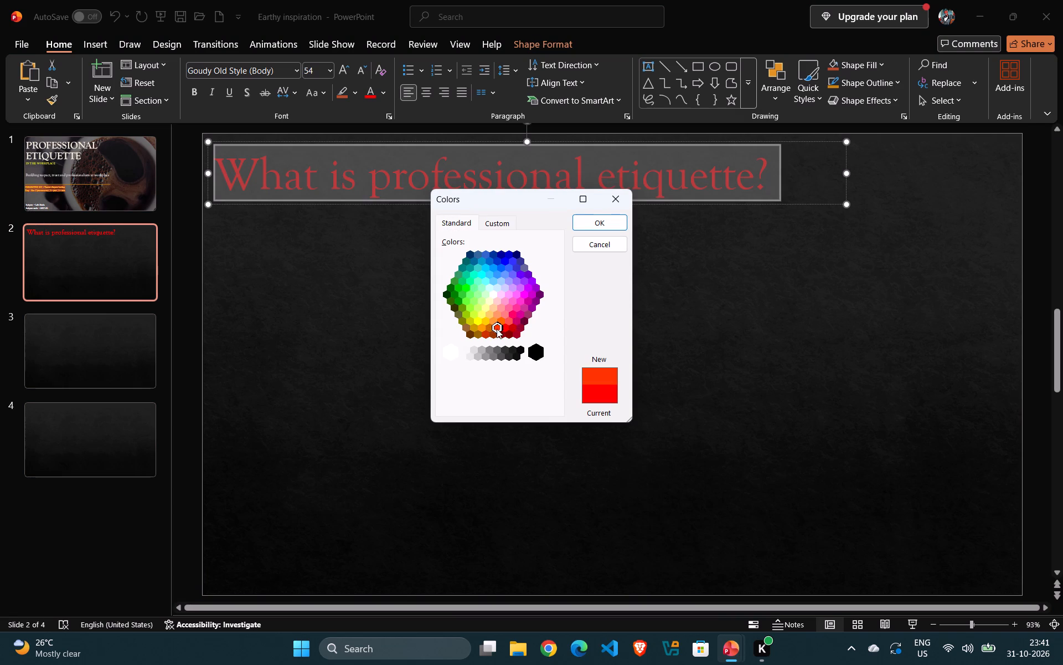
pyautogui.click(502, 320)
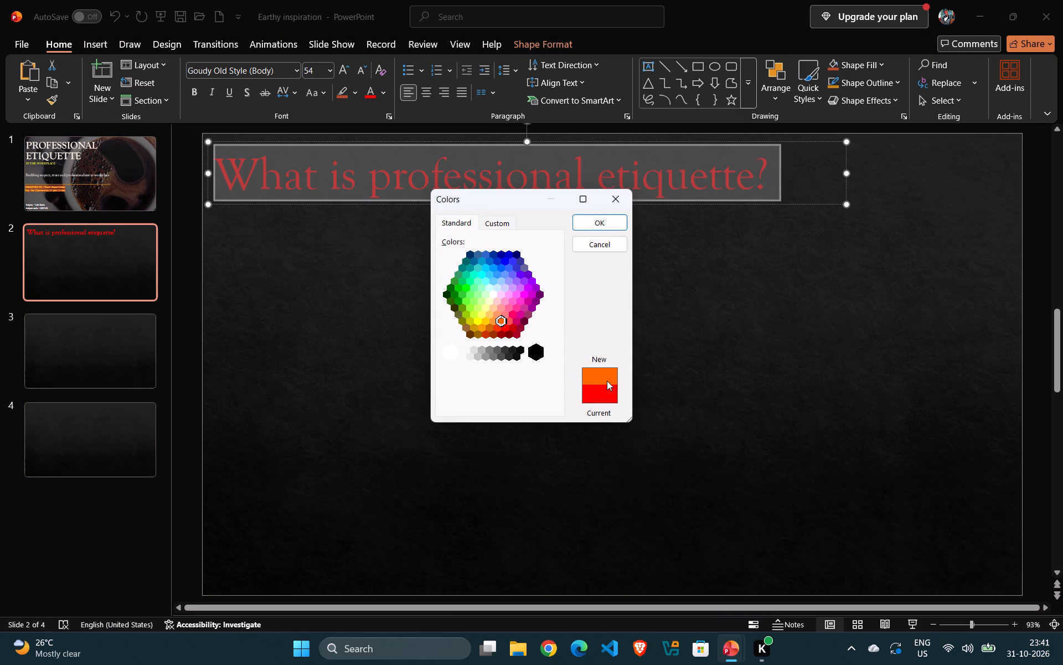
pyautogui.click(597, 222)
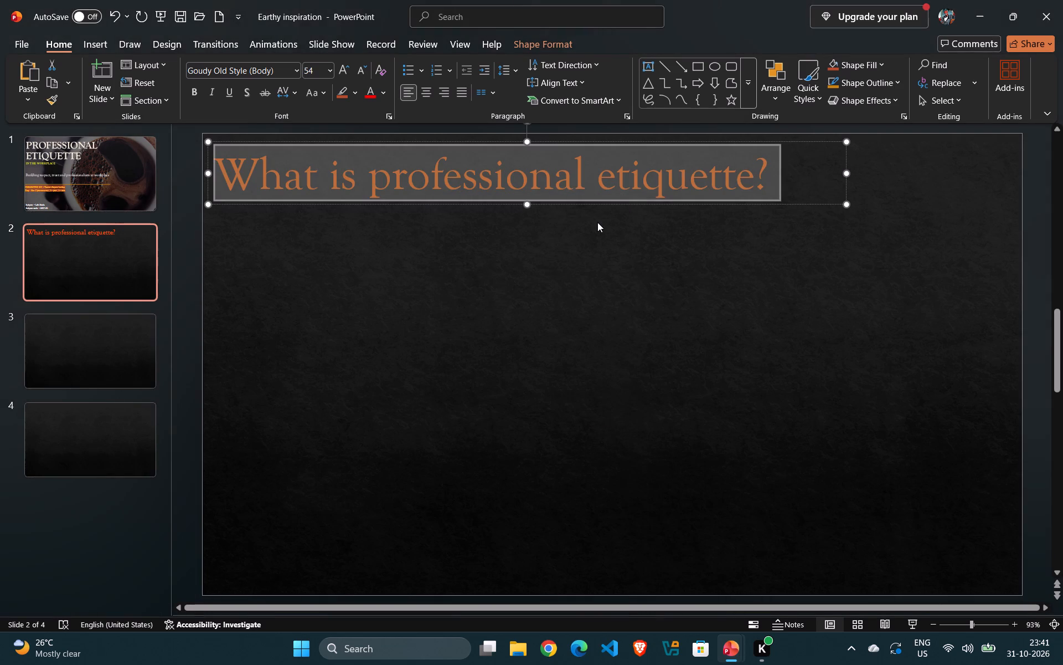
pyautogui.click(564, 245)
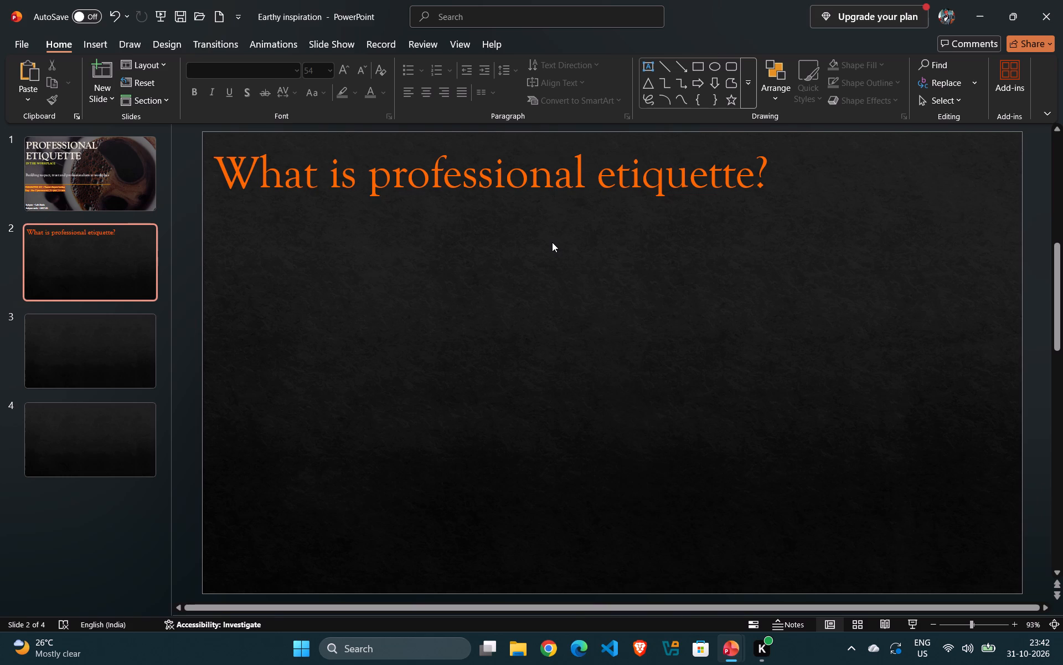
# Insert a text box below the slide 2 heading and start the definition with "Professional etiquette".
pyautogui.click(646, 66)
pyautogui.click(234, 227)
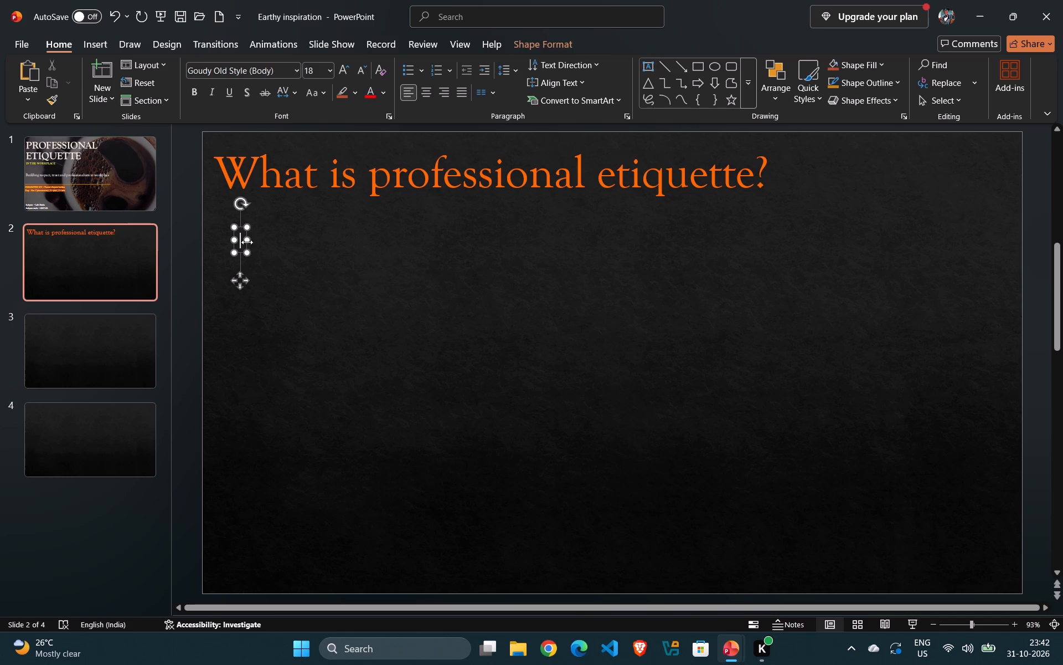
pyautogui.press('a')
pyautogui.press('BackSpace')
pyautogui.write('roff')
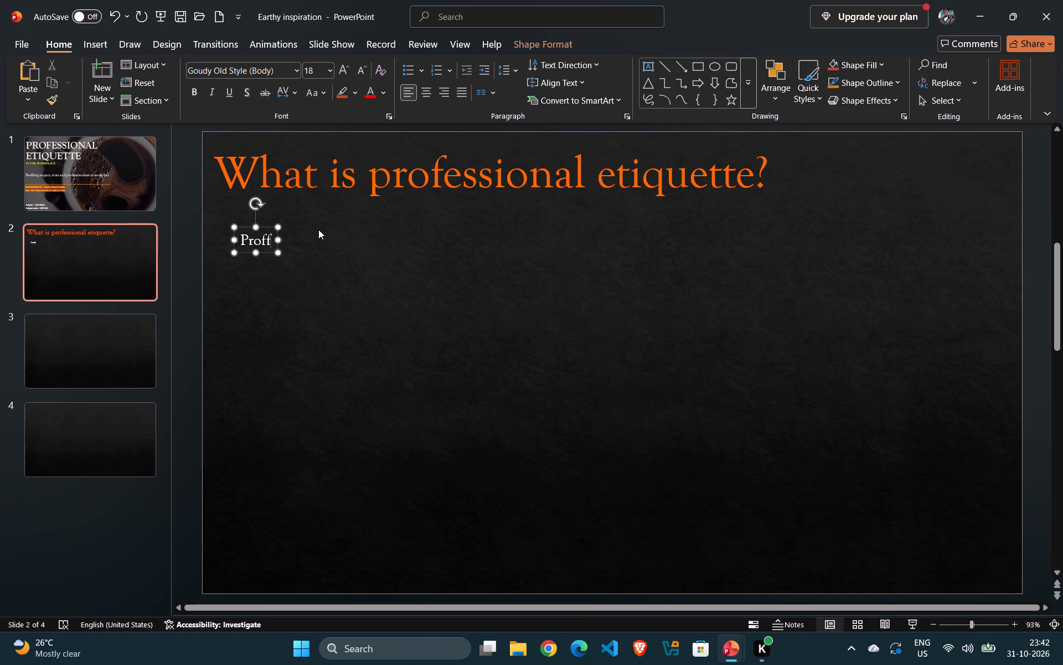
pyautogui.press('BackSpace')
pyautogui.press('e')
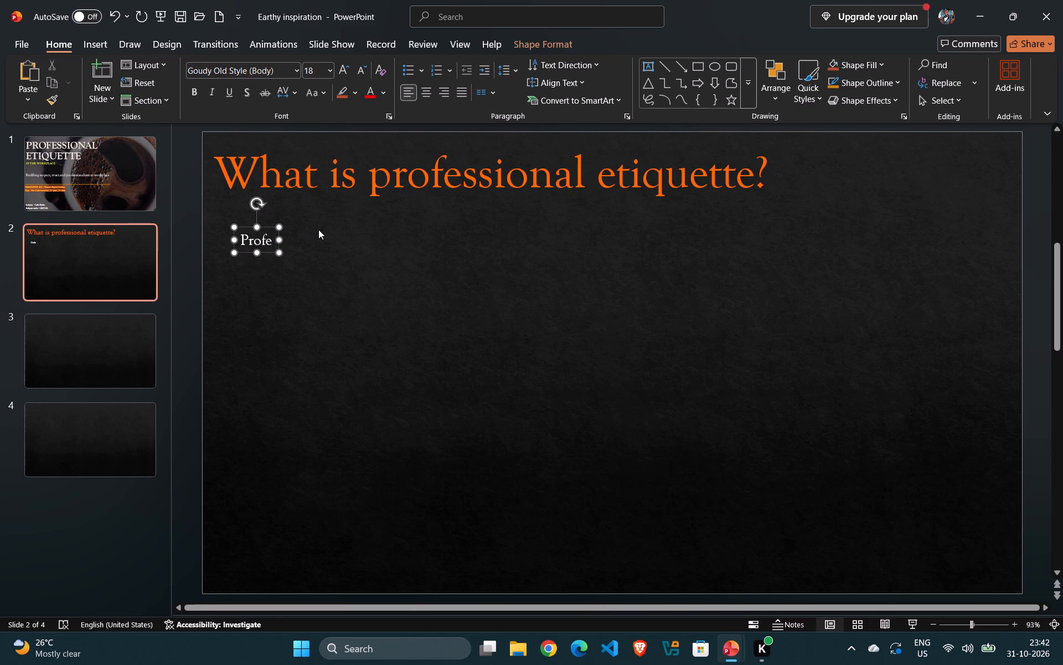
pyautogui.write('ssiona;')
pyautogui.press('space')
pyautogui.press('BackSpace')
pyautogui.press('BackSpace')
pyautogui.write('l')
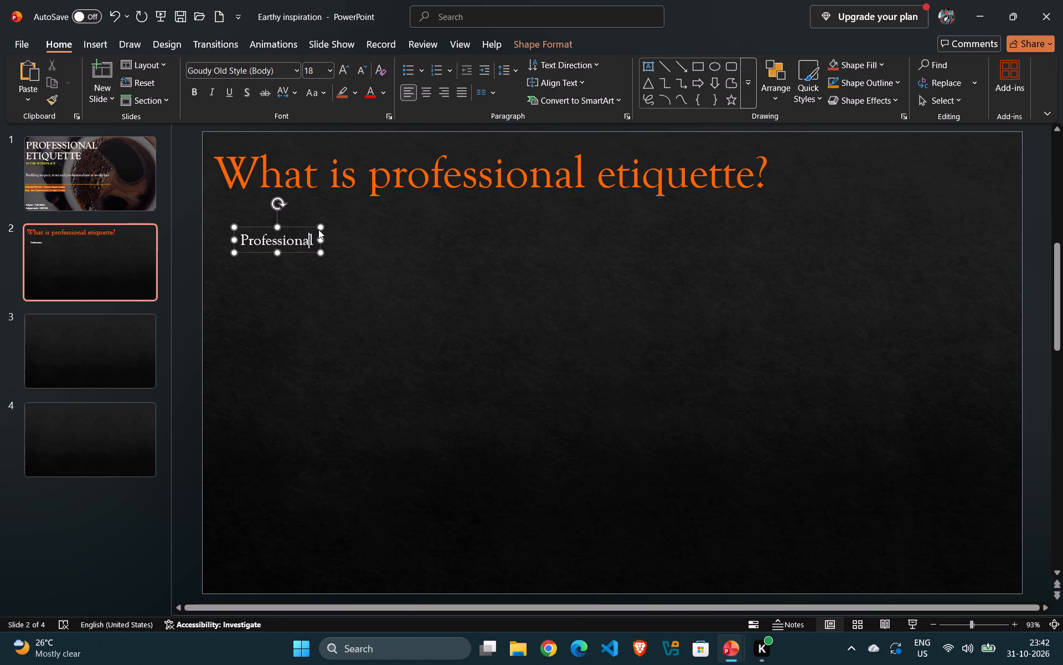
pyautogui.press('space')
pyautogui.write('eti')
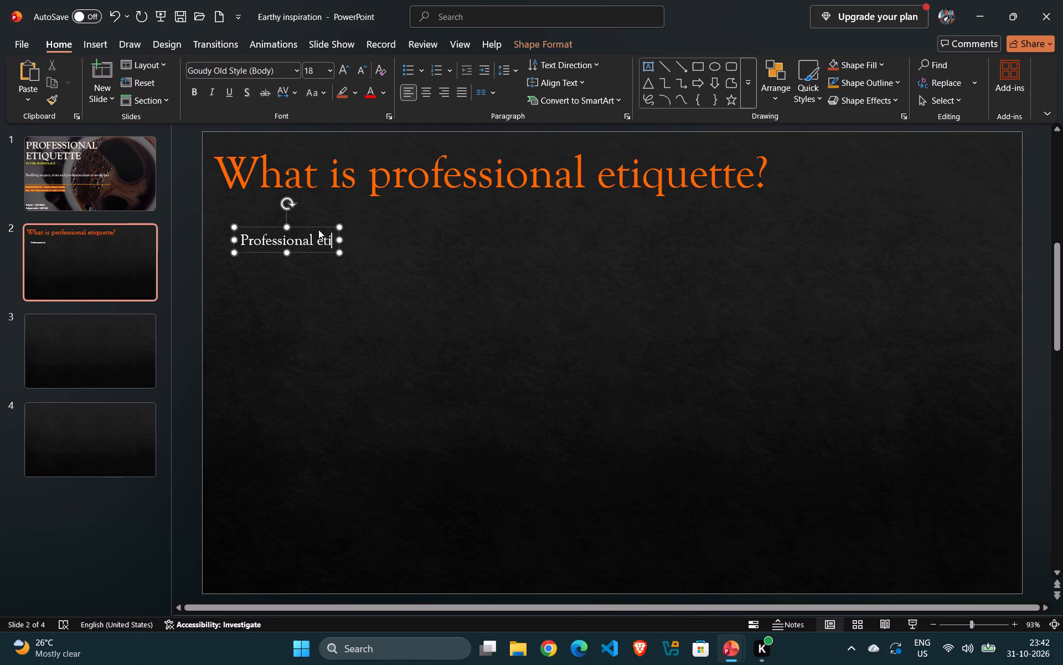
pyautogui.write('qu')
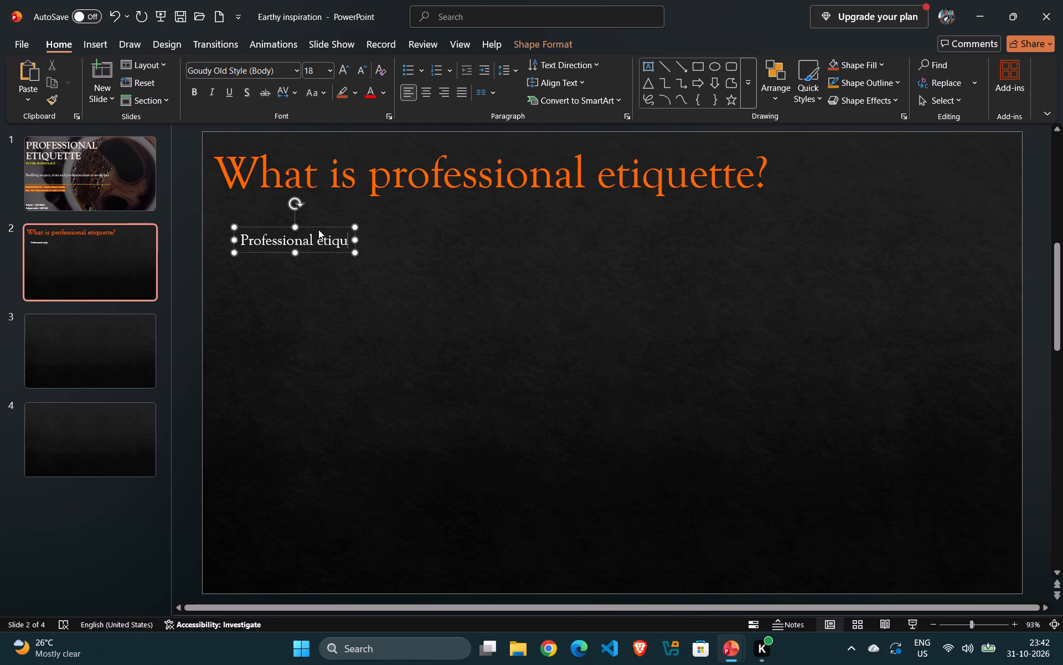
pyautogui.write('ette')
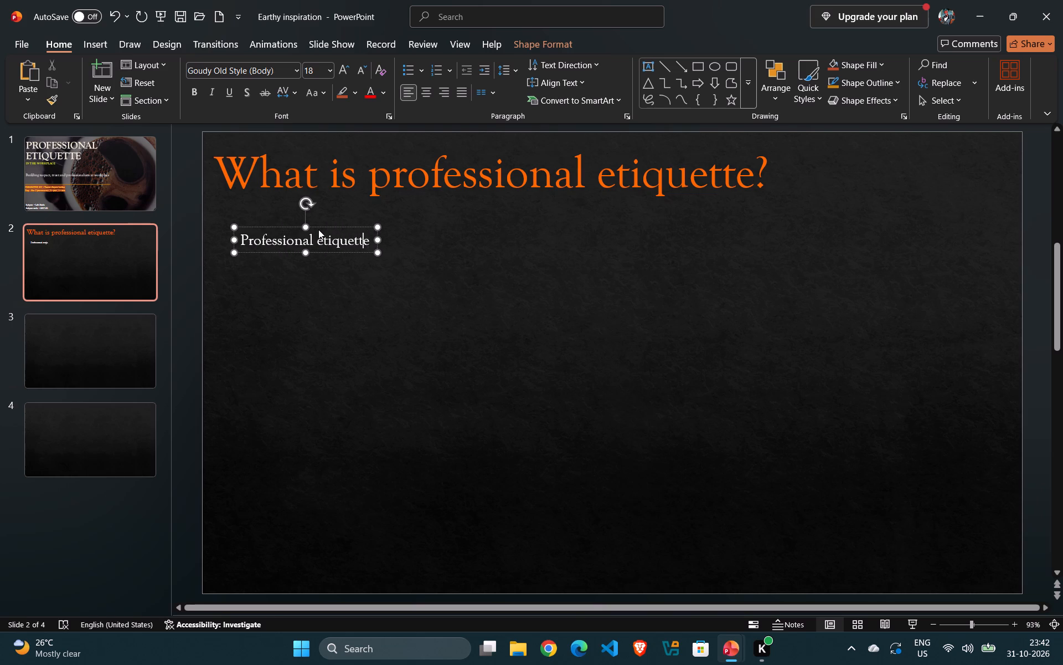
pyautogui.press('space')
# Continue the definition text with "is the set of accepted manners".
pyautogui.press('o')
pyautogui.press('BackSpace')
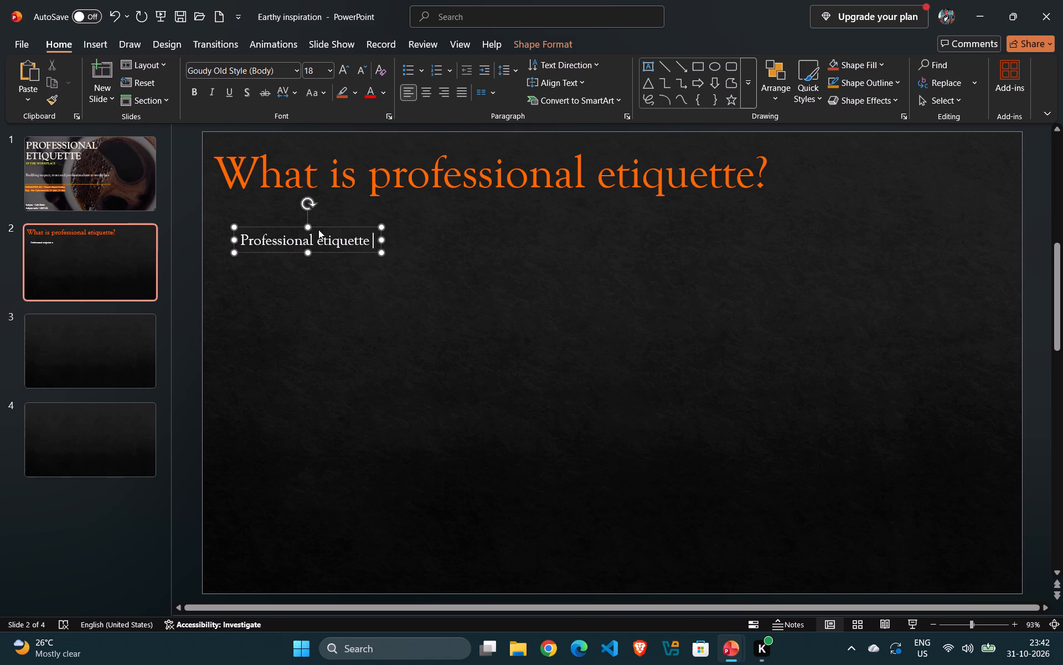
pyautogui.write('ia')
pyautogui.press('space')
pyautogui.press('BackSpace')
pyautogui.press('BackSpace')
pyautogui.write('s the')
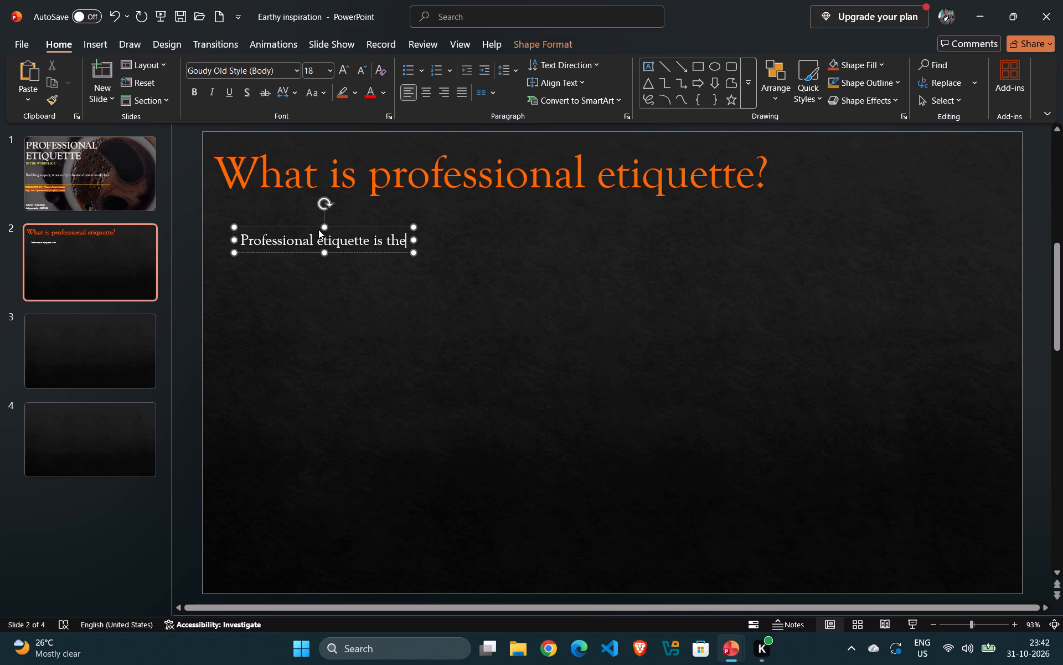
pyautogui.press('space')
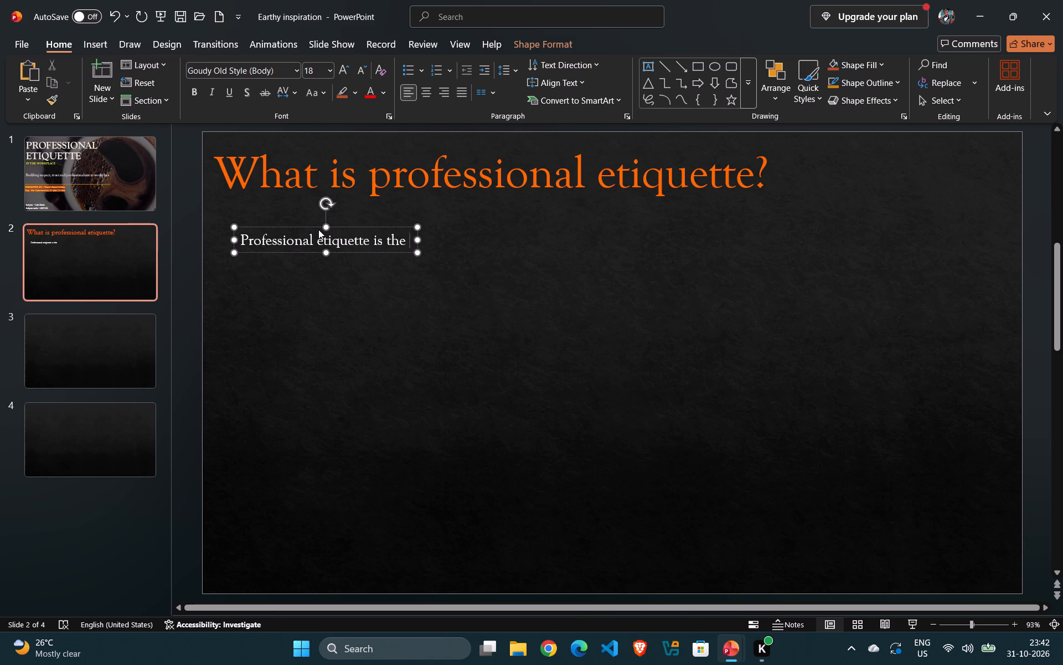
pyautogui.write('se')
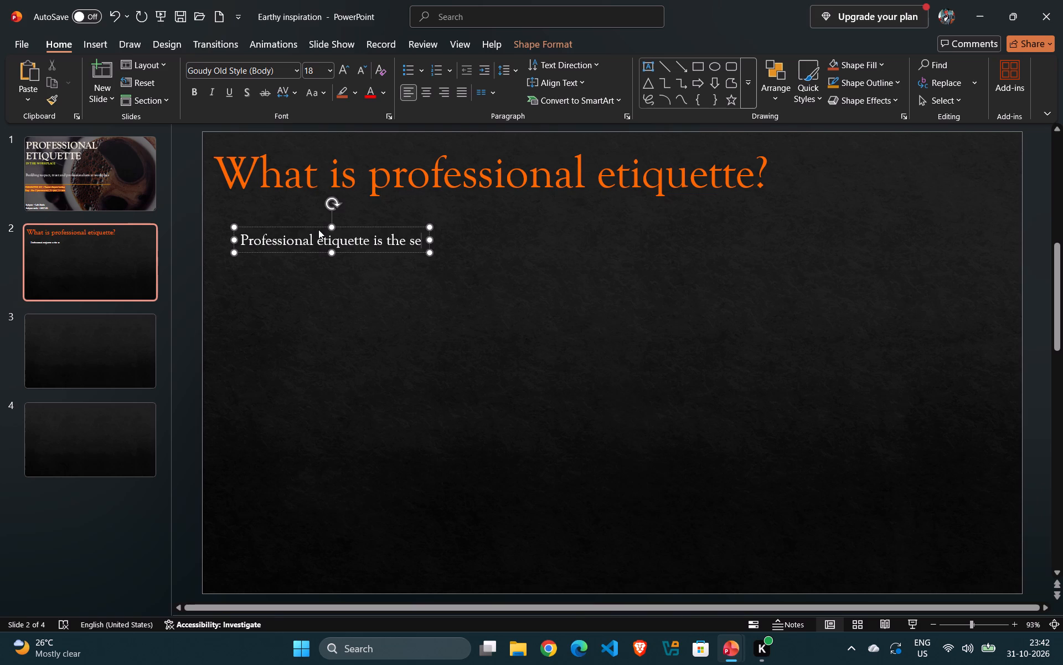
pyautogui.write('t o')
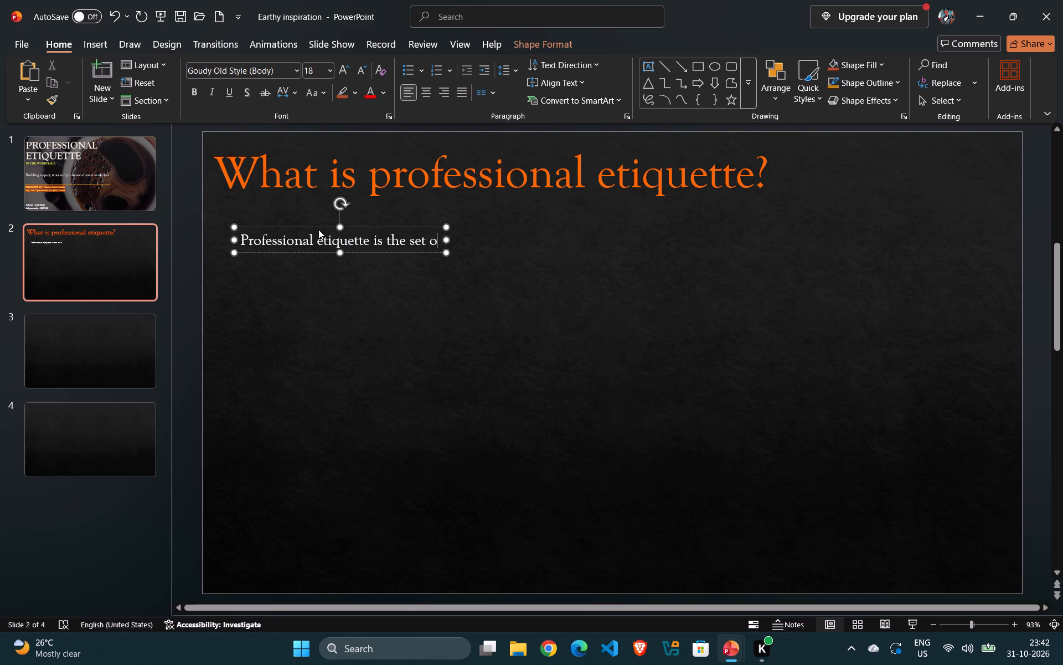
pyautogui.write('f')
pyautogui.press('space')
pyautogui.write('acce')
pyautogui.press('p')
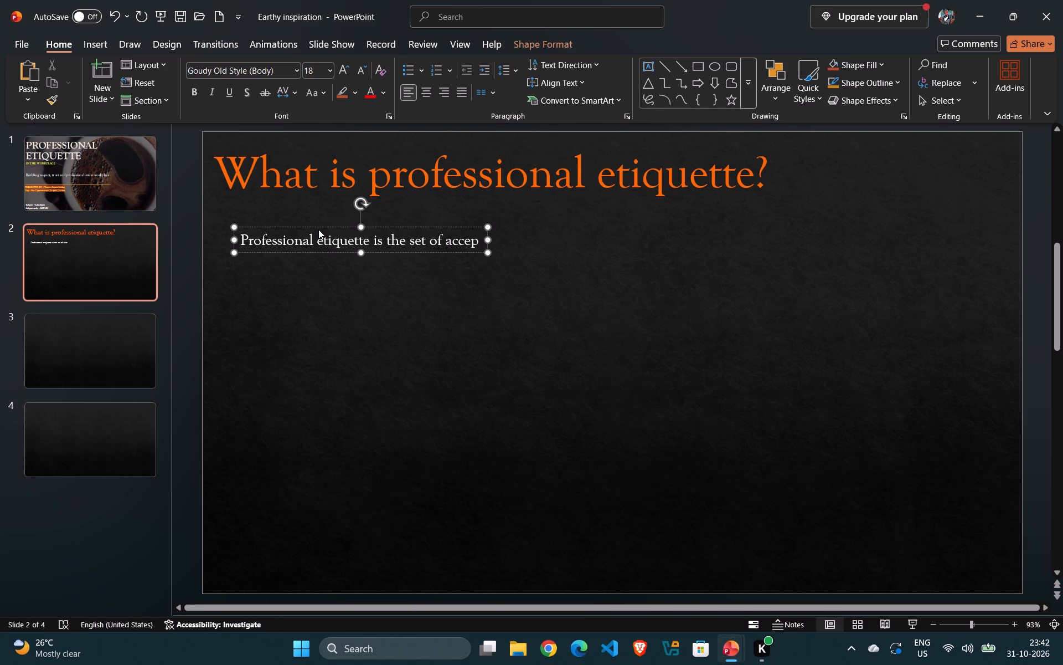
pyautogui.write('ted ms=')
pyautogui.press('BackSpace')
pyautogui.press('BackSpace')
pyautogui.press('BackSpace')
pyautogui.write('ma')
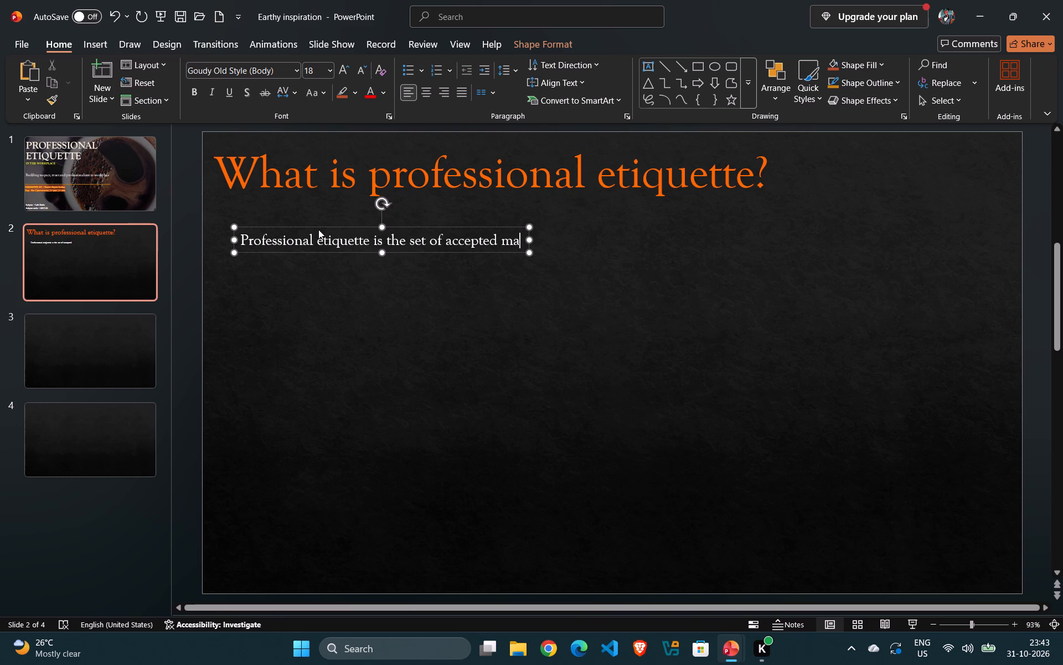
pyautogui.write('nn')
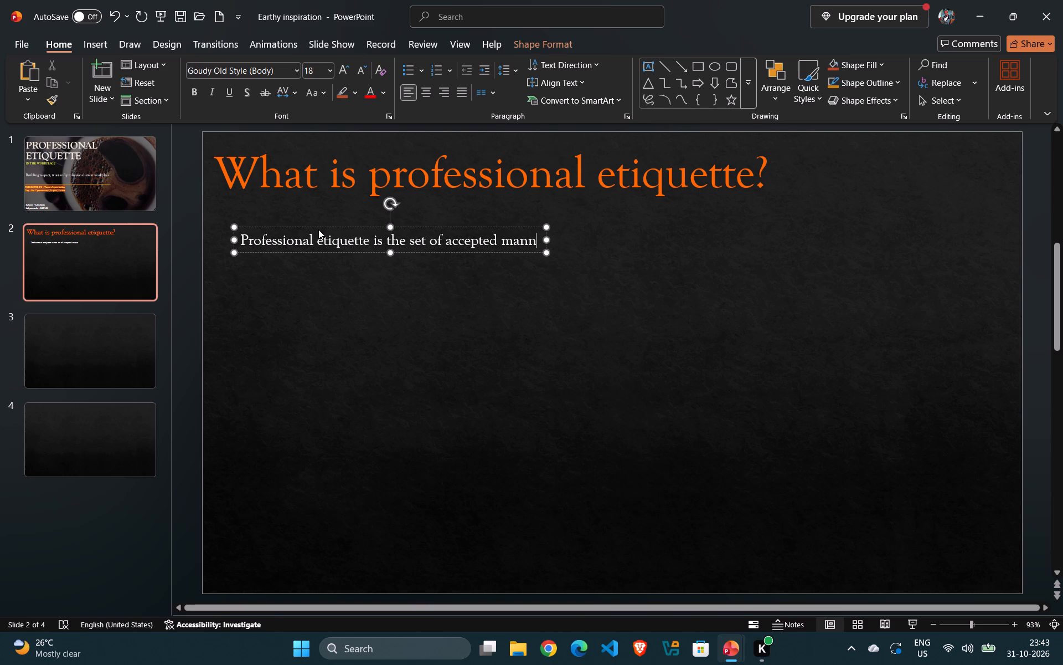
pyautogui.write('erd')
pyautogui.write('\\\\')
pyautogui.press('BackSpace')
pyautogui.press('BackSpace')
pyautogui.press('BackSpace')
pyautogui.write('s')
pyautogui.press('space')
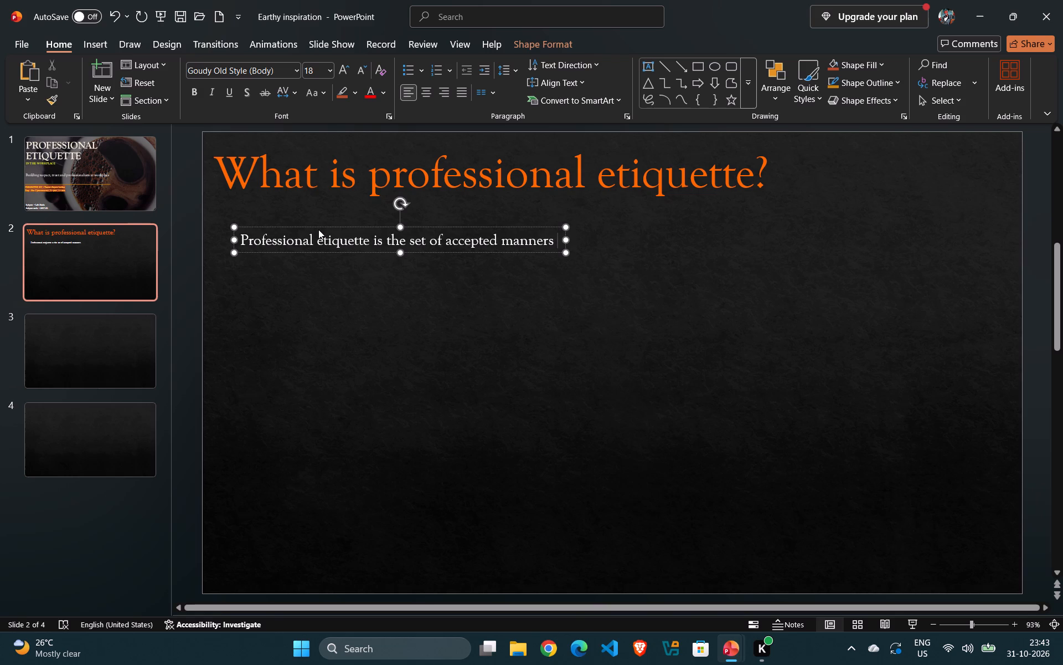
# Extend the definition sentence with "and behaviours that".
pyautogui.press('a')
pyautogui.press('b')
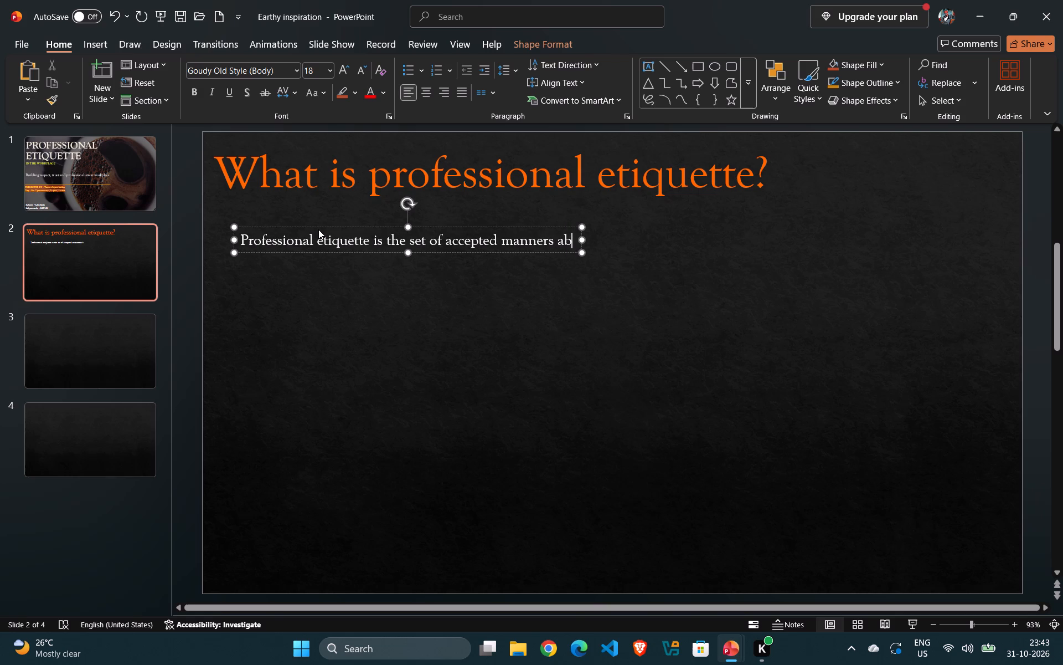
pyautogui.press('BackSpace')
pyautogui.write('nd b')
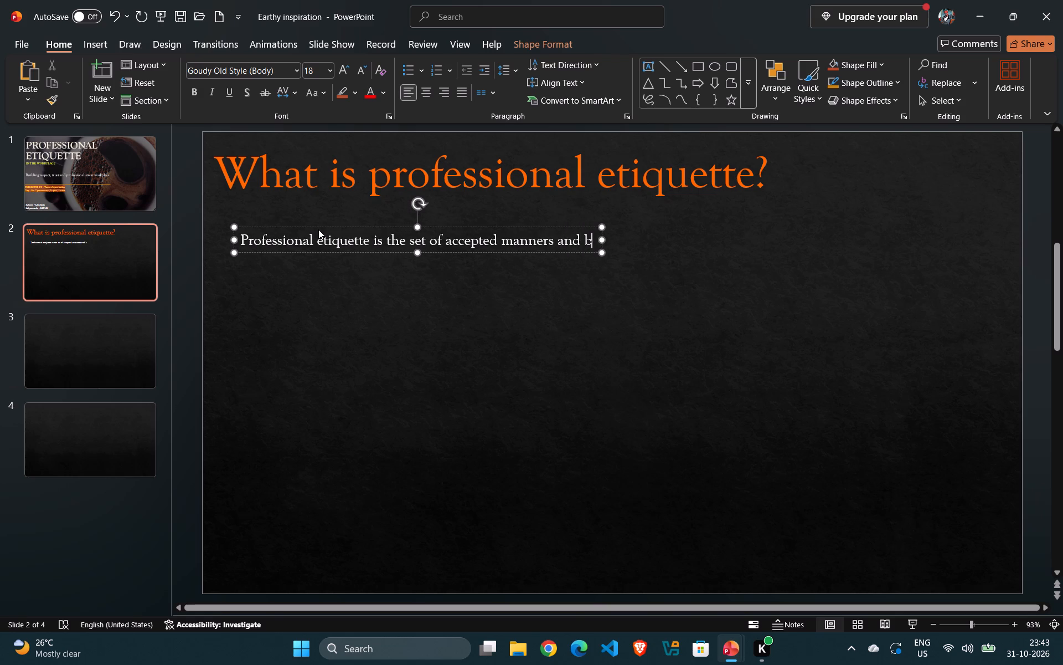
pyautogui.press('e')
pyautogui.write('ha')
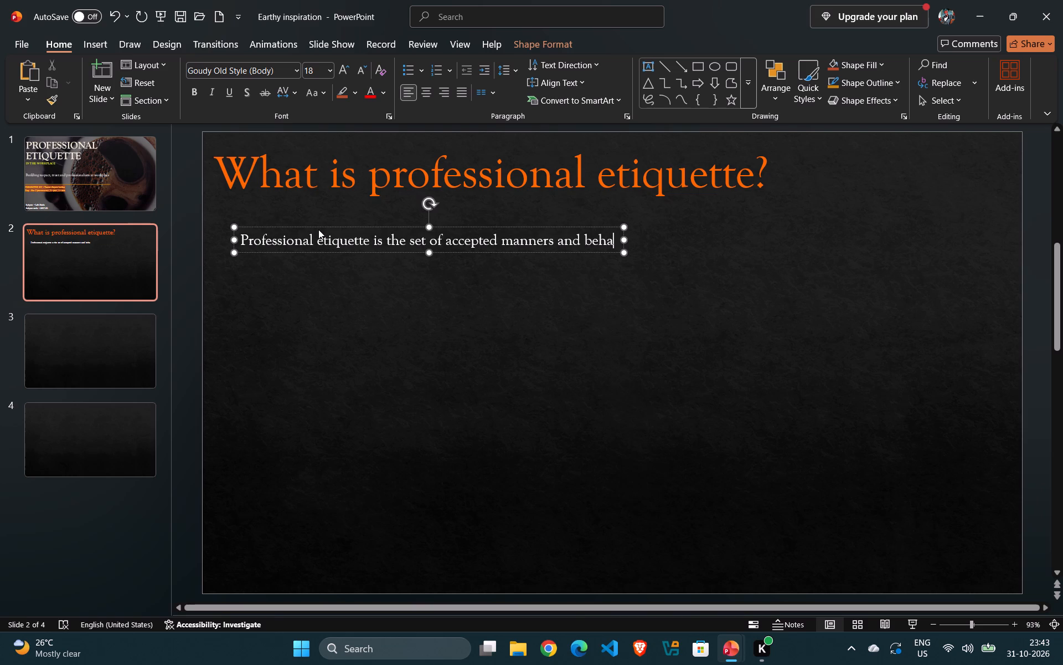
pyautogui.write('vo')
pyautogui.press('BackSpace')
pyautogui.write('iou')
pyautogui.press('r')
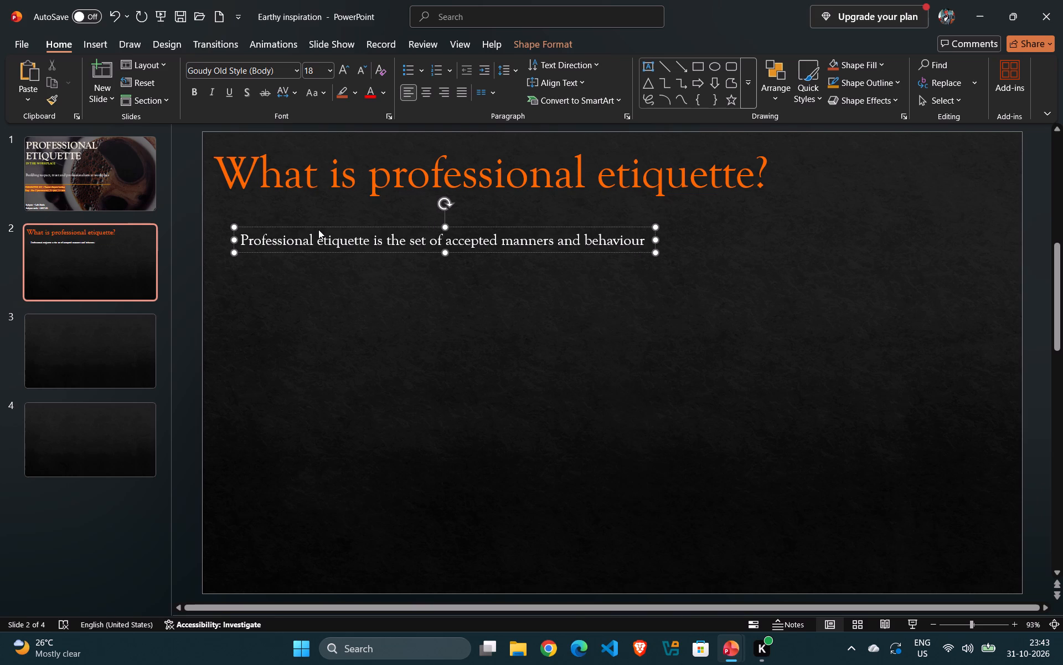
pyautogui.write('s')
pyautogui.press('space')
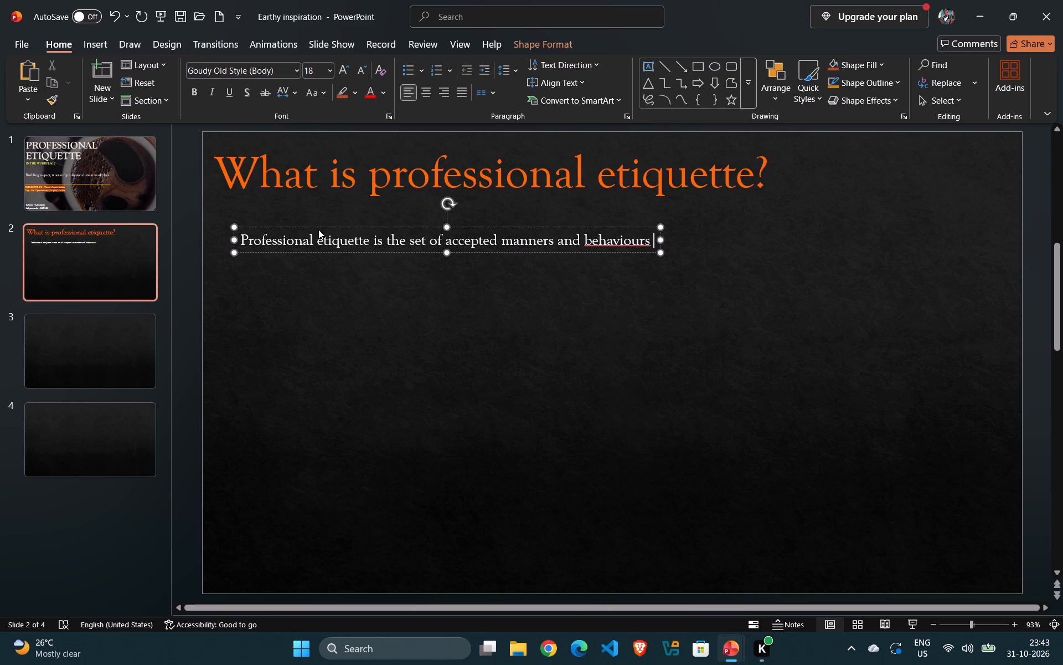
pyautogui.write('that')
pyautogui.press('space')
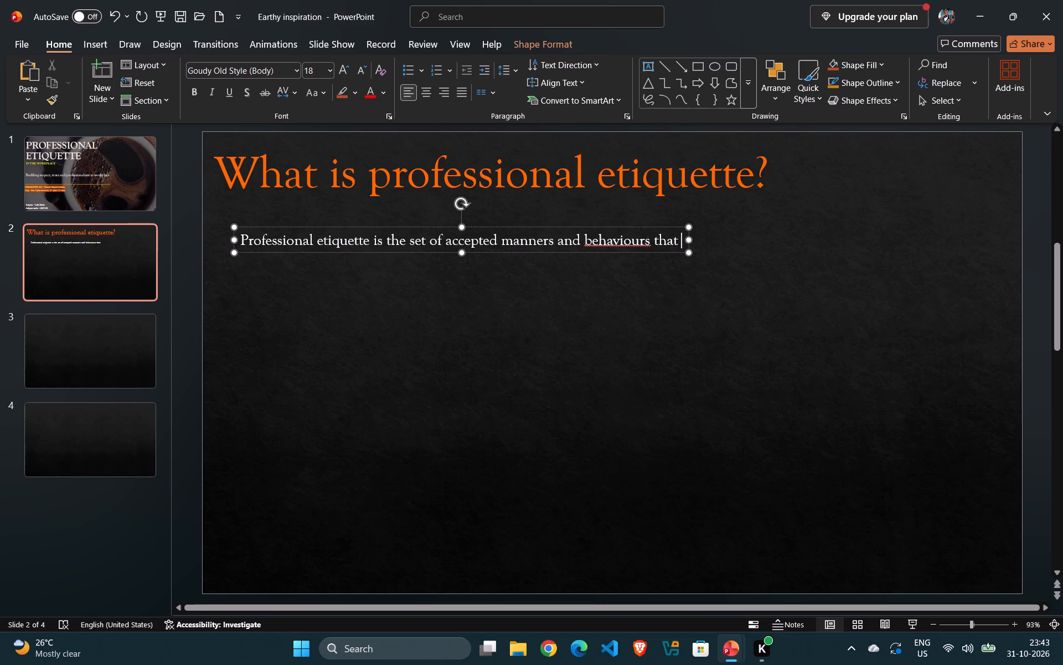
# Replace the flagged word "behaviours" in the definition with the suggested spelling "behaviors".
pyautogui.rightClick(629, 250)
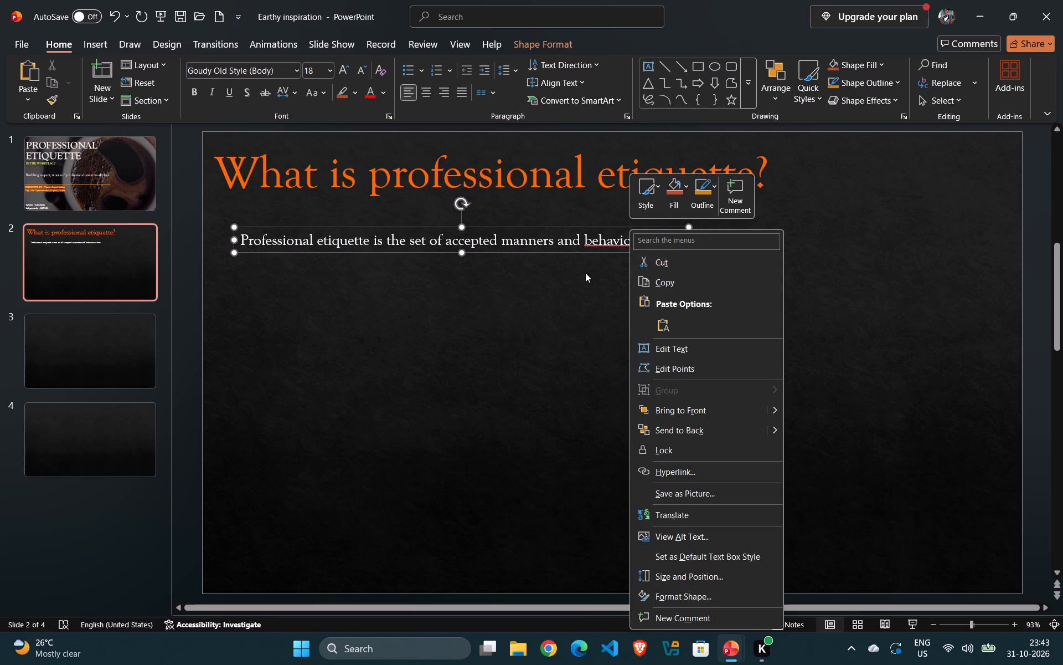
pyautogui.rightClick(585, 273)
pyautogui.moveTo(649, 240); pyautogui.dragTo(621, 242)
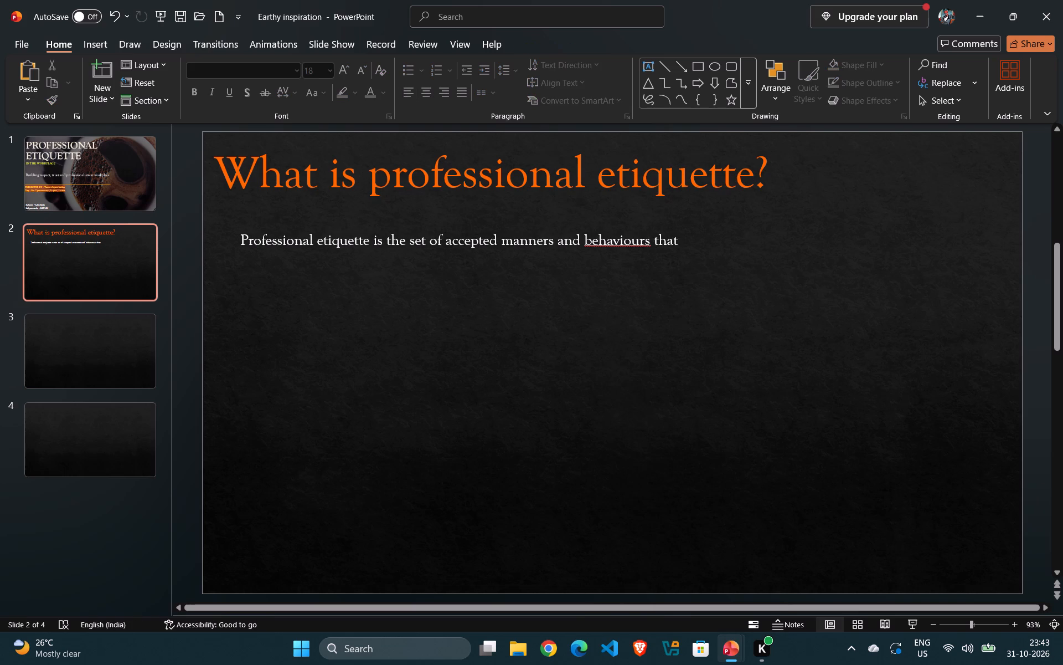
pyautogui.moveTo(648, 241); pyautogui.dragTo(582, 241)
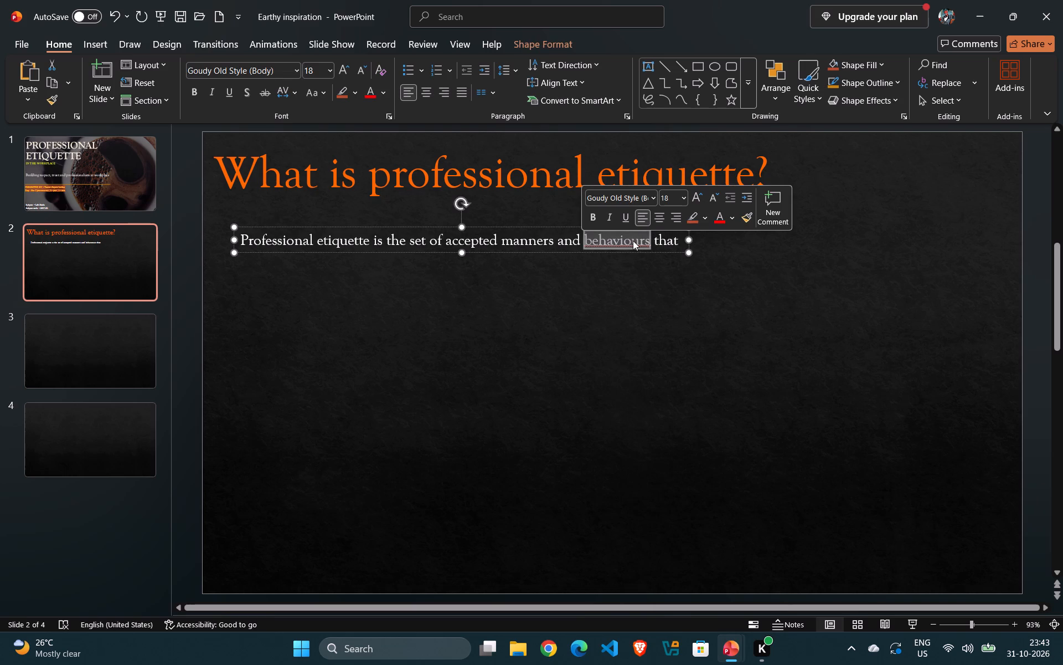
pyautogui.rightClick(650, 238)
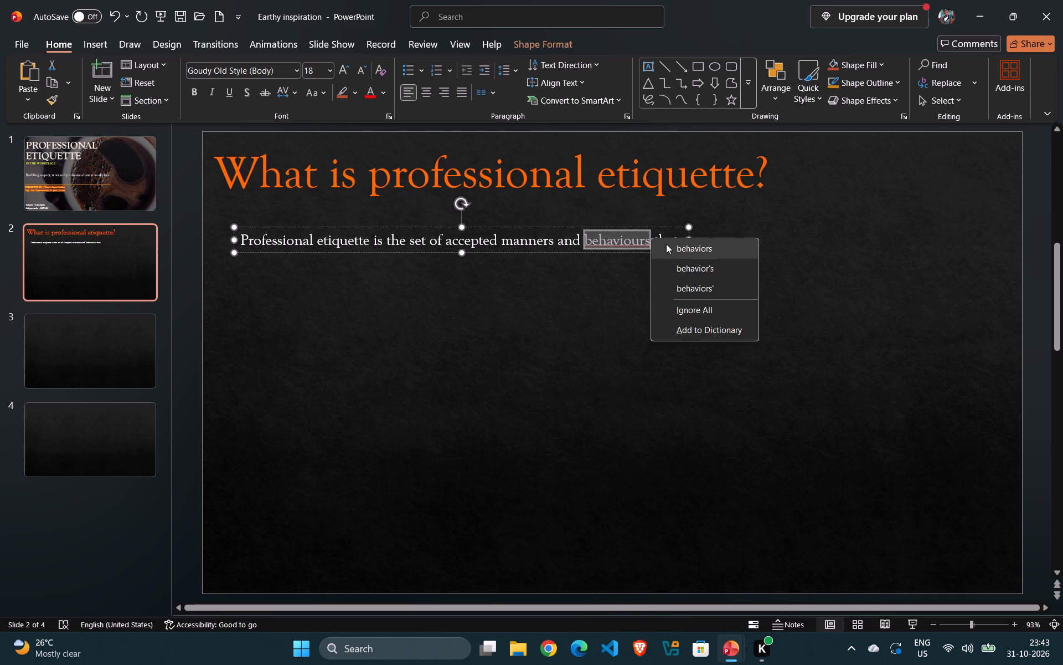
pyautogui.click(666, 244)
# Continue the definition after "that" with "help people work together respectfully".
pyautogui.click(679, 238)
pyautogui.click(669, 245)
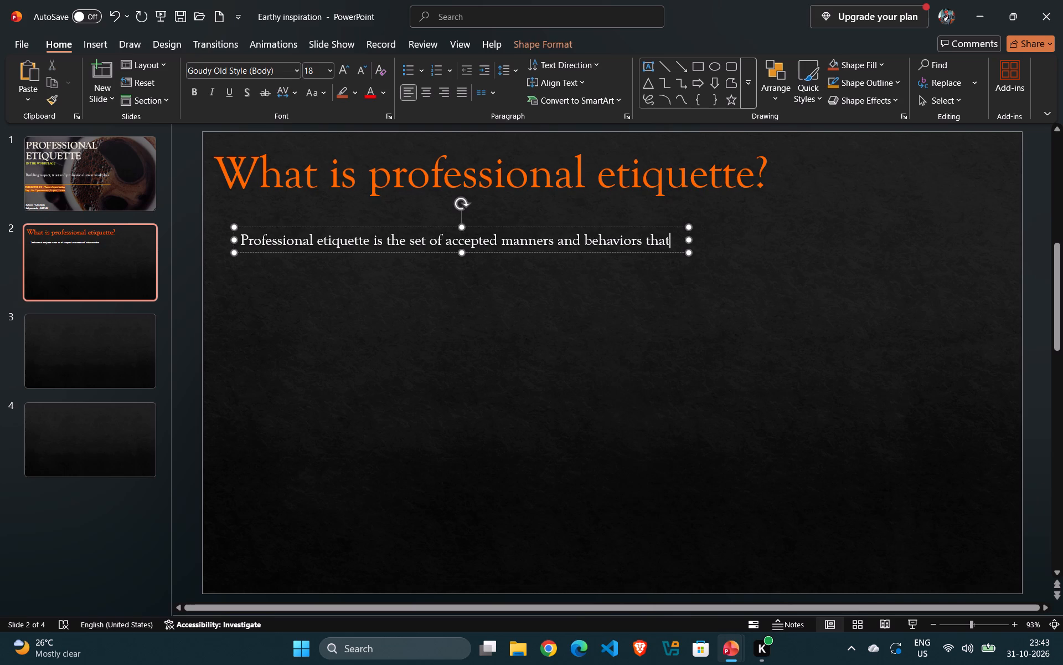
pyautogui.press('space')
pyautogui.write('help people')
pyautogui.press('space')
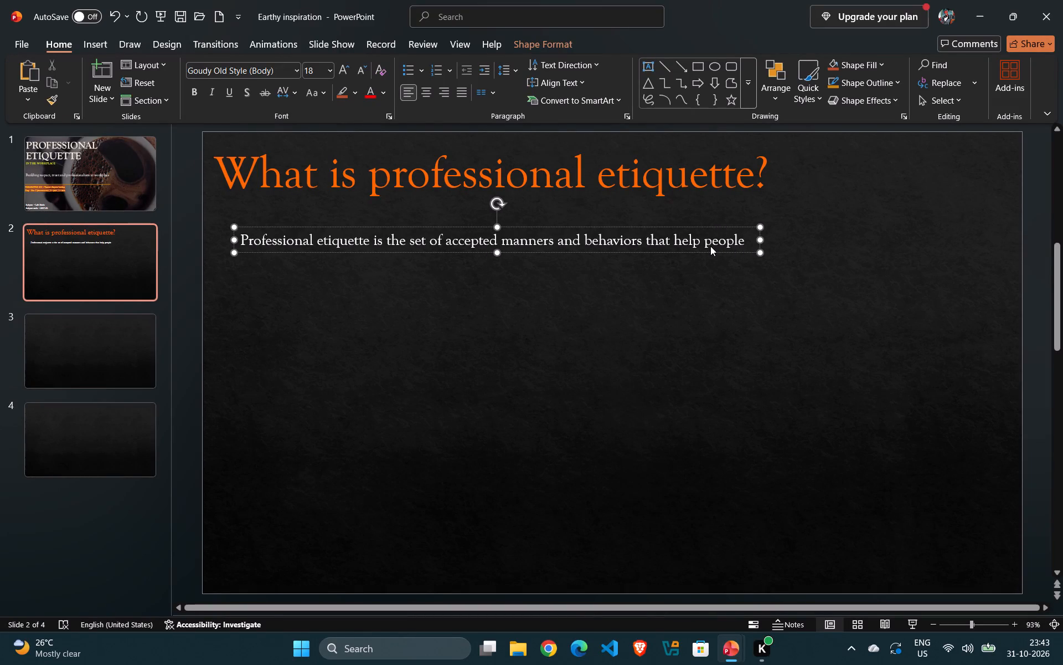
pyautogui.write('work together')
pyautogui.press('space')
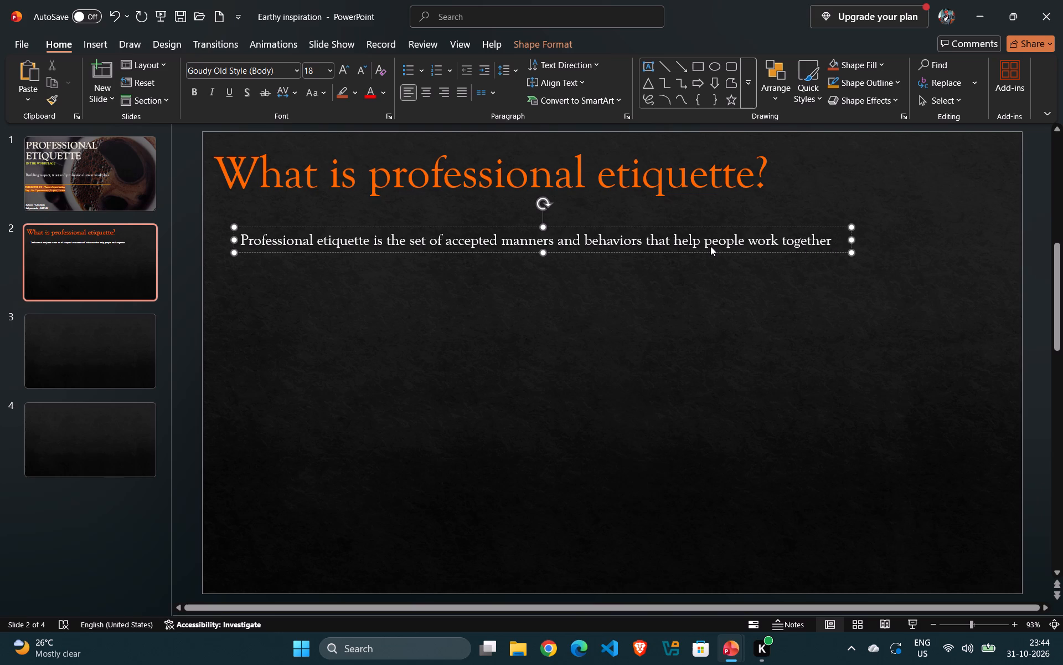
pyautogui.write('ress')
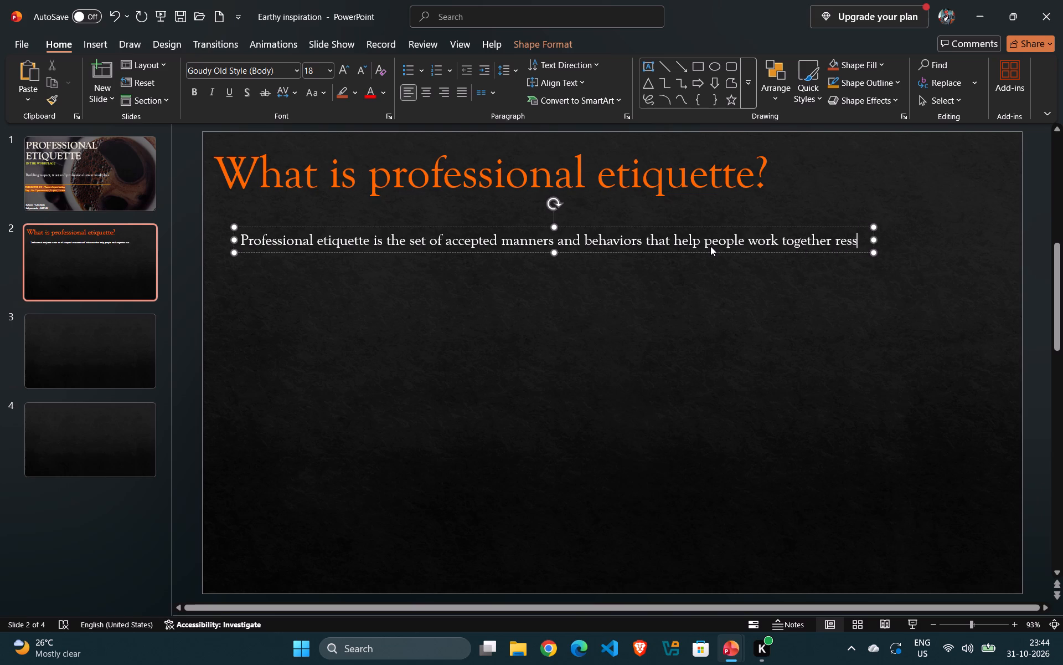
pyautogui.press('BackSpace')
pyautogui.write('pectfi')
pyautogui.press('BackSpace')
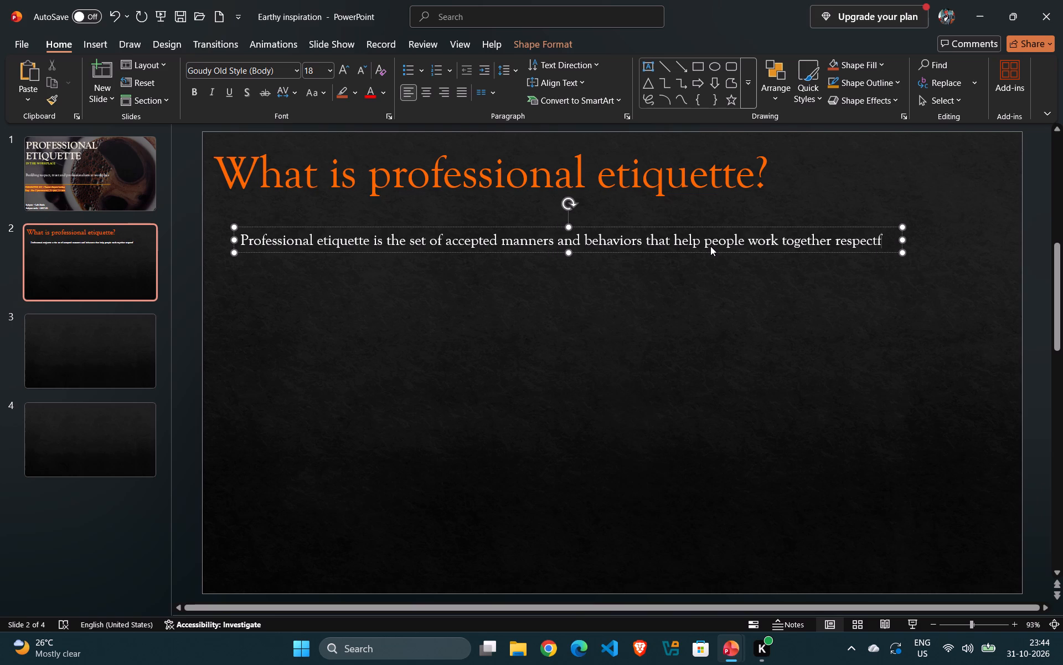
pyautogui.press('i')
pyautogui.press('BackSpace')
pyautogui.write('ully')
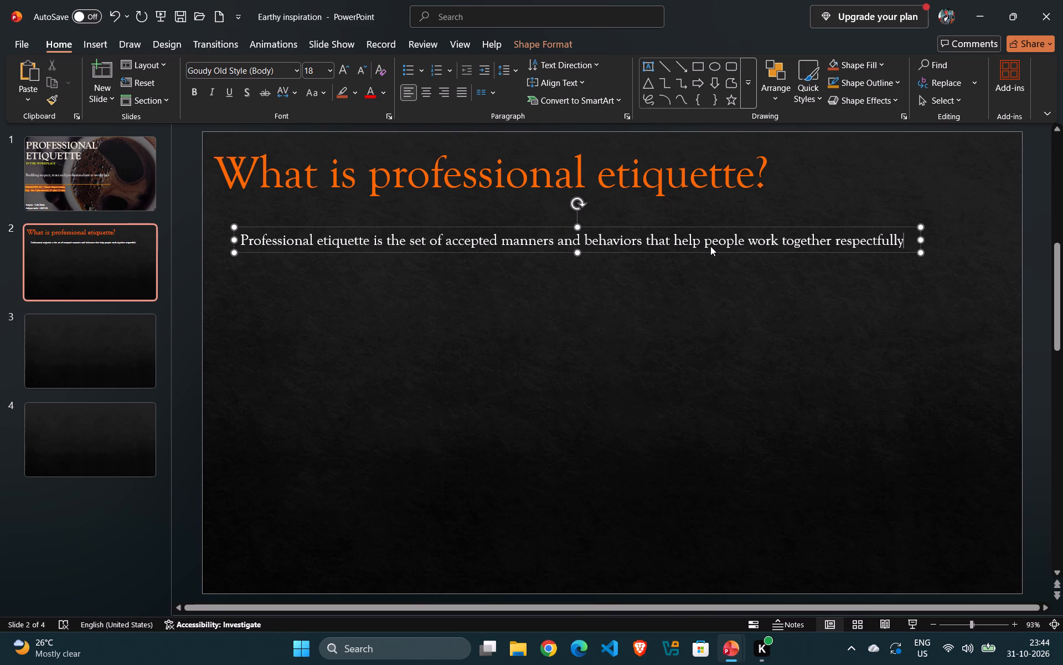
# Finish the definition sentence after "respectfully" with "and effectively.".
pyautogui.press('space')
pyautogui.write('sn')
pyautogui.press('BackSpace')
pyautogui.press('BackSpace')
pyautogui.write('and a')
pyautogui.press('BackSpace')
pyautogui.press('BackSpace')
pyautogui.write('effect')
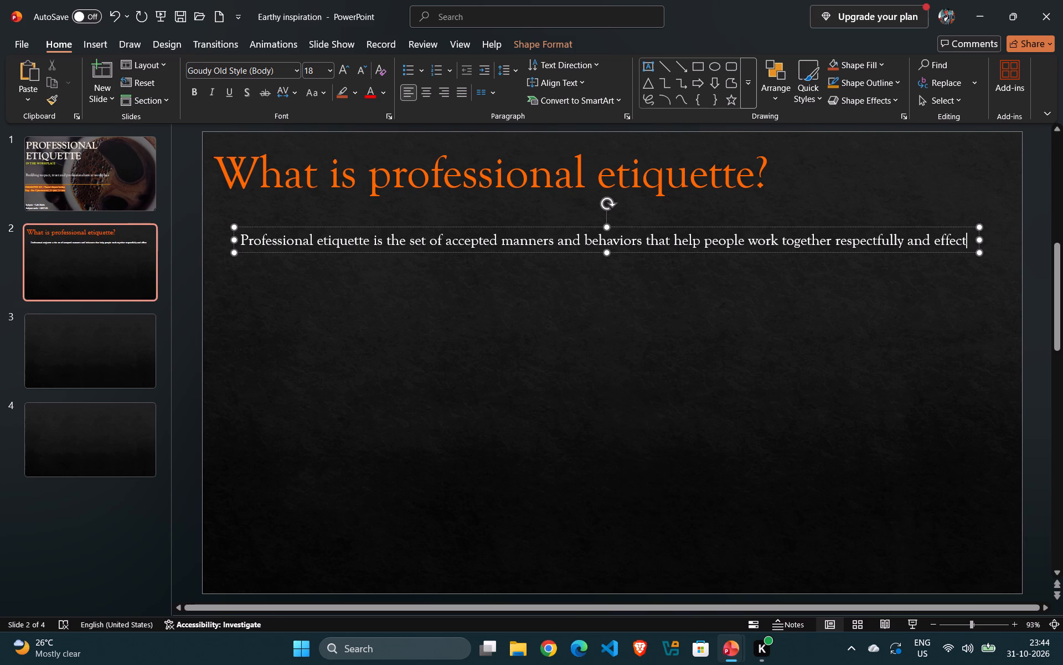
pyautogui.write('tive')
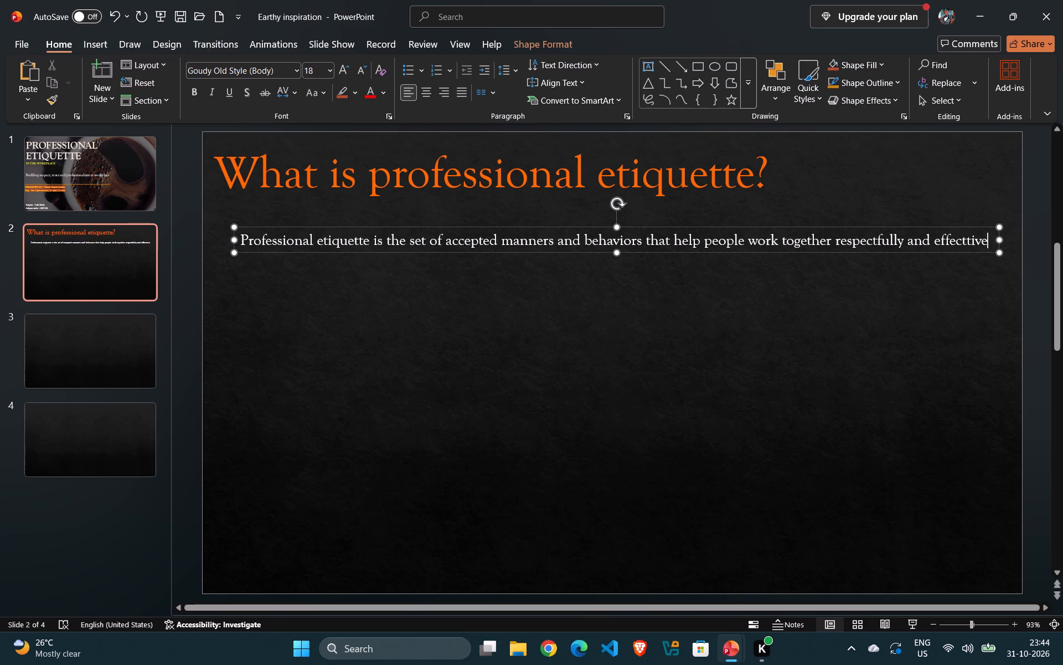
pyautogui.press('l')
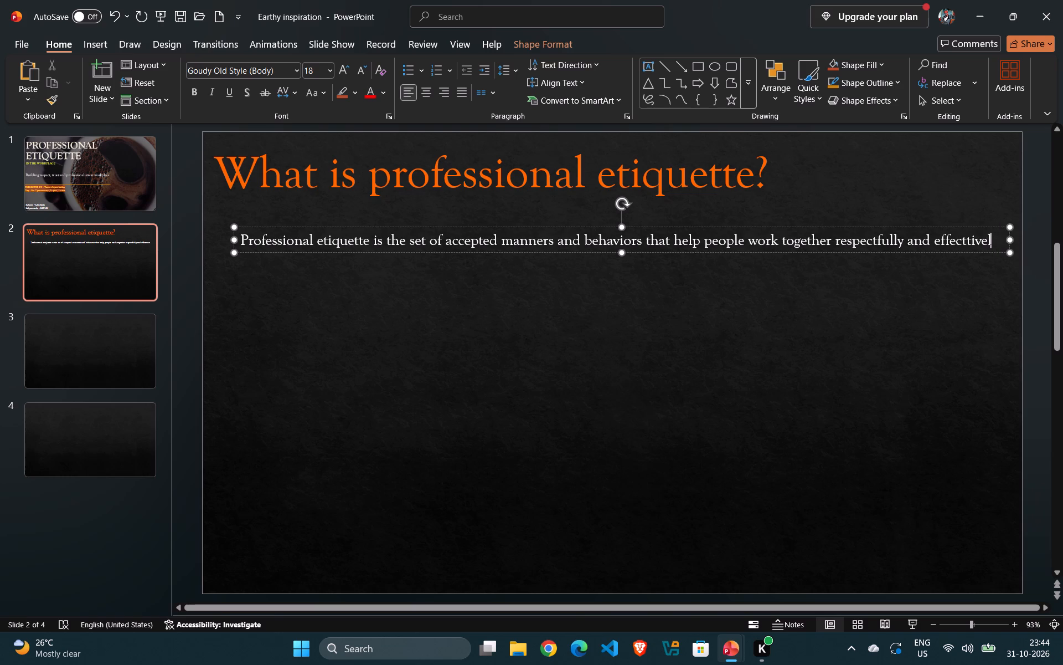
pyautogui.press('u')
pyautogui.press('BackSpace')
pyautogui.write('y.')
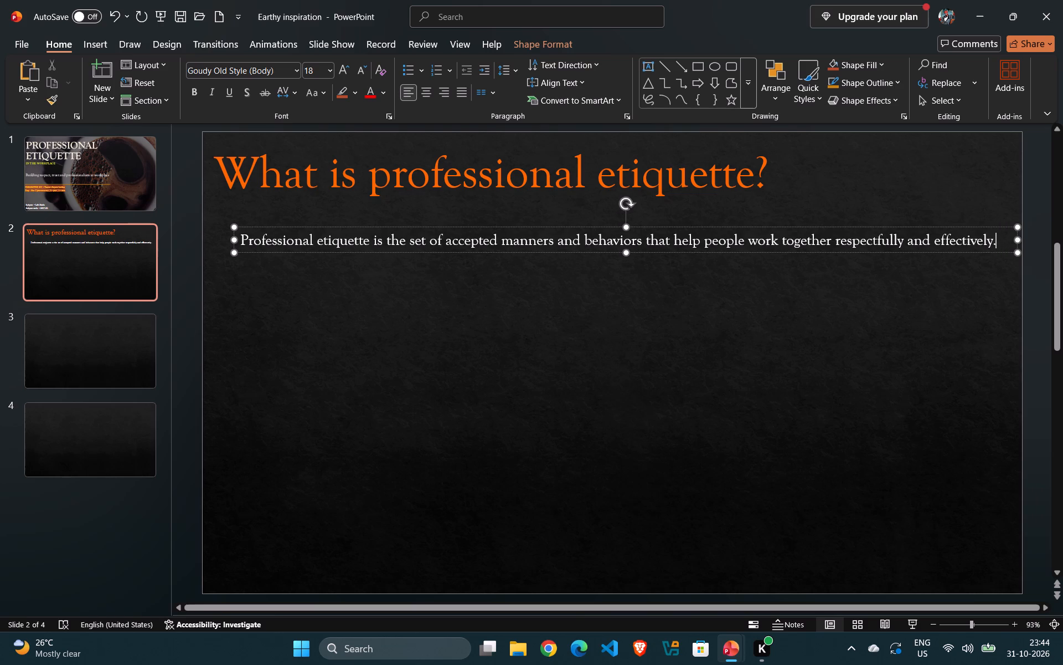
# Narrow the definition text box so the sentence wraps onto four lines, and align it beneath the start of the heading.
pyautogui.moveTo(457, 228); pyautogui.dragTo(440, 217)
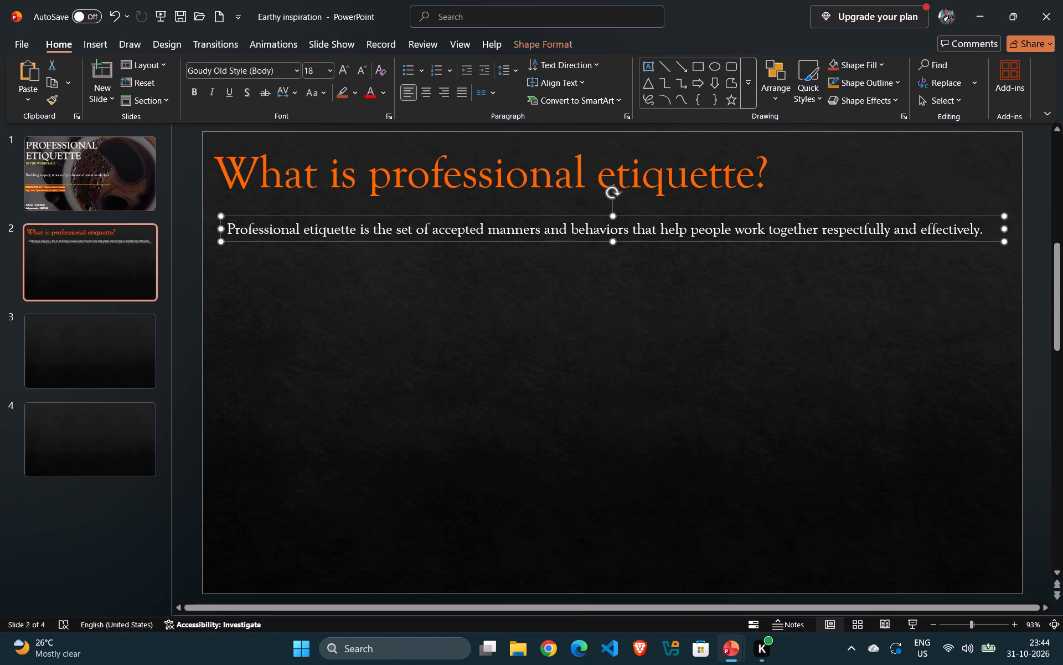
pyautogui.moveTo(1004, 229); pyautogui.dragTo(428, 288)
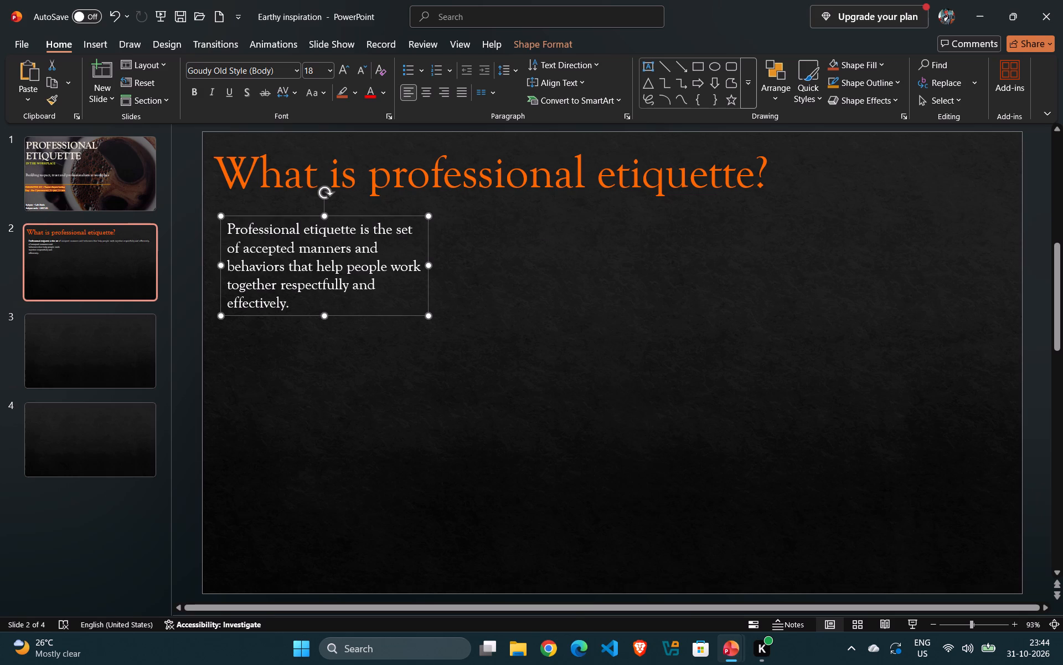
pyautogui.moveTo(430, 265); pyautogui.dragTo(460, 265)
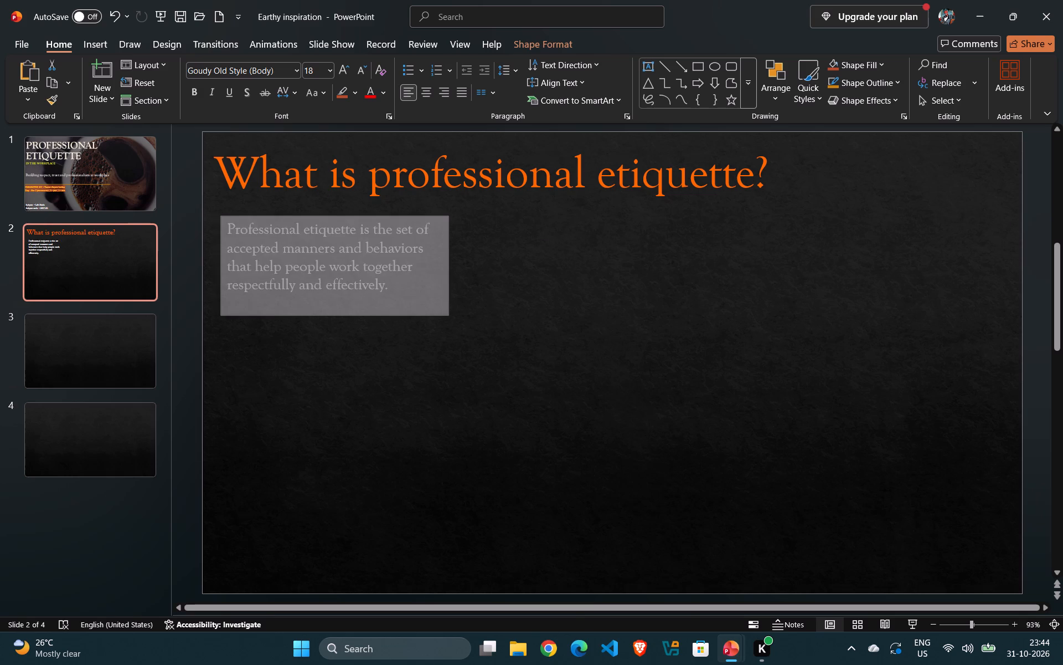
pyautogui.moveTo(460, 265); pyautogui.dragTo(461, 265)
pyautogui.moveTo(420, 214); pyautogui.dragTo(415, 214)
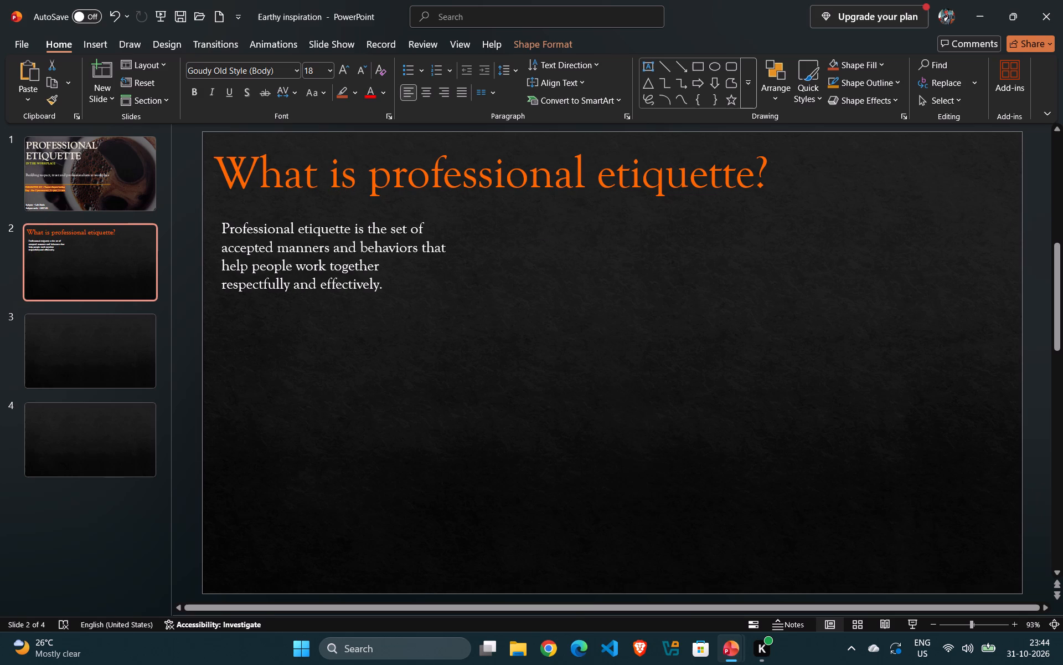
pyautogui.moveTo(415, 214); pyautogui.dragTo(412, 215)
# Draw a straight horizontal line about 22.4 cm long under the slide 2 heading, ending below its question mark.
pyautogui.click(669, 67)
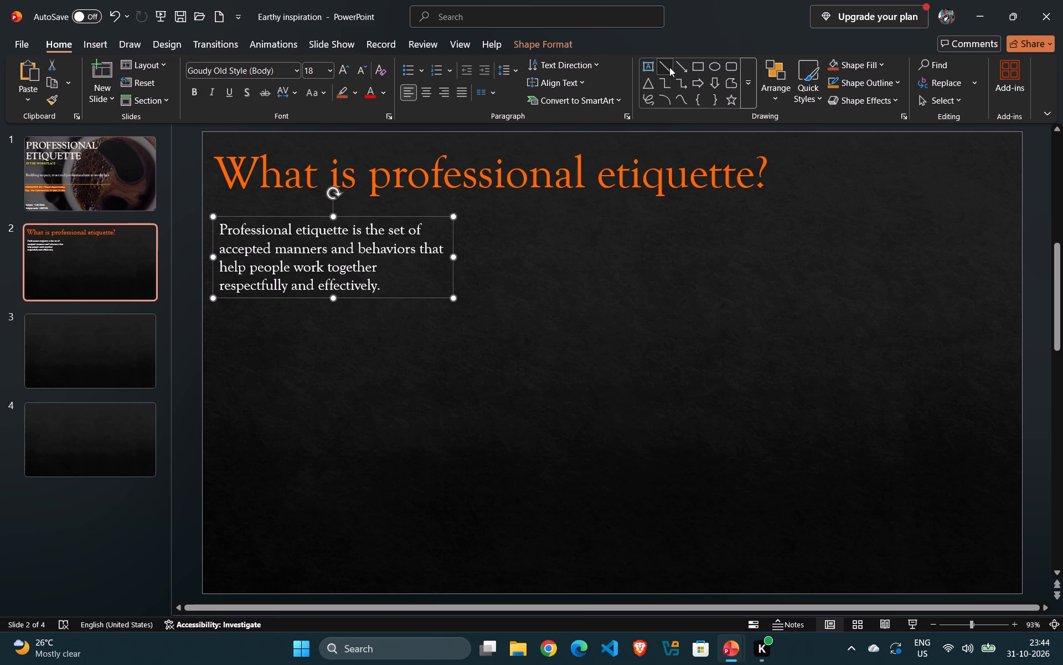
pyautogui.moveTo(221, 197); pyautogui.dragTo(526, 201)
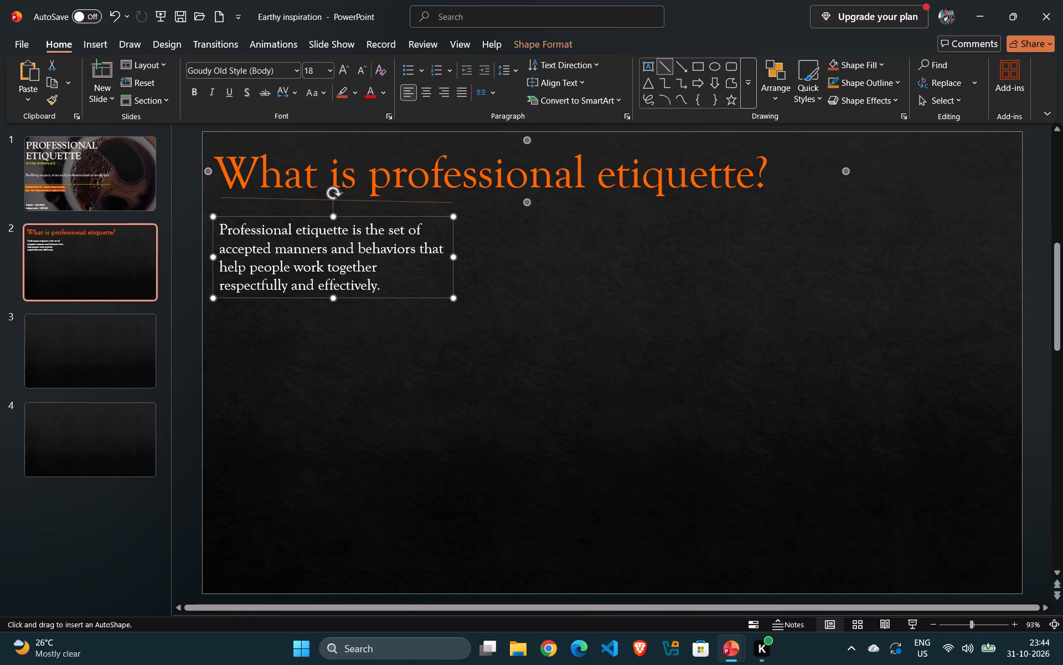
pyautogui.moveTo(526, 201); pyautogui.dragTo(763, 195)
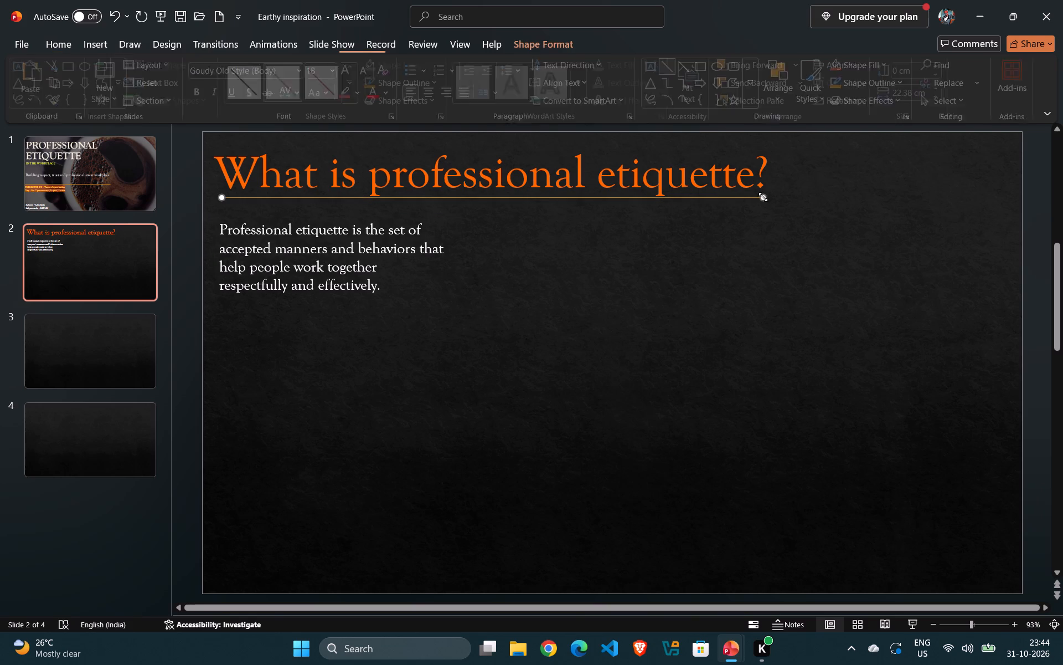
# Move the definition text box up so it sits just below the heading's underline.
pyautogui.click(385, 238)
pyautogui.moveTo(368, 218); pyautogui.dragTo(375, 214)
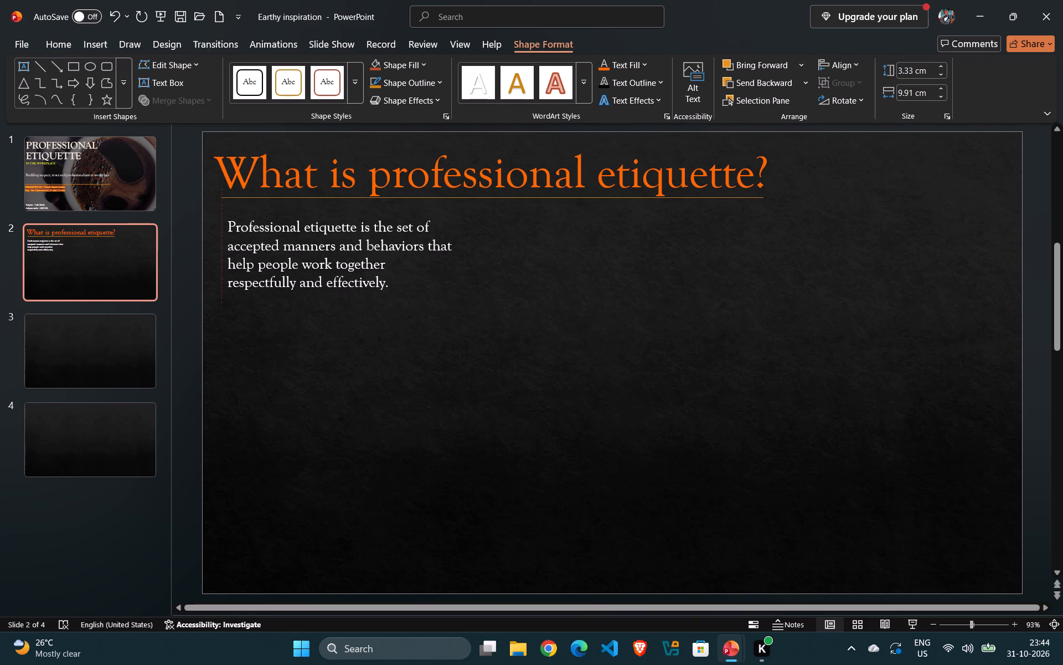
pyautogui.moveTo(375, 214); pyautogui.dragTo(369, 206)
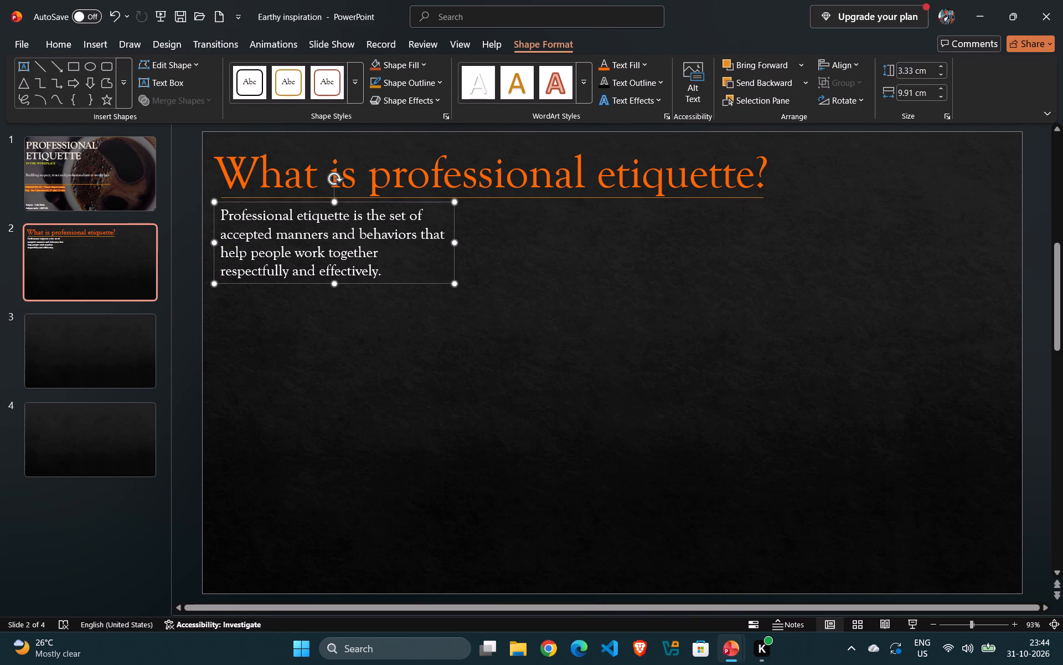
# Set the font size of the whole definition text to 24.
pyautogui.moveTo(224, 213); pyautogui.dragTo(453, 284)
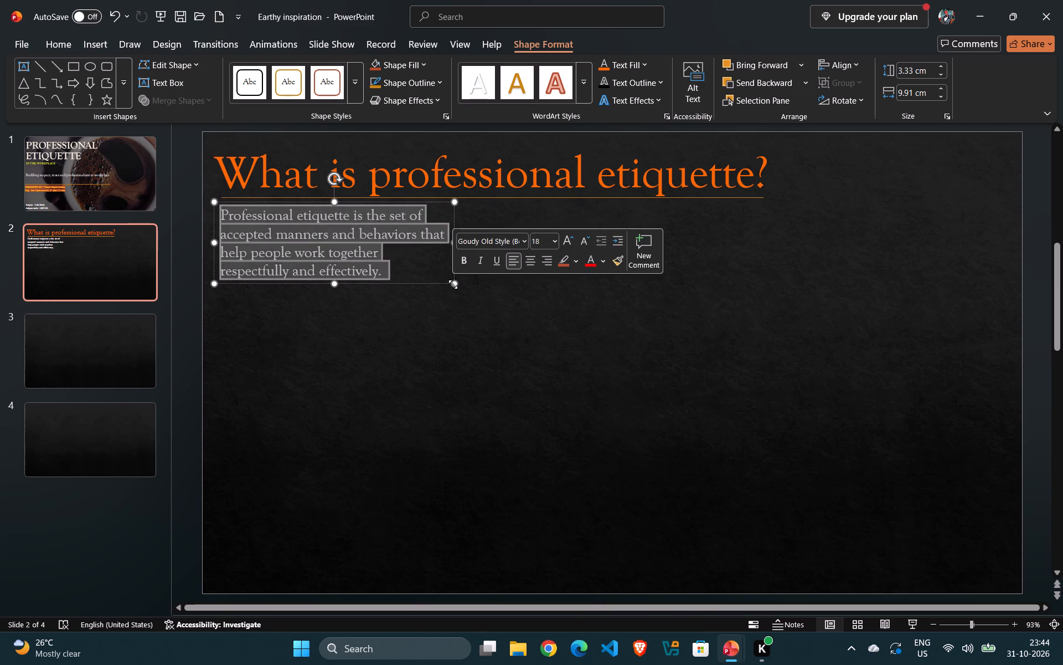
pyautogui.click(556, 241)
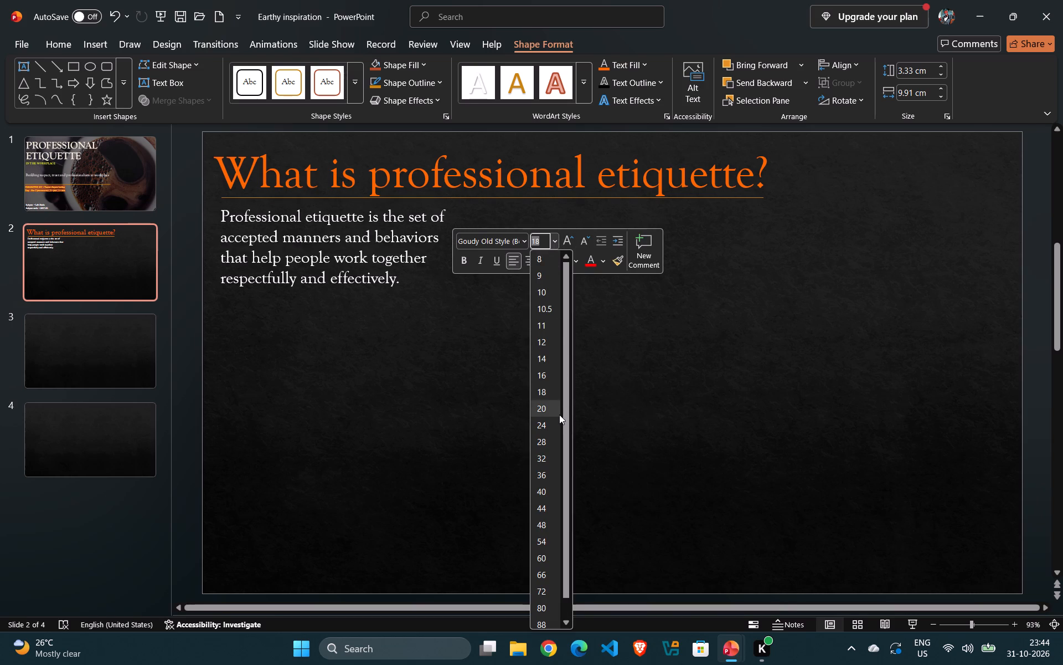
pyautogui.click(554, 420)
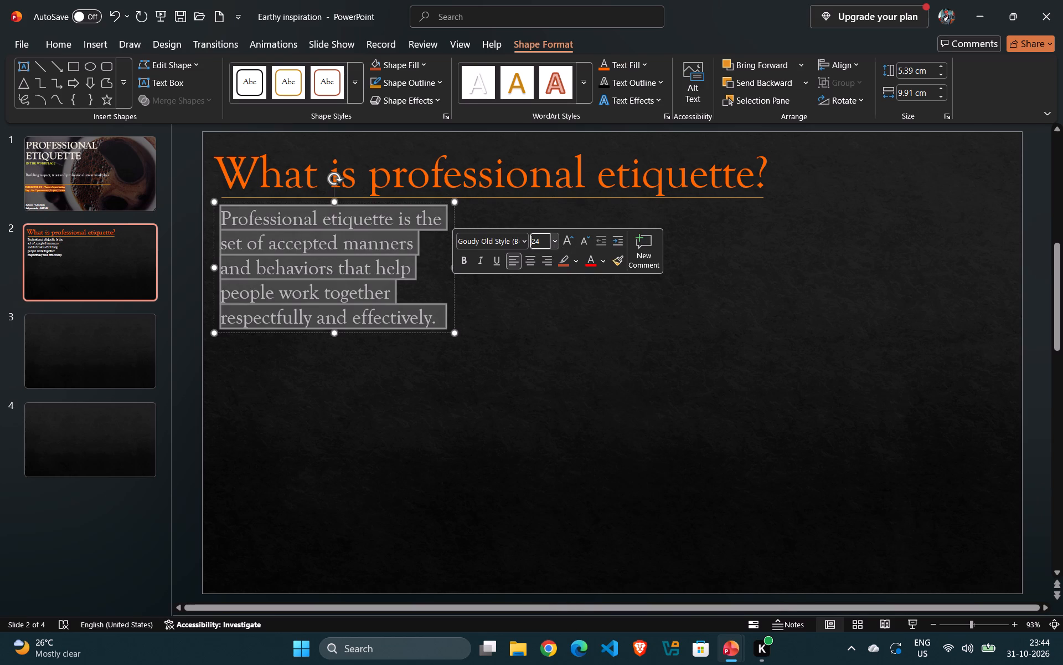
pyautogui.click(474, 308)
# Widen the definition text box so the sentence wraps onto three lines, with the first ending at "manners".
pyautogui.click(392, 268)
pyautogui.moveTo(456, 268); pyautogui.dragTo(571, 269)
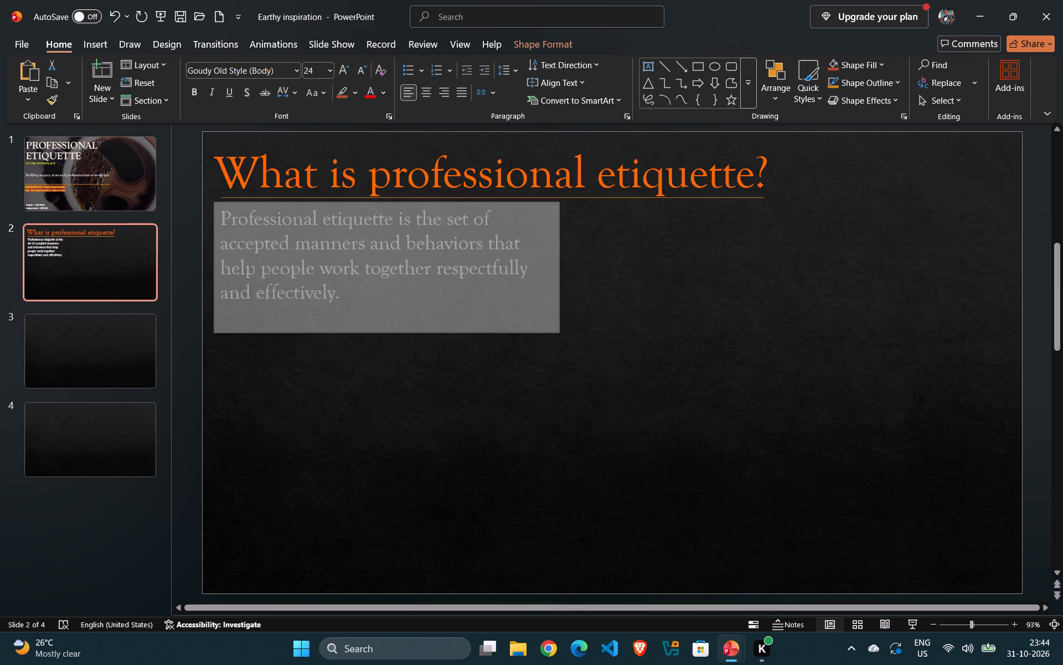
pyautogui.moveTo(571, 269); pyautogui.dragTo(594, 270)
pyautogui.moveTo(586, 244); pyautogui.dragTo(768, 243)
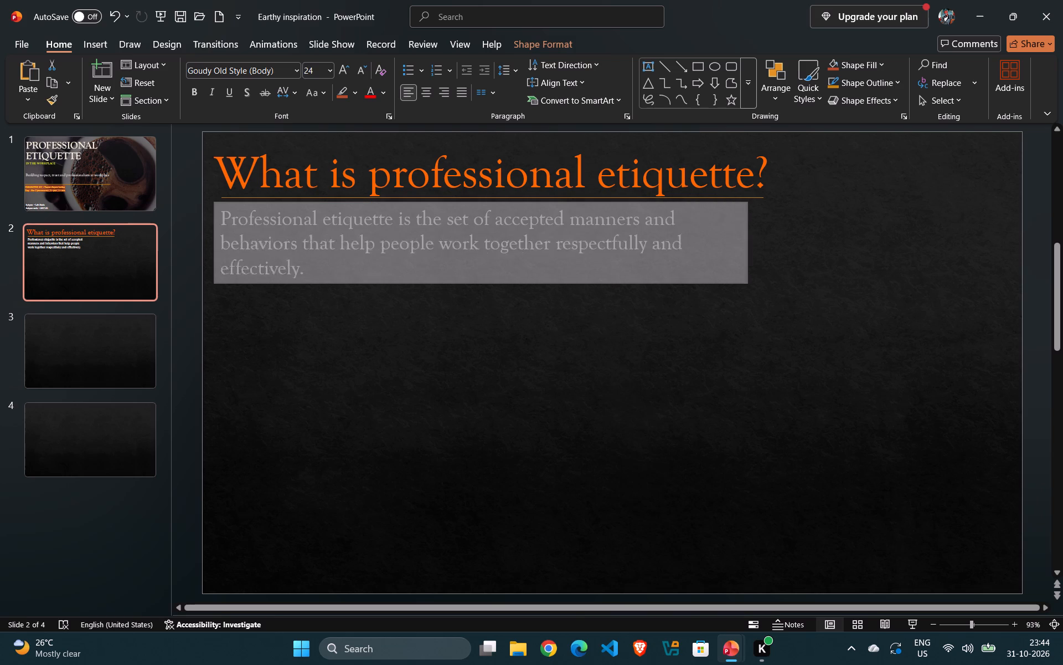
pyautogui.moveTo(768, 243); pyautogui.dragTo(682, 267)
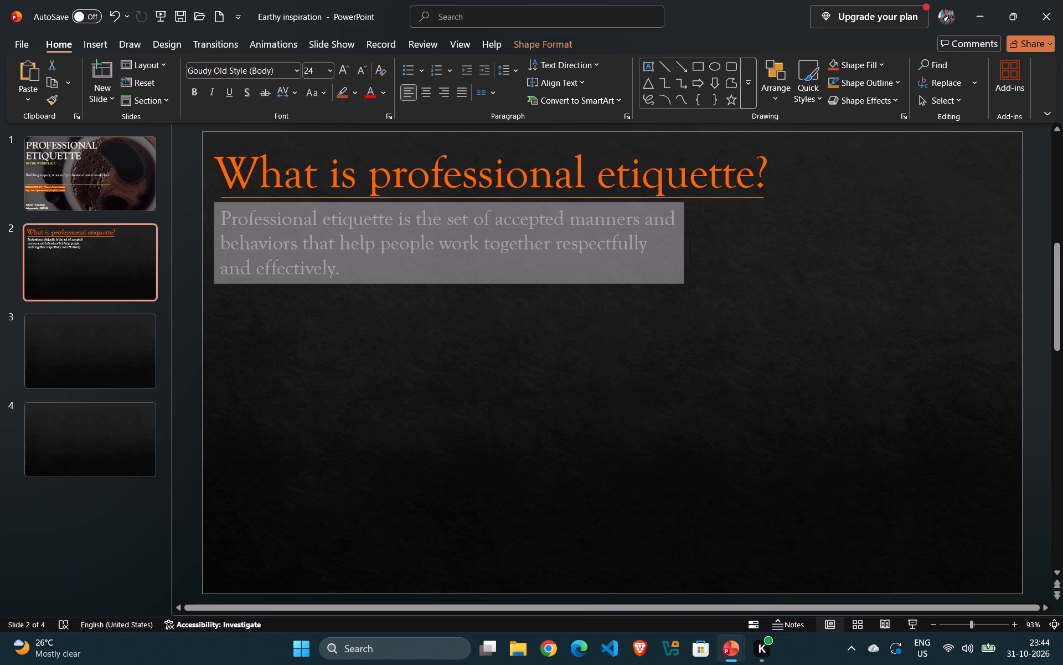
pyautogui.moveTo(682, 267); pyautogui.dragTo(659, 272)
pyautogui.moveTo(658, 243); pyautogui.dragTo(661, 249)
pyautogui.click(741, 262)
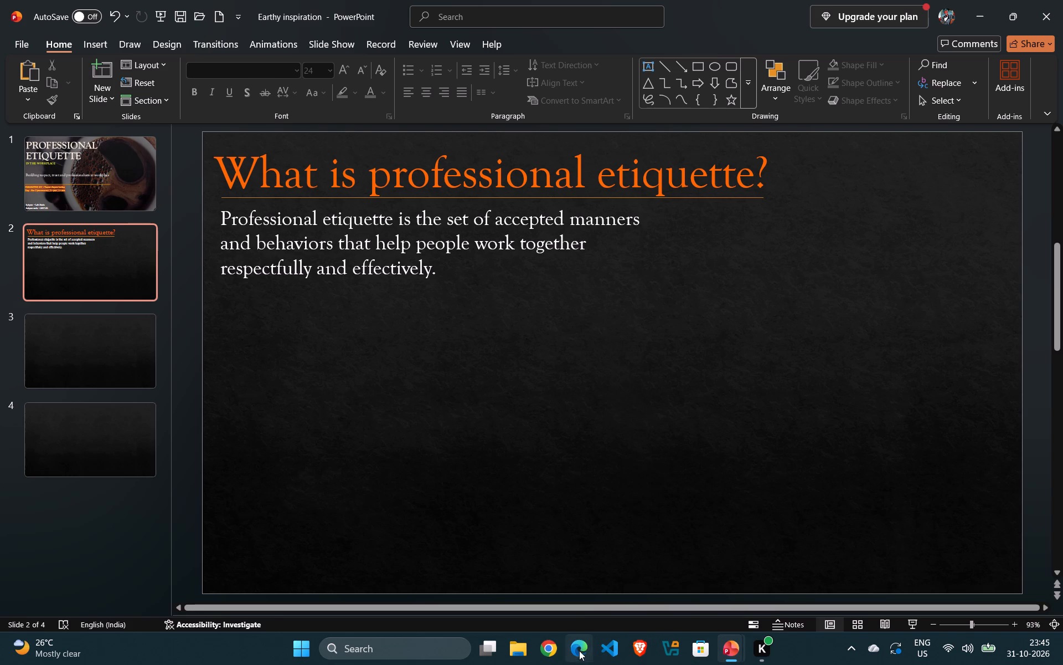
# Switch to Google Chrome and search Google for "professional etiquette".
pyautogui.click(552, 647)
pyautogui.click(508, 320)
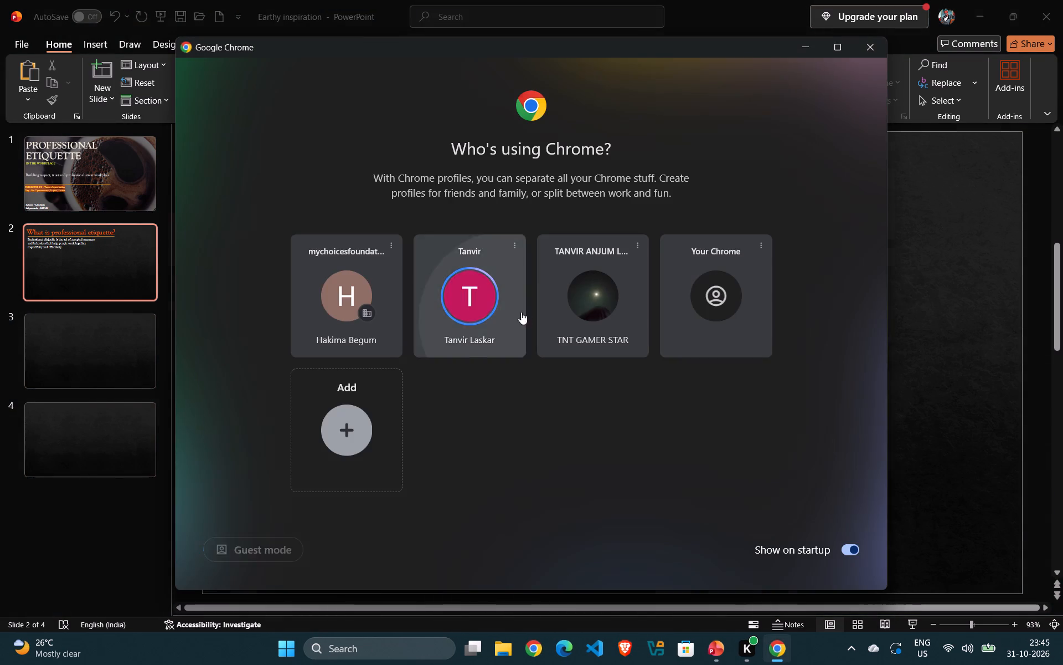
pyautogui.click(561, 277)
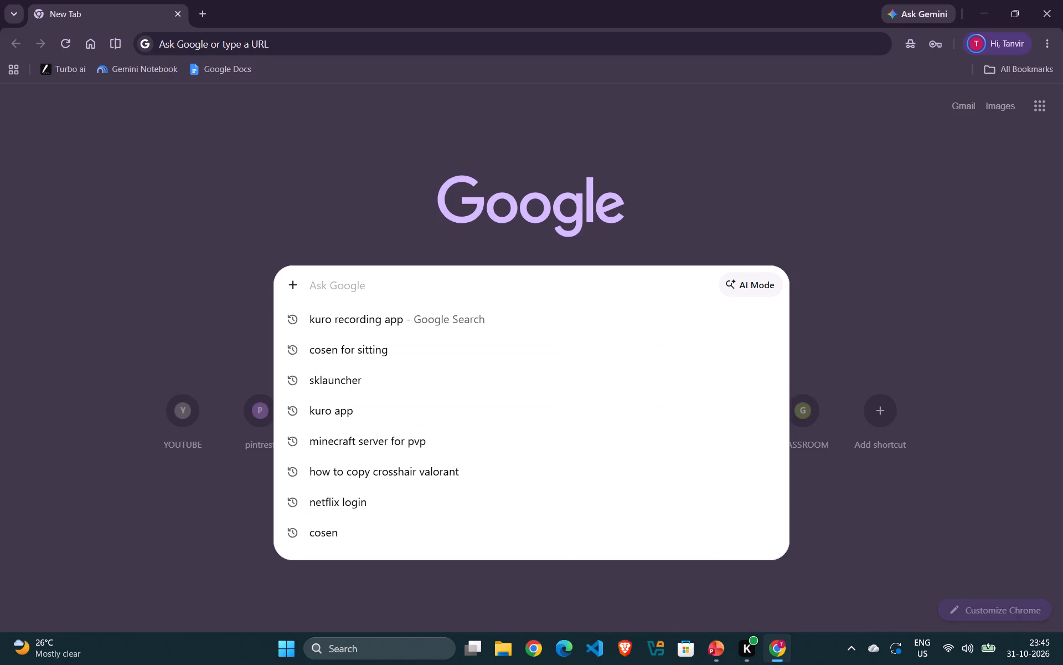
pyautogui.write('pro')
pyautogui.write('ffe')
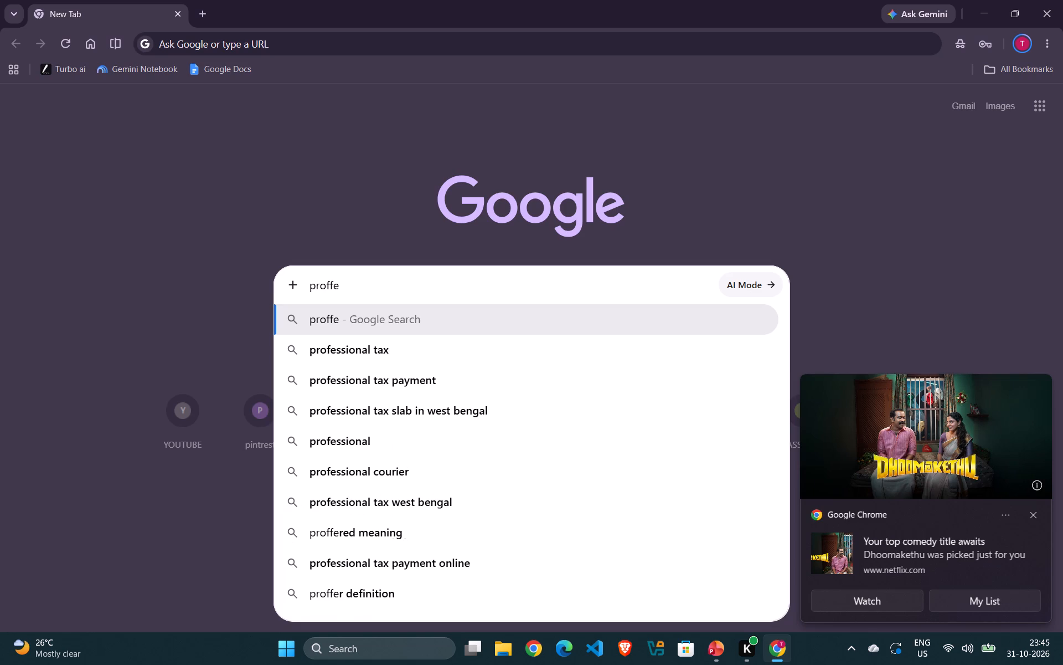
pyautogui.press('BackSpace')
pyautogui.press('BackSpace')
pyautogui.press('e')
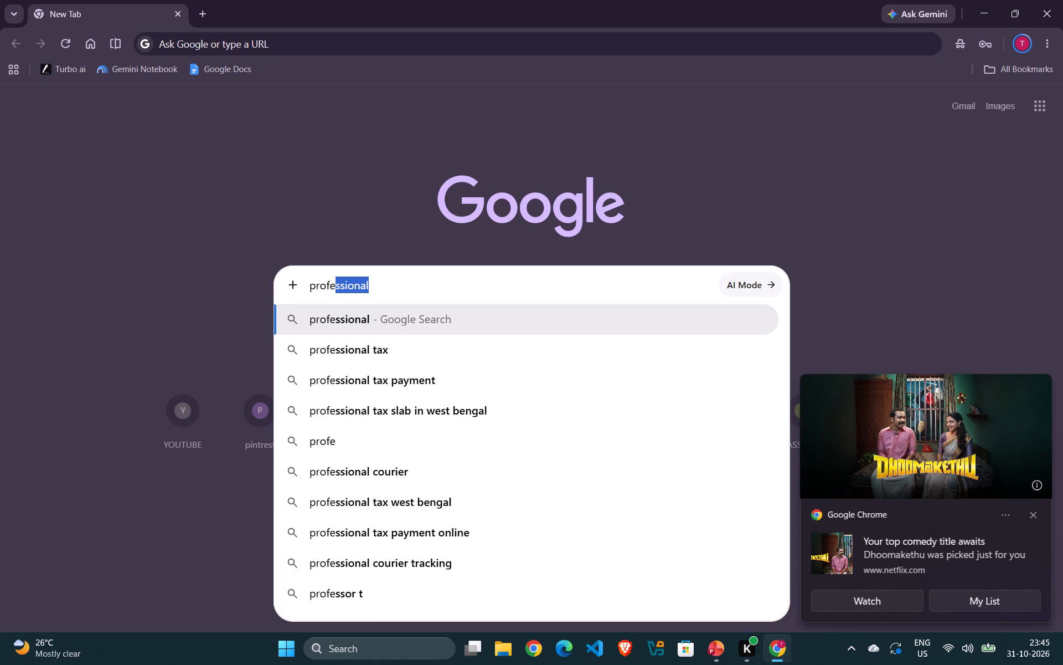
pyautogui.press('Tab')
pyautogui.press('e')
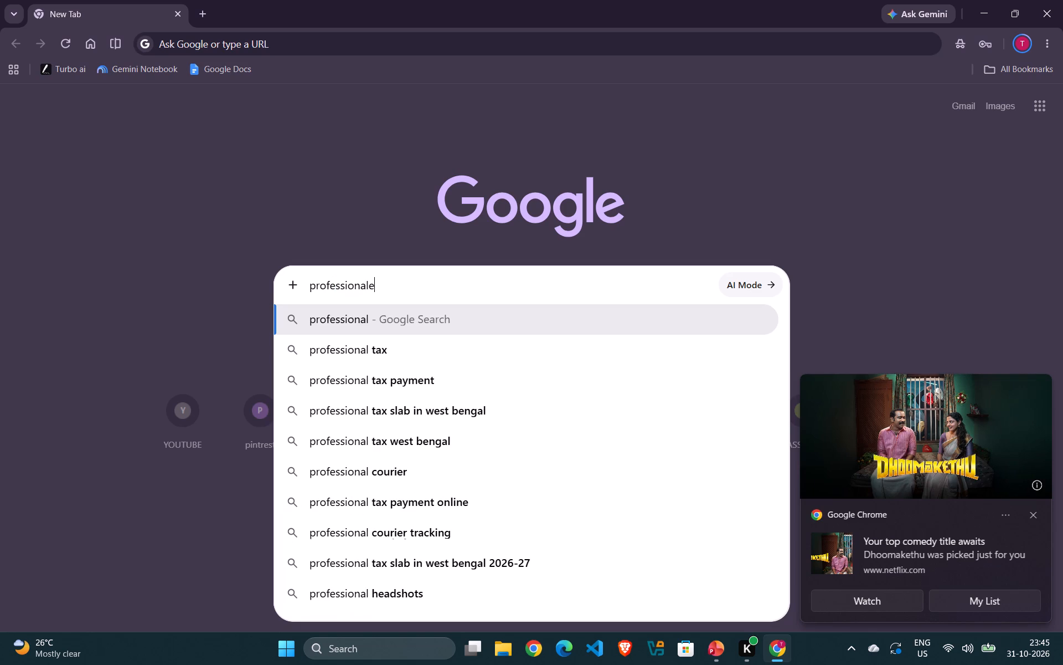
pyautogui.press('BackSpace')
pyautogui.press('space')
pyautogui.write('e')
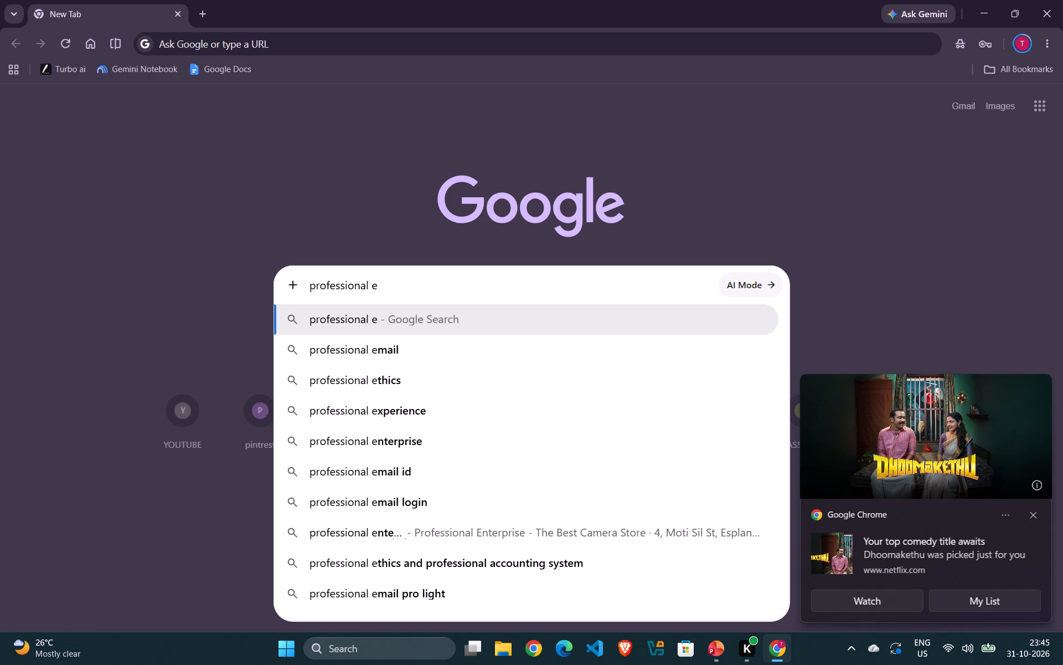
pyautogui.write('tq')
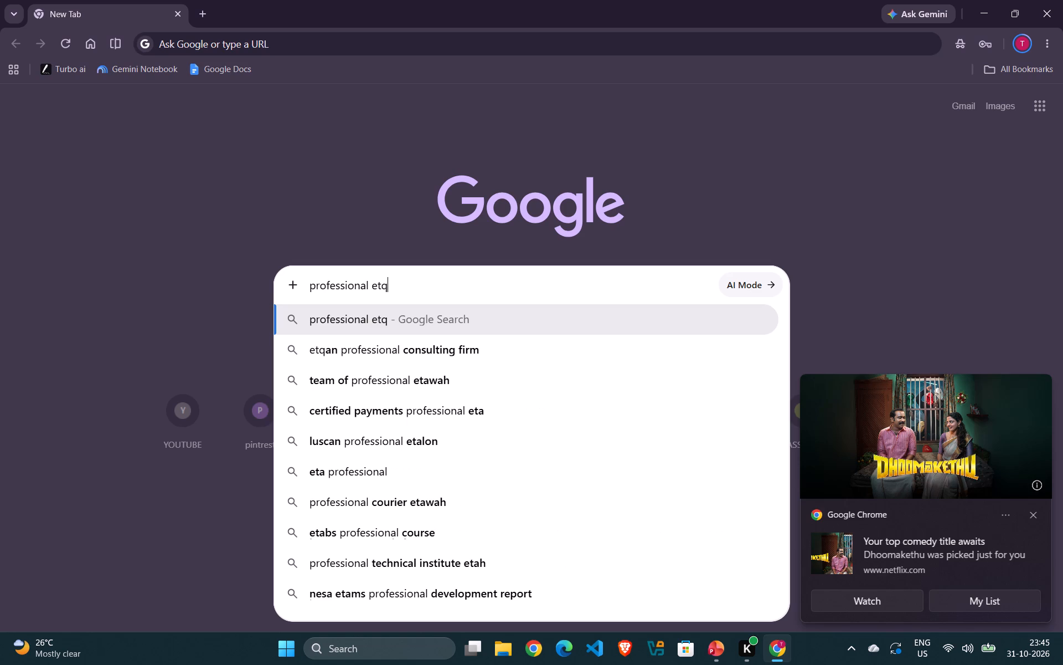
pyautogui.write('ure')
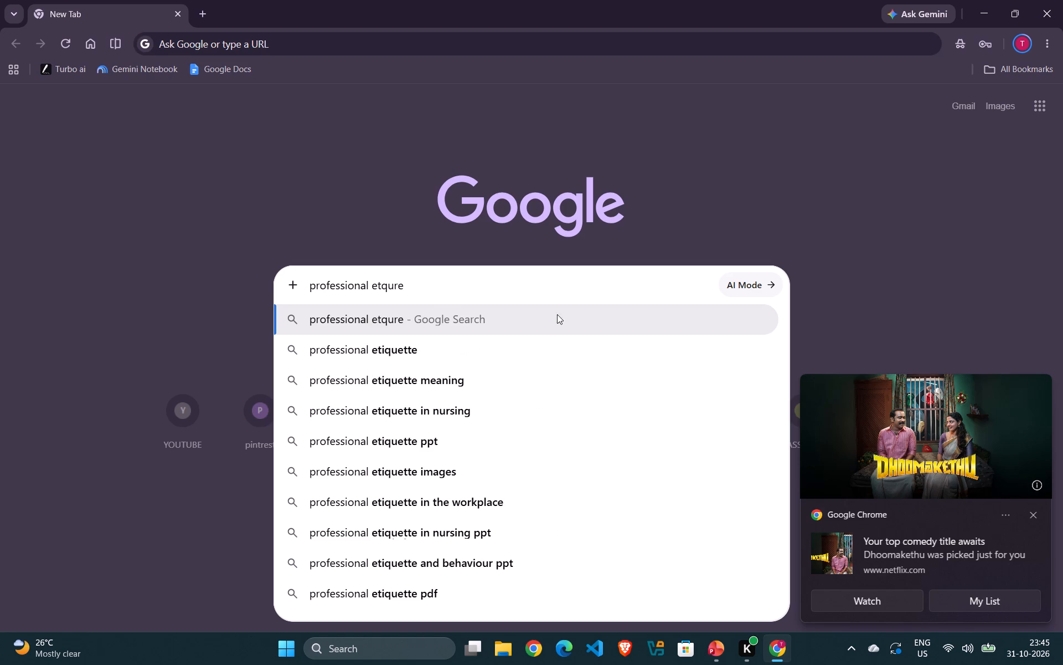
pyautogui.click(482, 358)
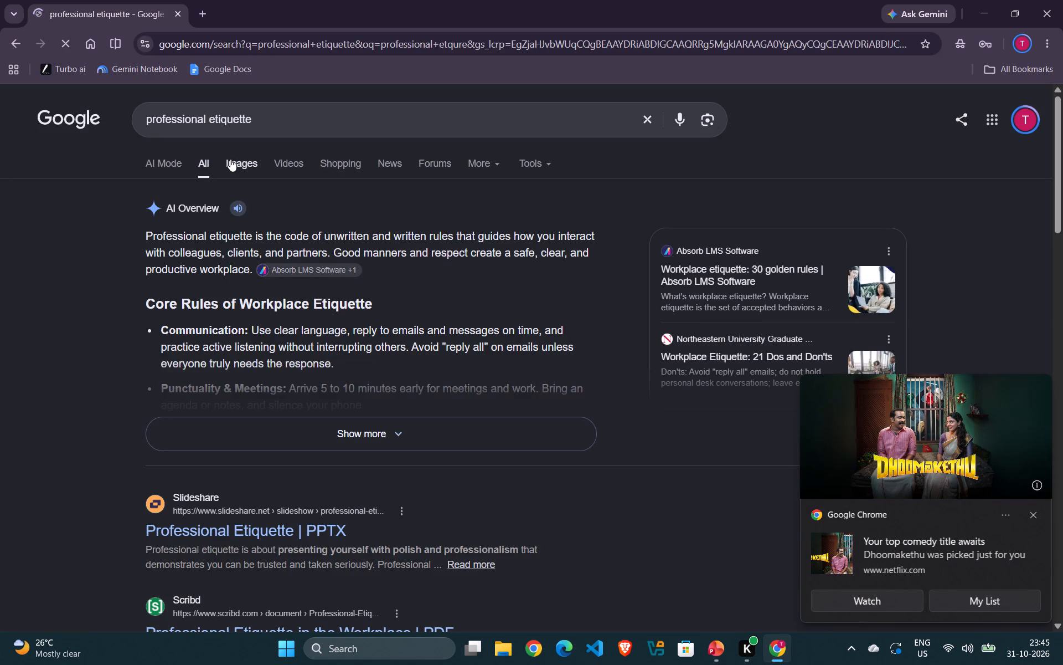
# Check the image results for professional etiquette, and read the full AI overview of workplace etiquette rules.
pyautogui.click(230, 159)
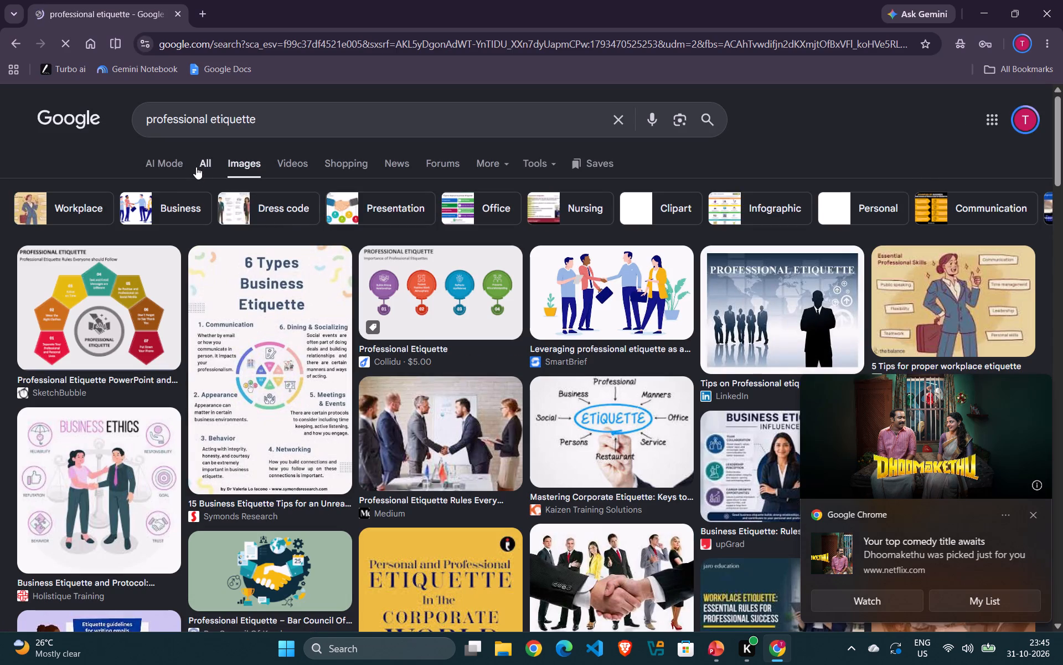
pyautogui.click(196, 167)
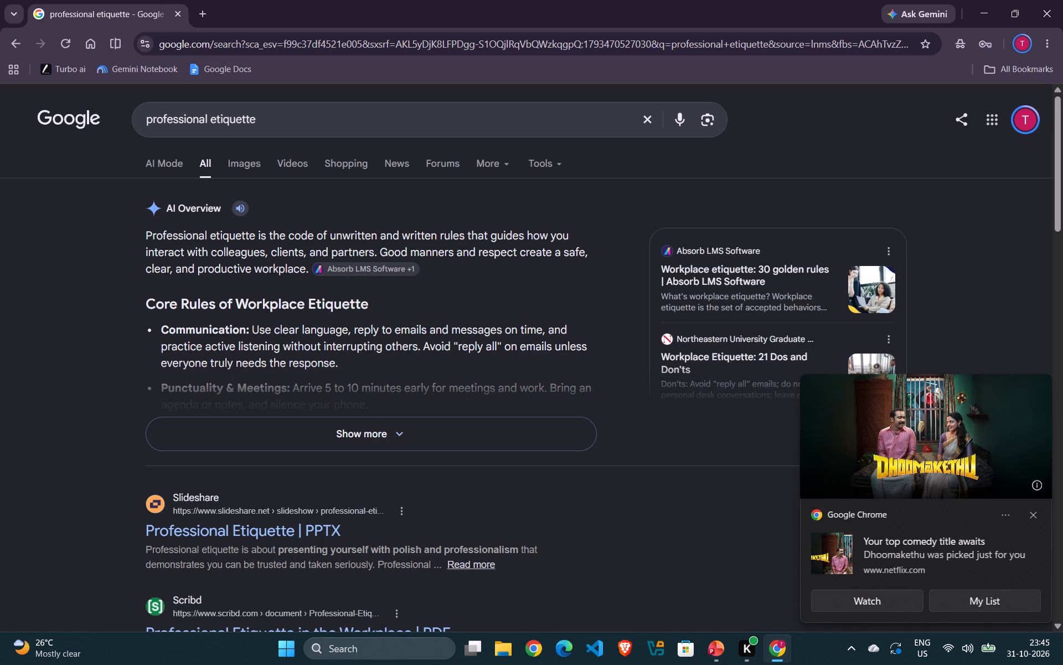
pyautogui.click(251, 433)
pyautogui.scroll(-1, 264, 407)
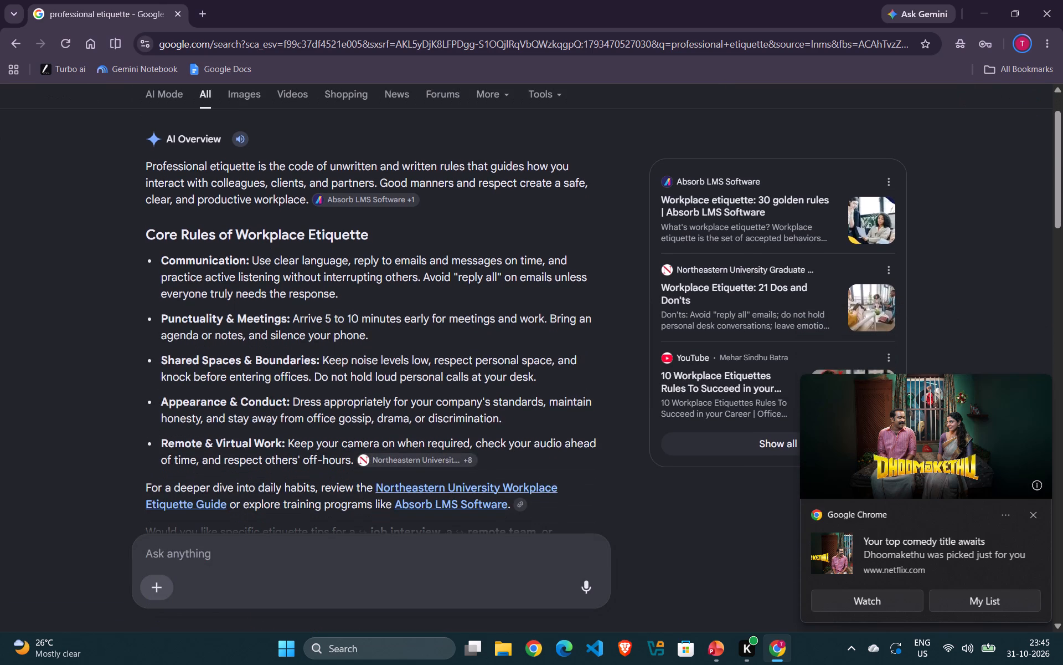
pyautogui.scroll(-1, 261, 403)
pyautogui.scroll(2, 261, 403)
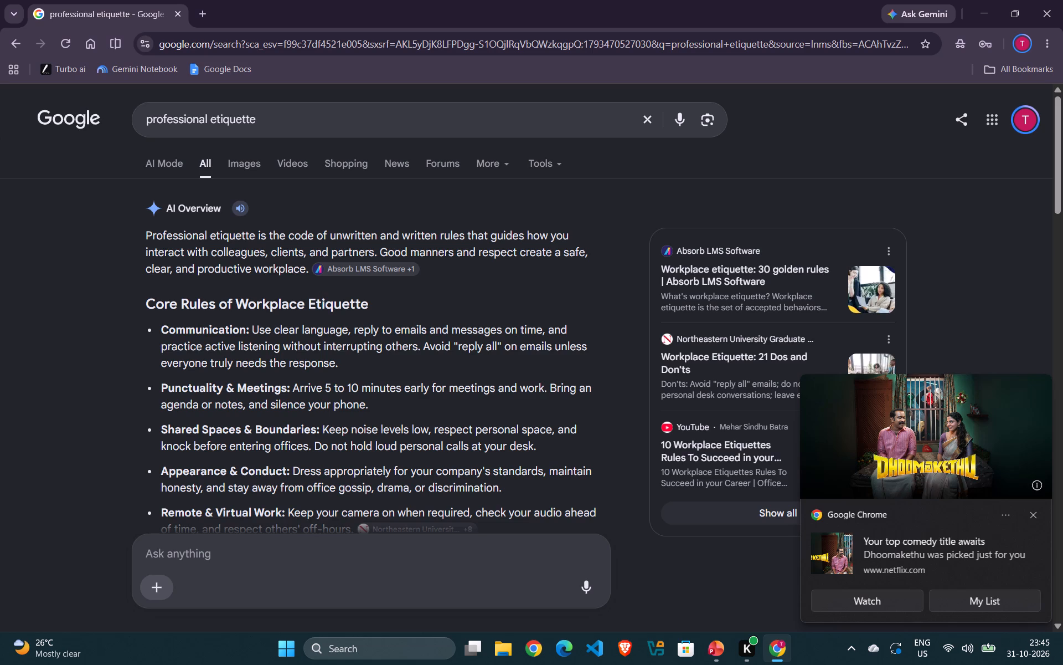
# Switch back to the Earthy inspiration presentation in PowerPoint.
pyautogui.click(718, 663)
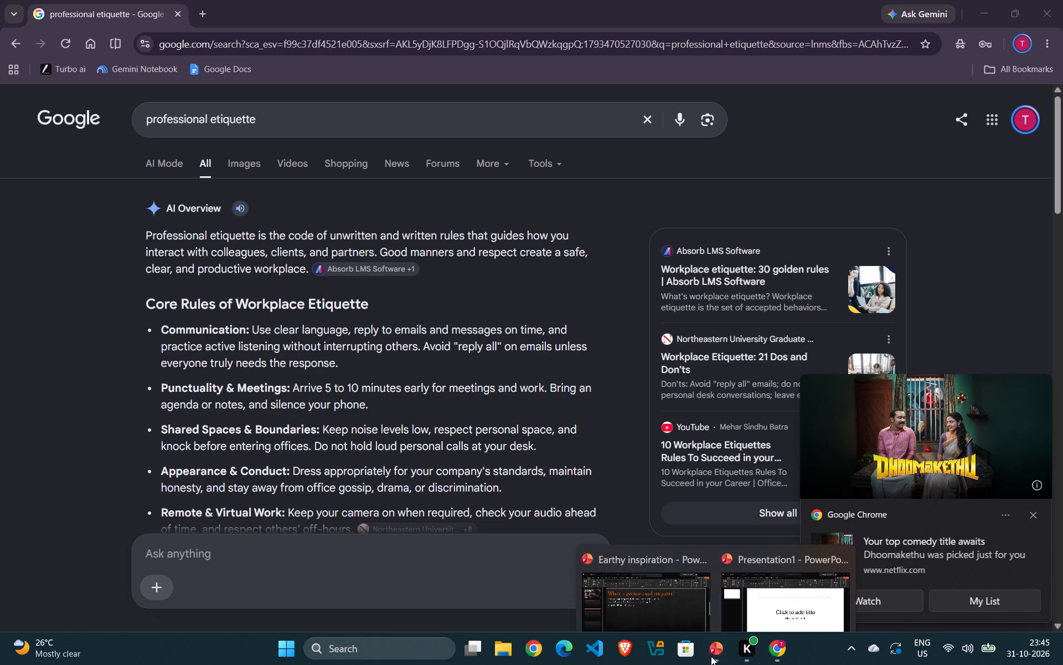
pyautogui.click(706, 601)
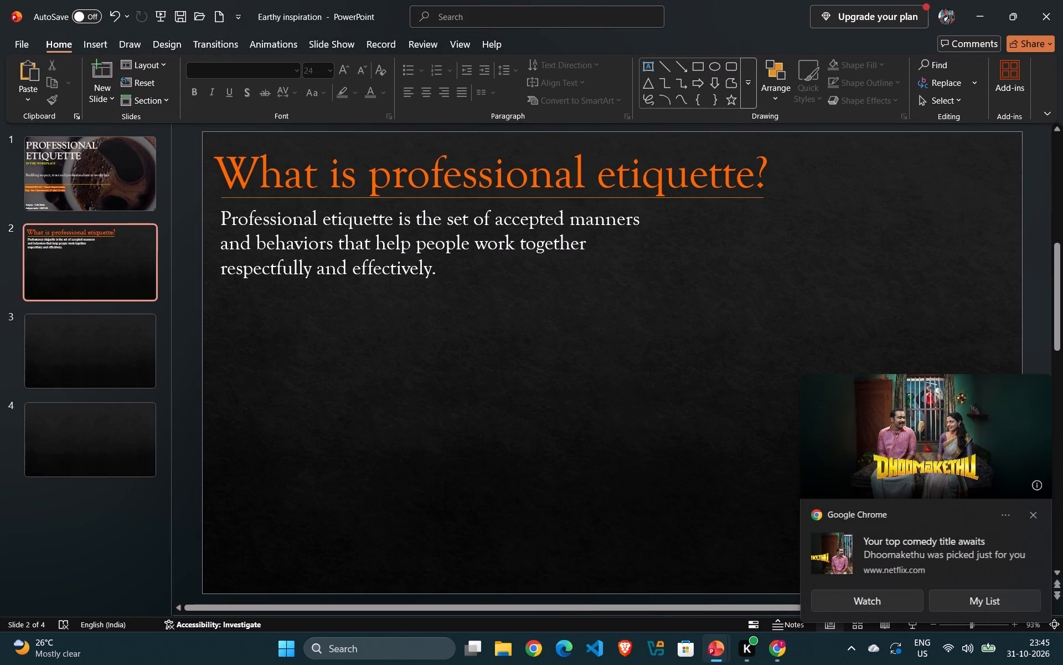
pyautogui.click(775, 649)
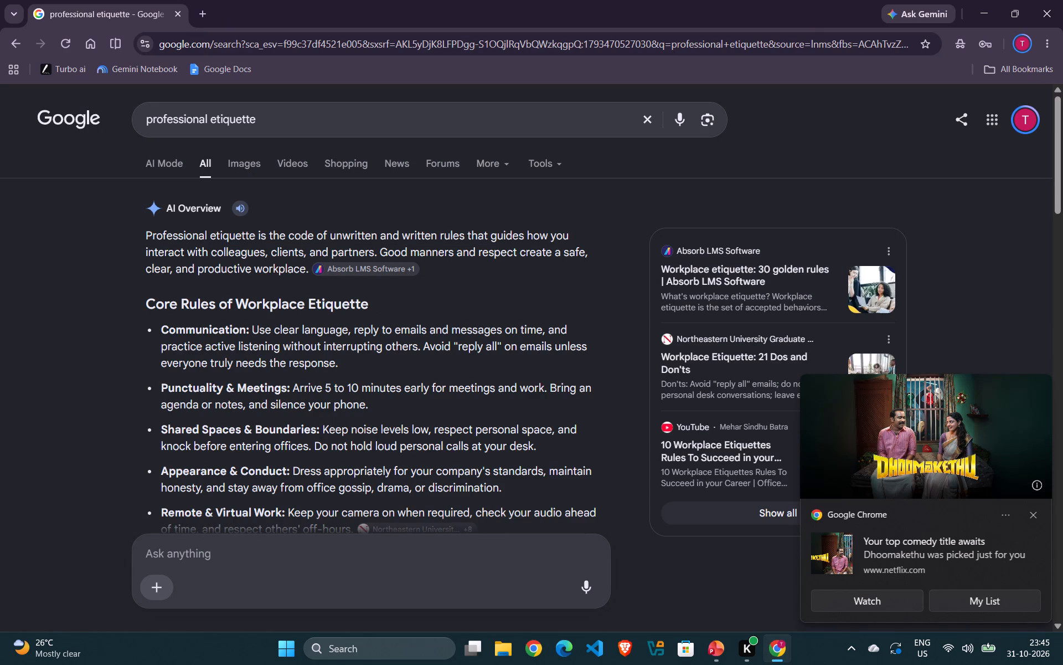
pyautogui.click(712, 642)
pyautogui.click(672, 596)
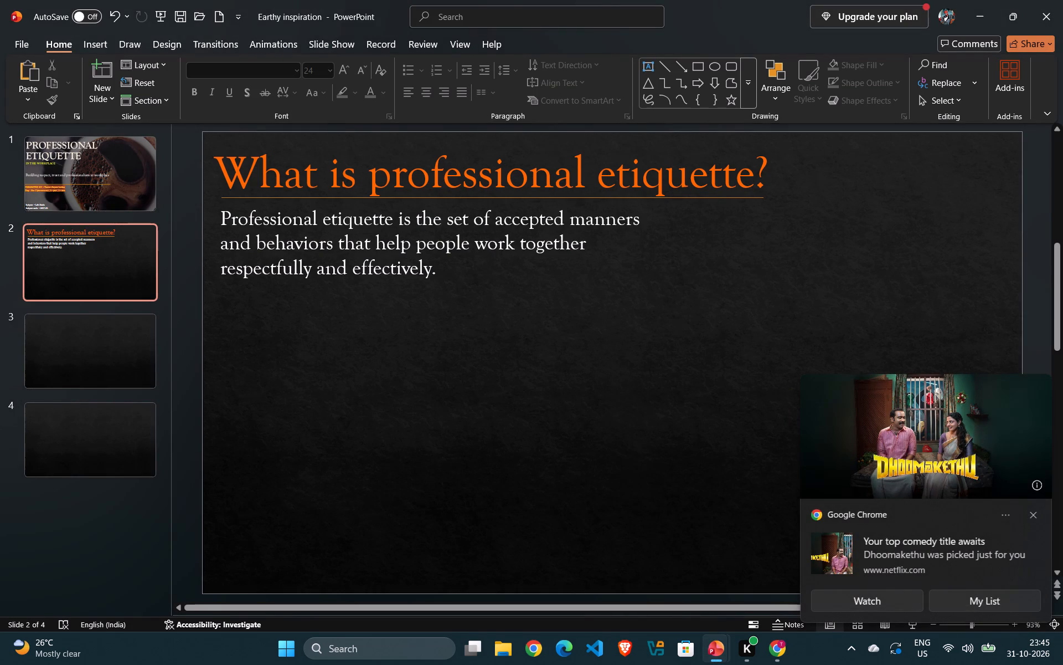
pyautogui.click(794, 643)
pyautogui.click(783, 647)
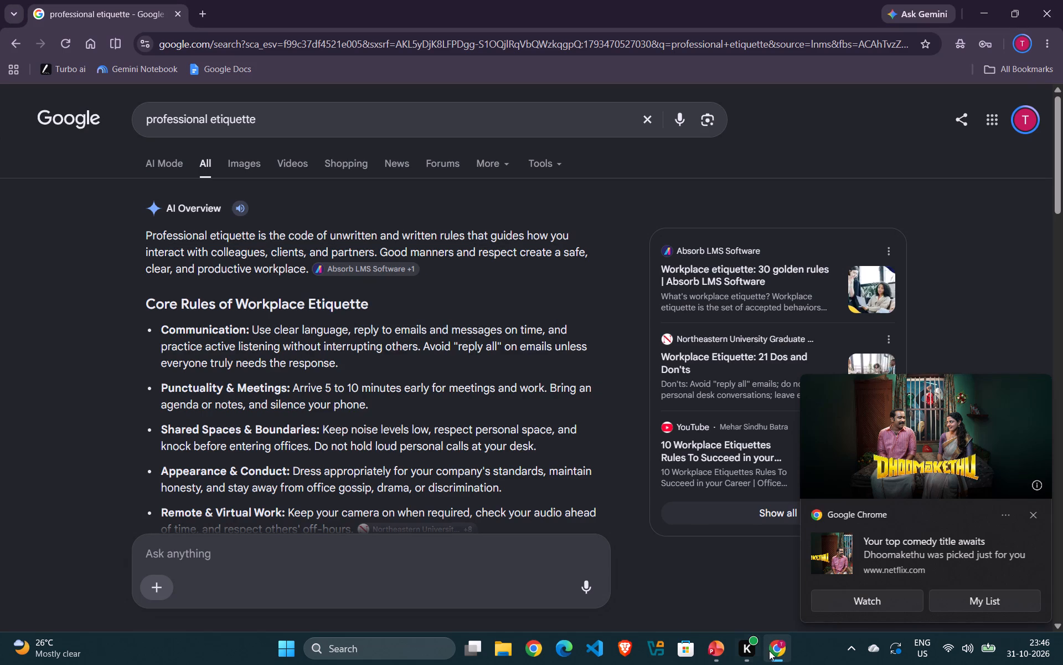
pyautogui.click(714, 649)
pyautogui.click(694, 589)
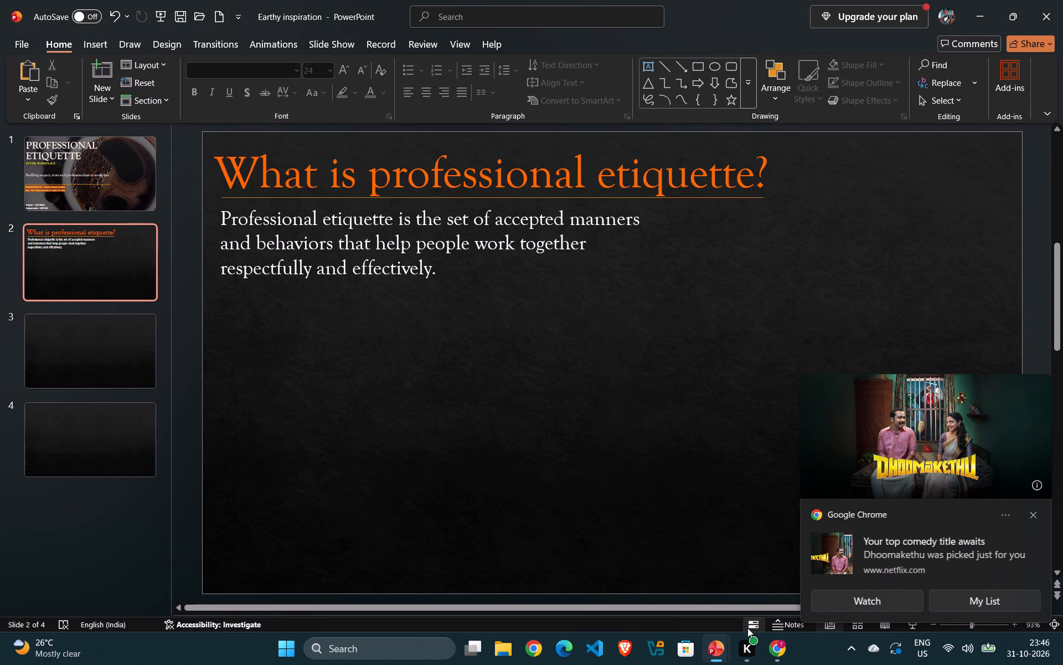
# Switch to Google Chrome and copy the SmartBrief illustration of four people shaking hands from the professional etiquette image results.
pyautogui.click(764, 644)
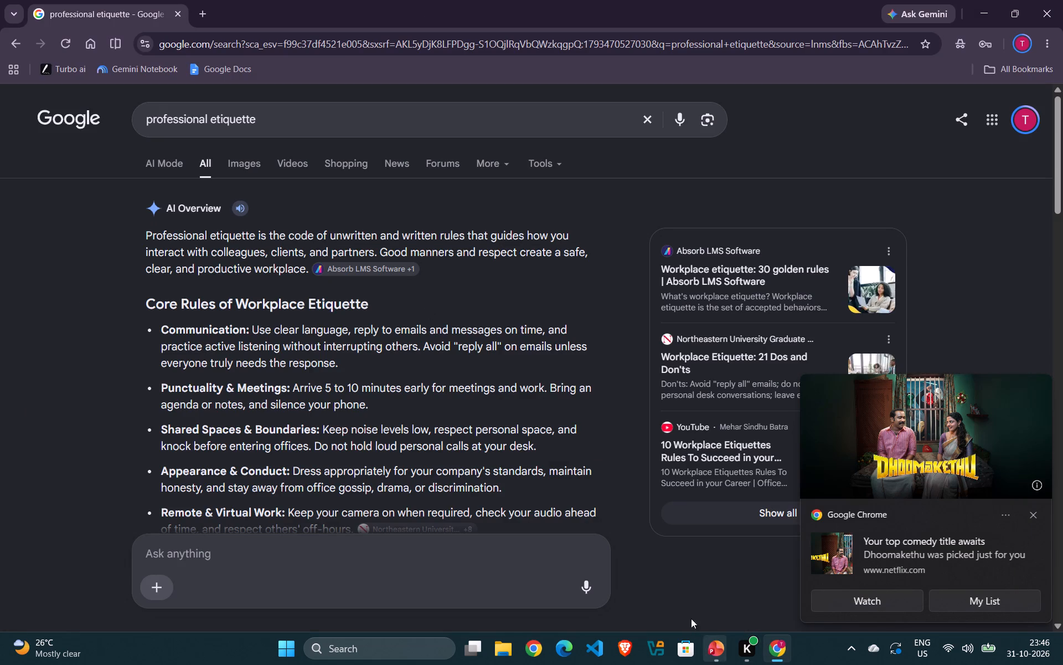
pyautogui.click(233, 163)
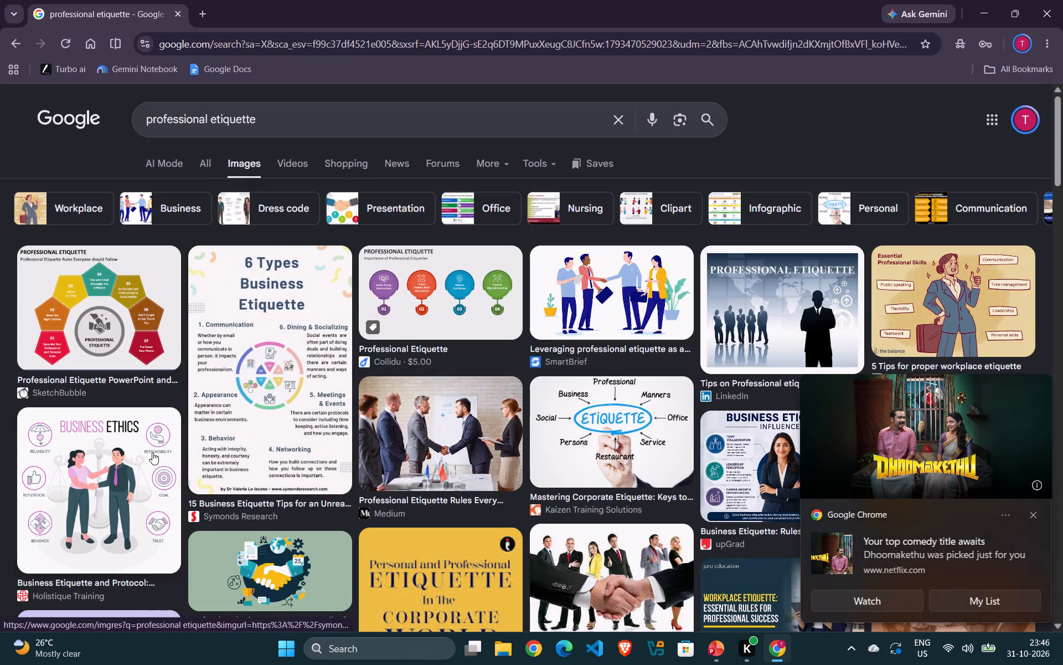
pyautogui.click(623, 290)
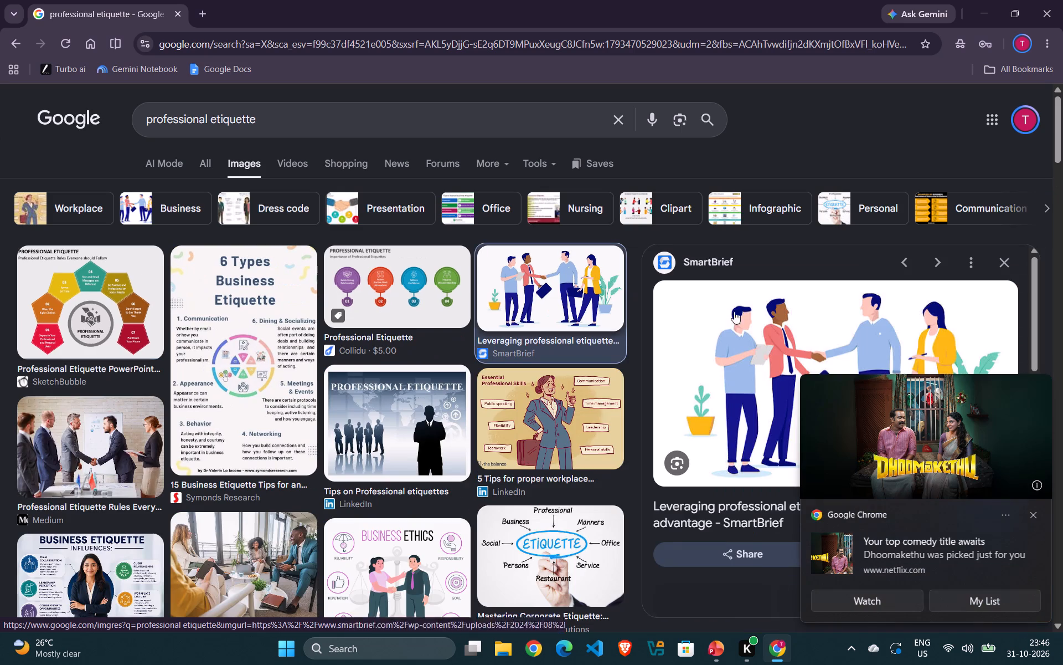
pyautogui.rightClick(771, 342)
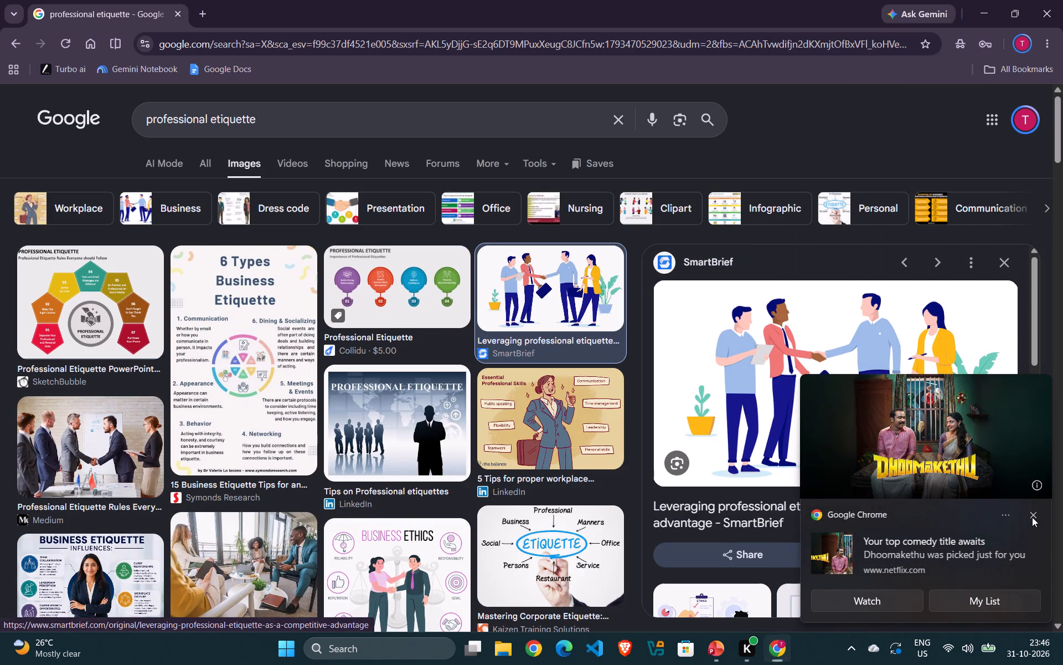
pyautogui.click(1032, 517)
pyautogui.click(861, 377)
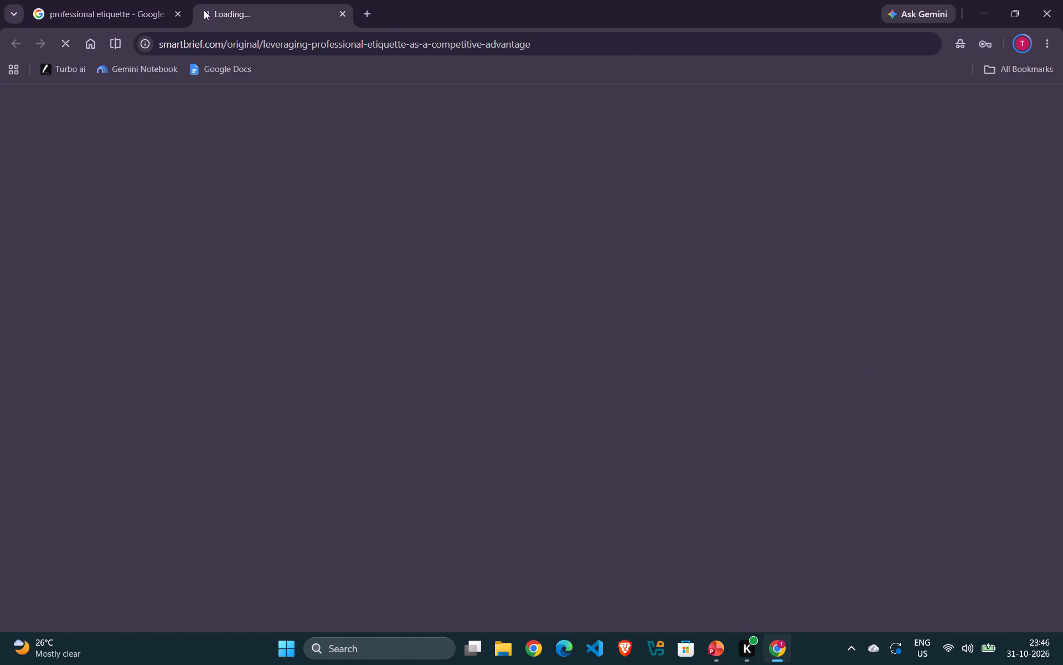
pyautogui.click(115, 3)
pyautogui.rightClick(785, 315)
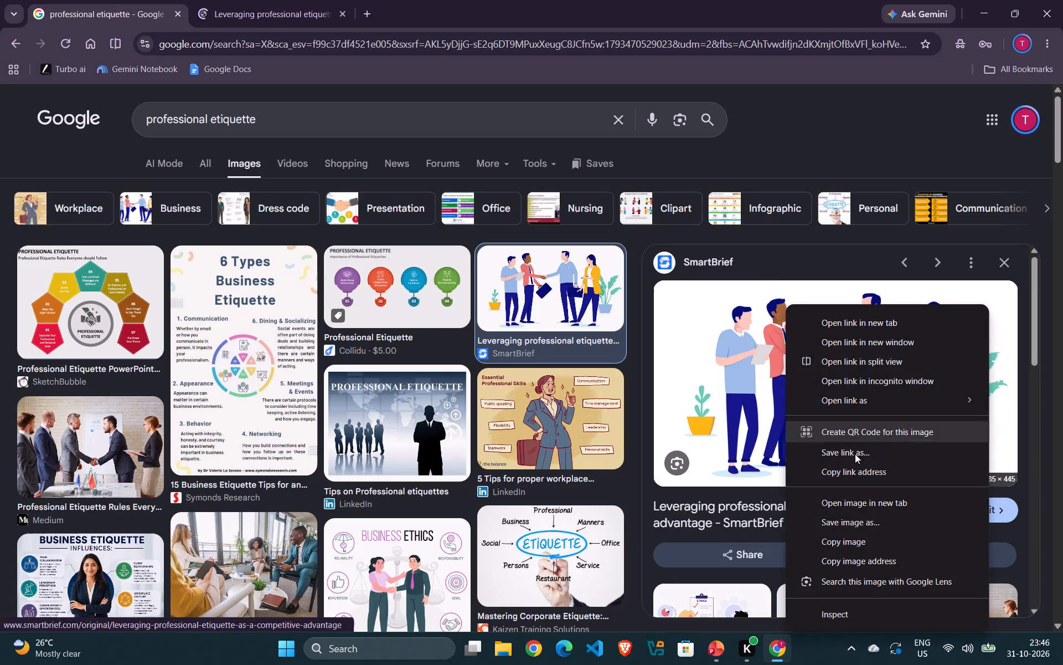
pyautogui.click(859, 548)
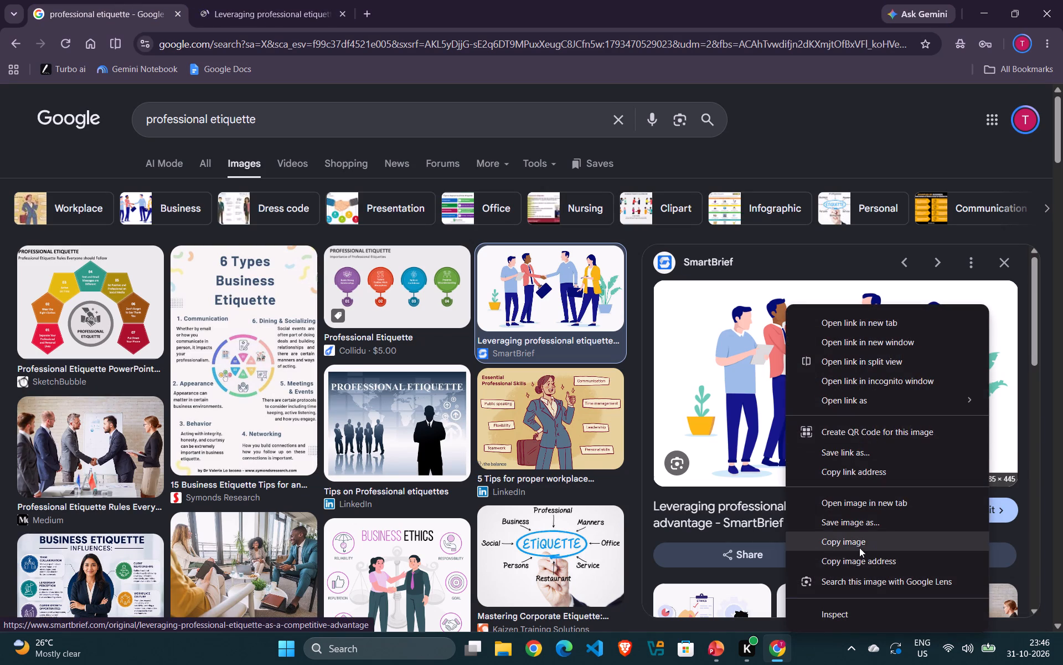
# Paste the illustration onto slide 2 in PowerPoint, shrink it to about 6.31 × 11.13 cm, and place it beside the definition text.
pyautogui.click(719, 642)
pyautogui.click(701, 580)
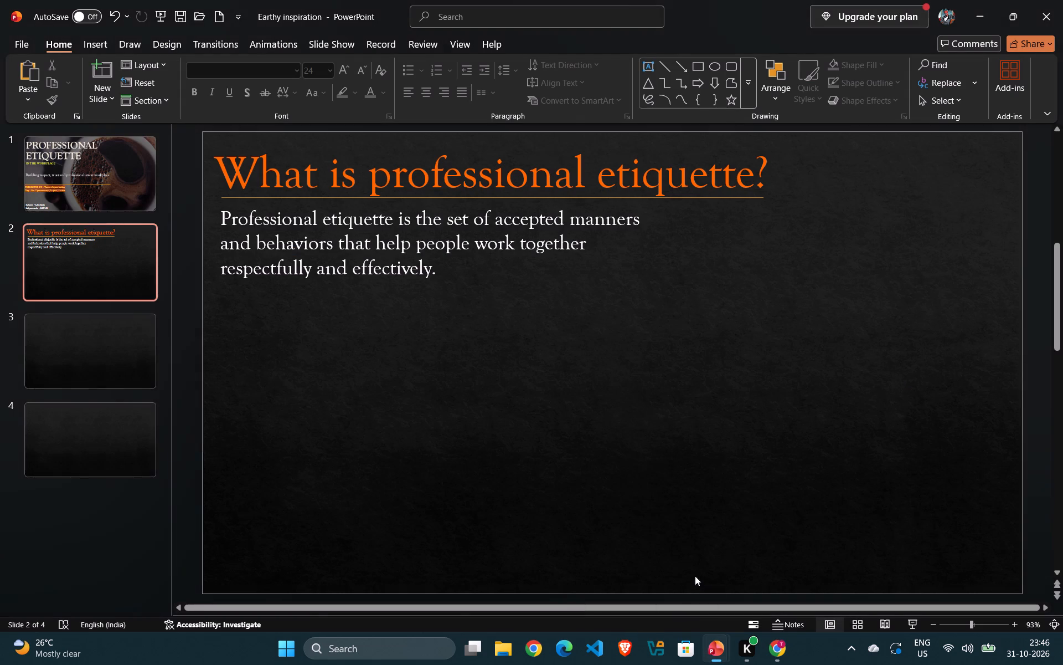
pyautogui.hotkey('ctrl', 'v')
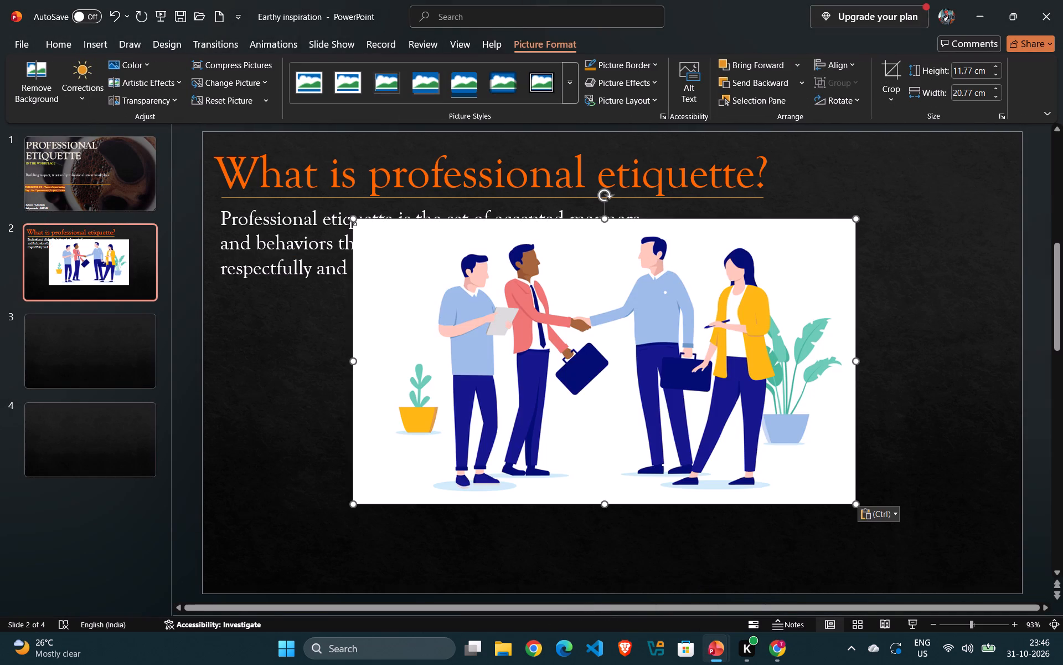
pyautogui.moveTo(353, 221); pyautogui.dragTo(586, 381)
pyautogui.moveTo(787, 356); pyautogui.dragTo(916, 214)
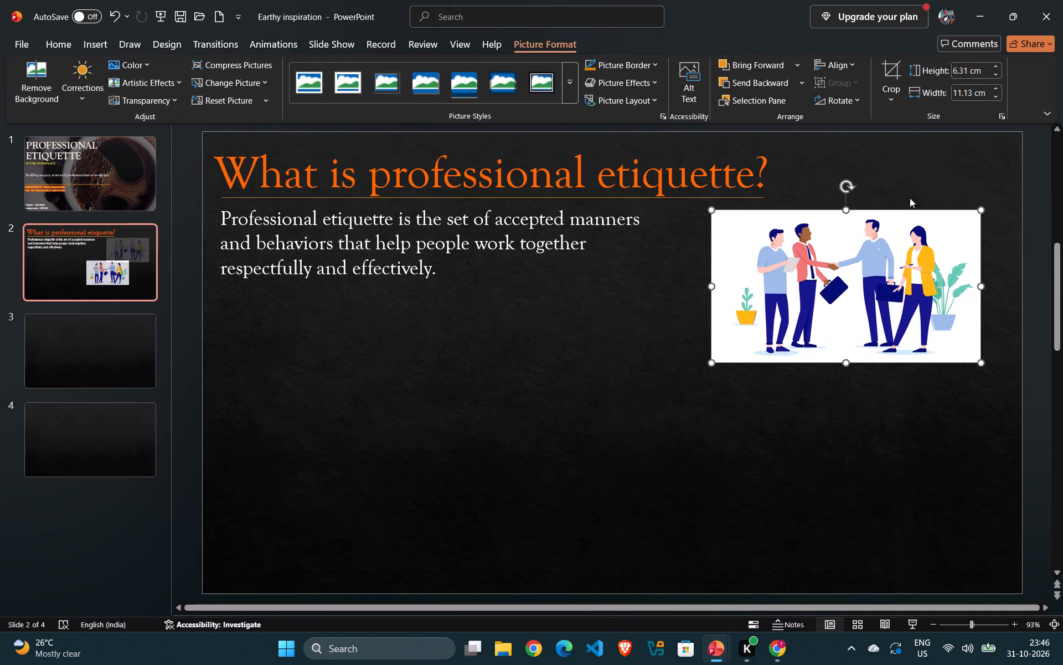
pyautogui.moveTo(906, 238); pyautogui.dragTo(926, 239)
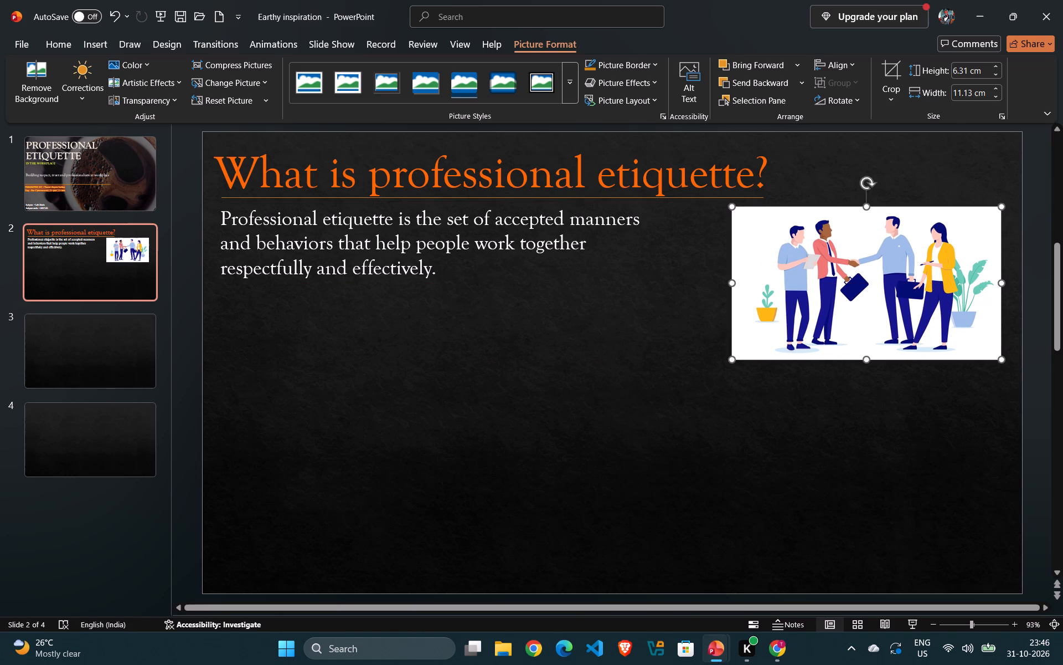
pyautogui.click(926, 188)
# Back in Chrome, browse the image results and copy Simply CRM's illustration of two people shaking hands with an ETHICS clipboard.
pyautogui.click(785, 640)
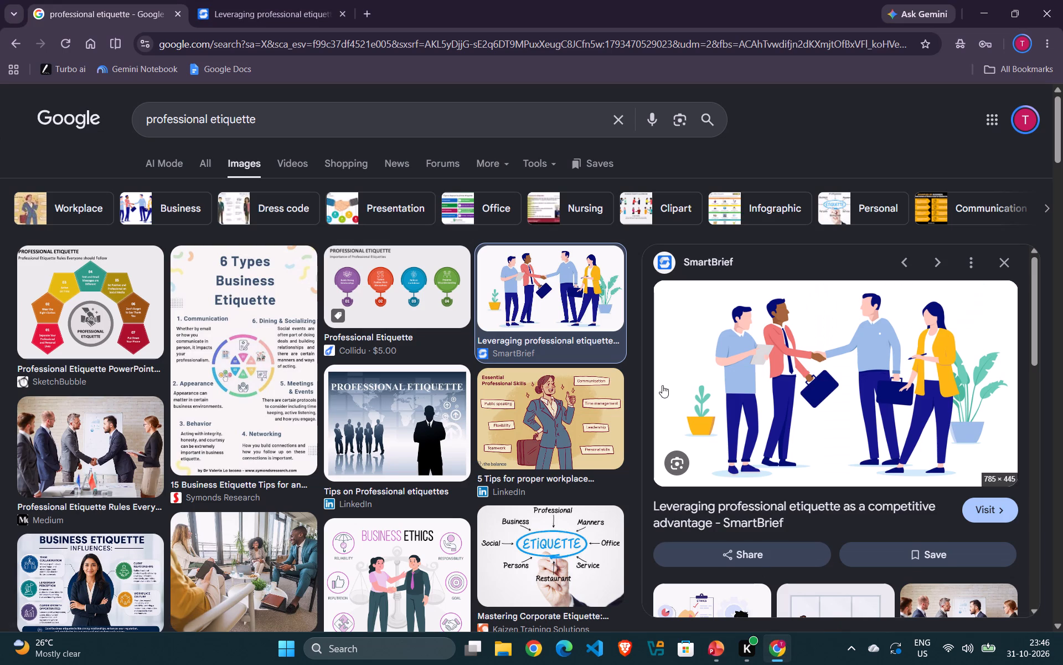
pyautogui.scroll(-2, 465, 463)
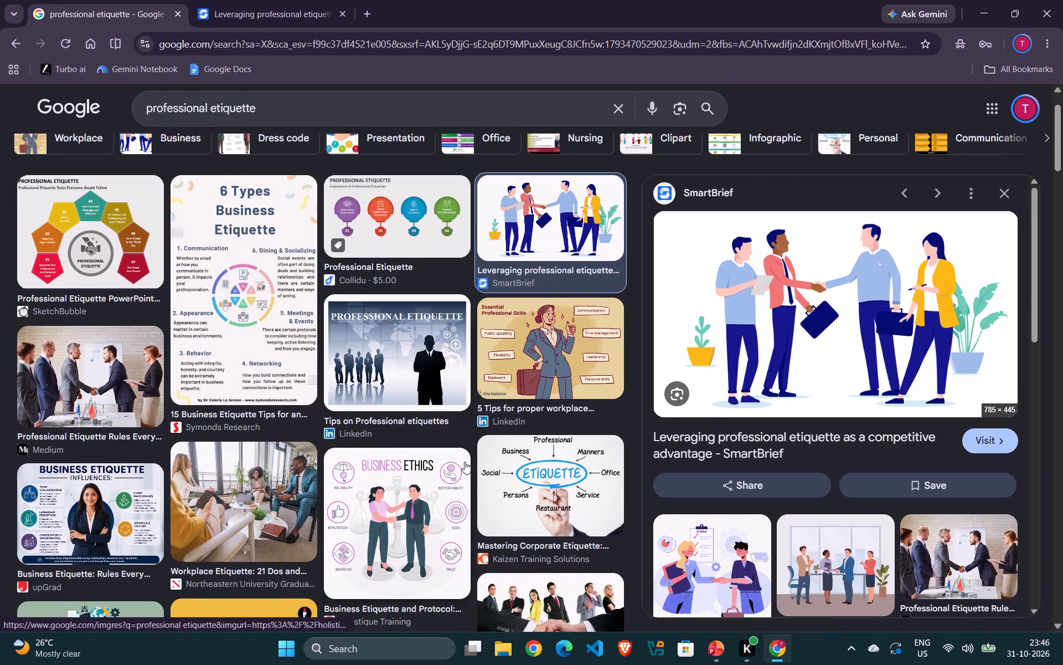
pyautogui.scroll(-4, 465, 462)
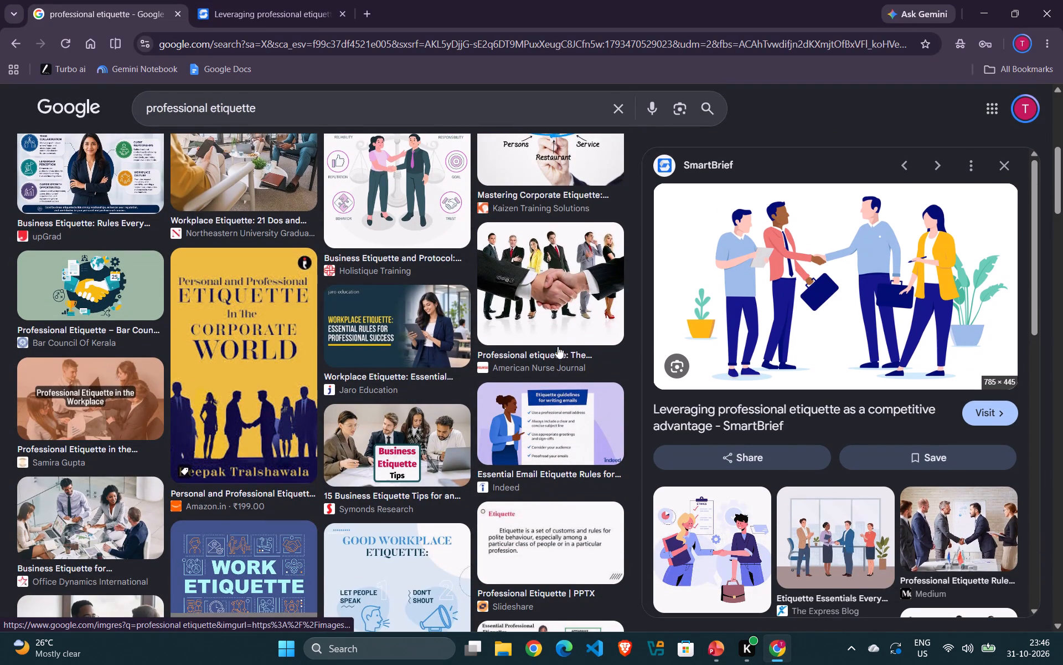
pyautogui.scroll(-4, 530, 364)
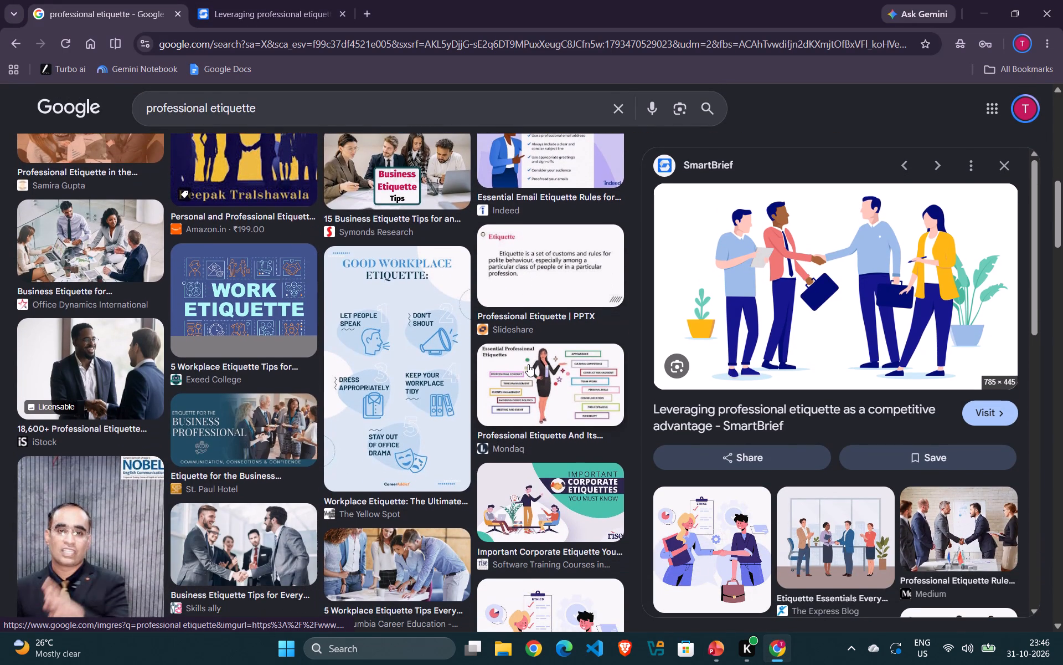
pyautogui.scroll(-2, 528, 364)
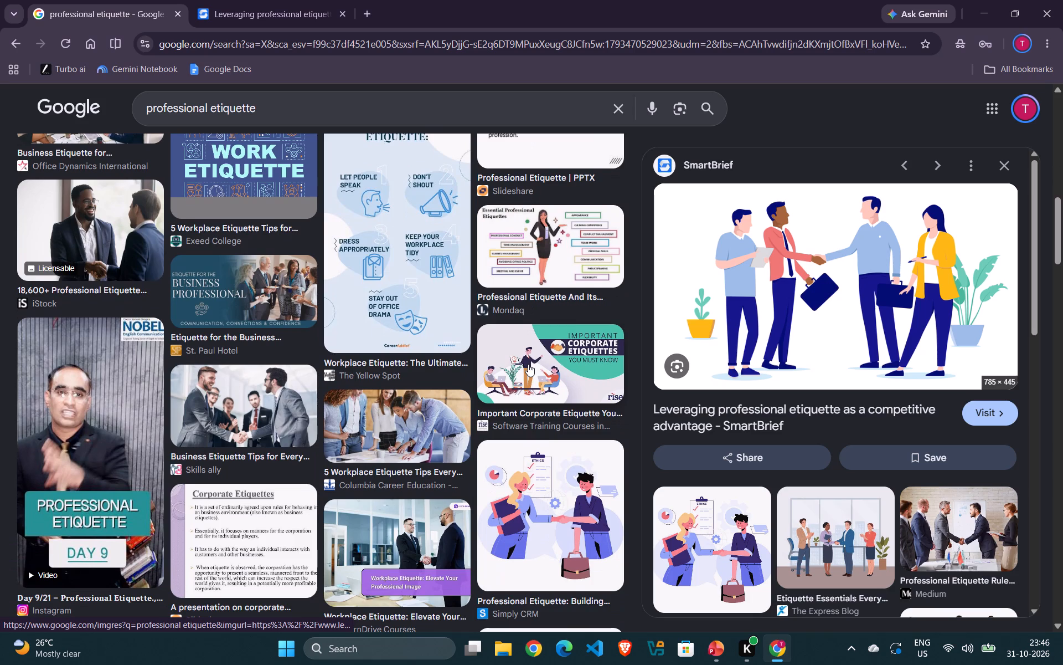
pyautogui.scroll(-1, 529, 399)
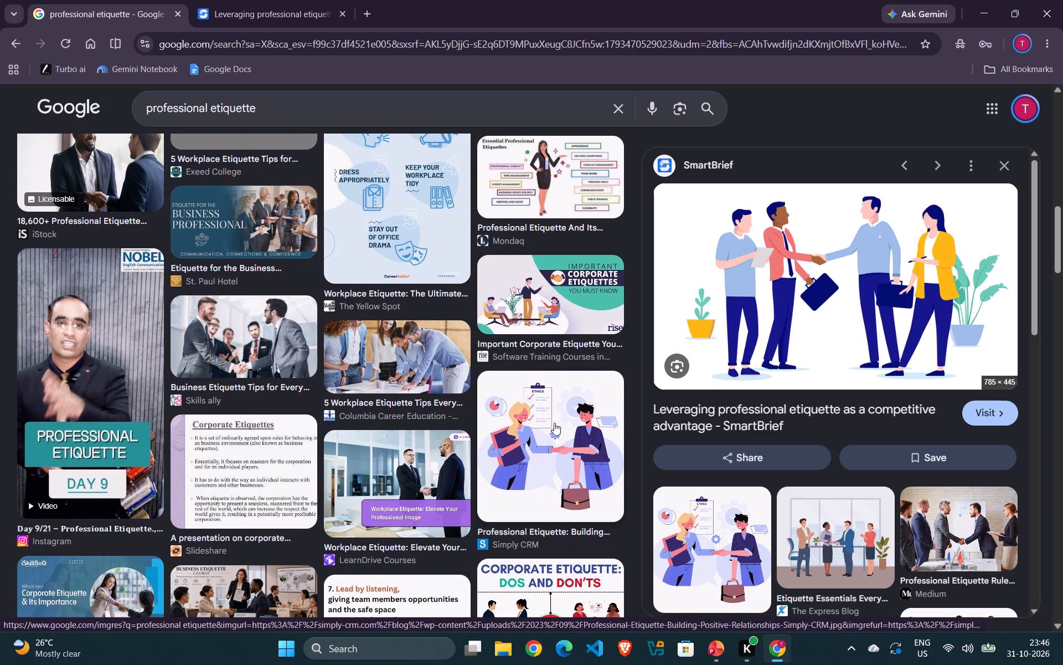
pyautogui.click(554, 423)
pyautogui.rightClick(852, 318)
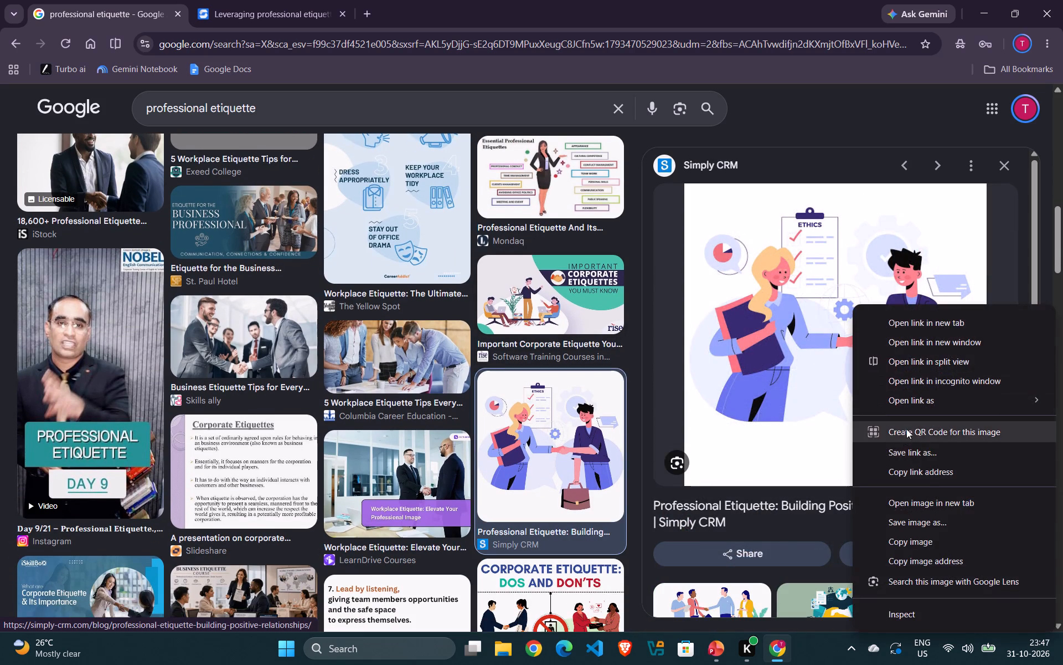
pyautogui.click(922, 536)
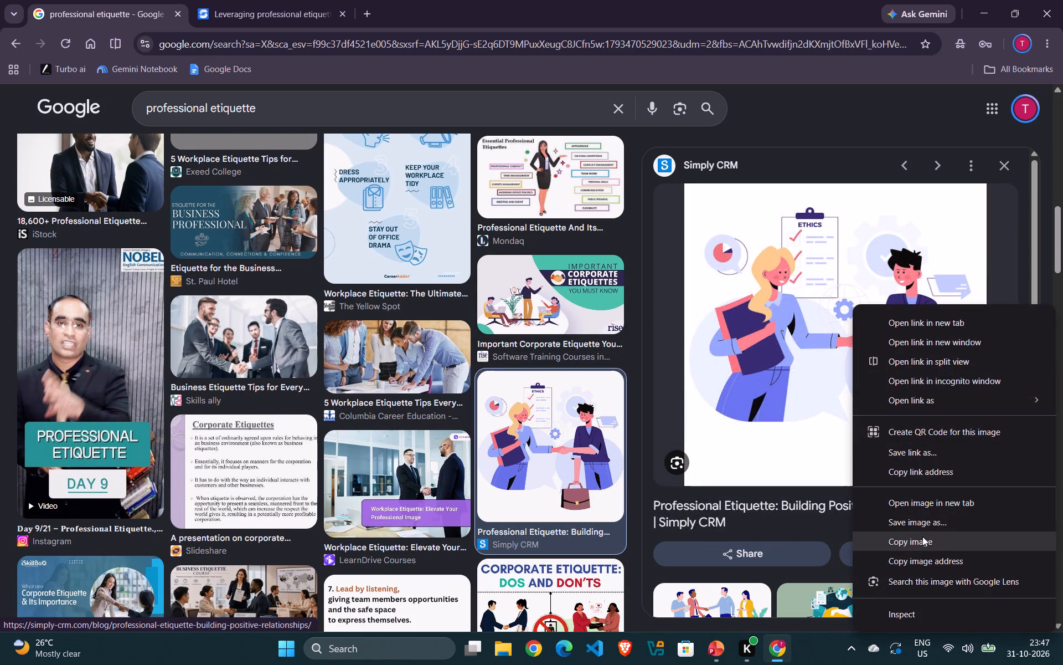
# Paste the ethics illustration onto slide 2 of Earthy inspiration, scale it to about 8.59 cm square, and place it below the first picture.
pyautogui.click(721, 642)
pyautogui.click(750, 573)
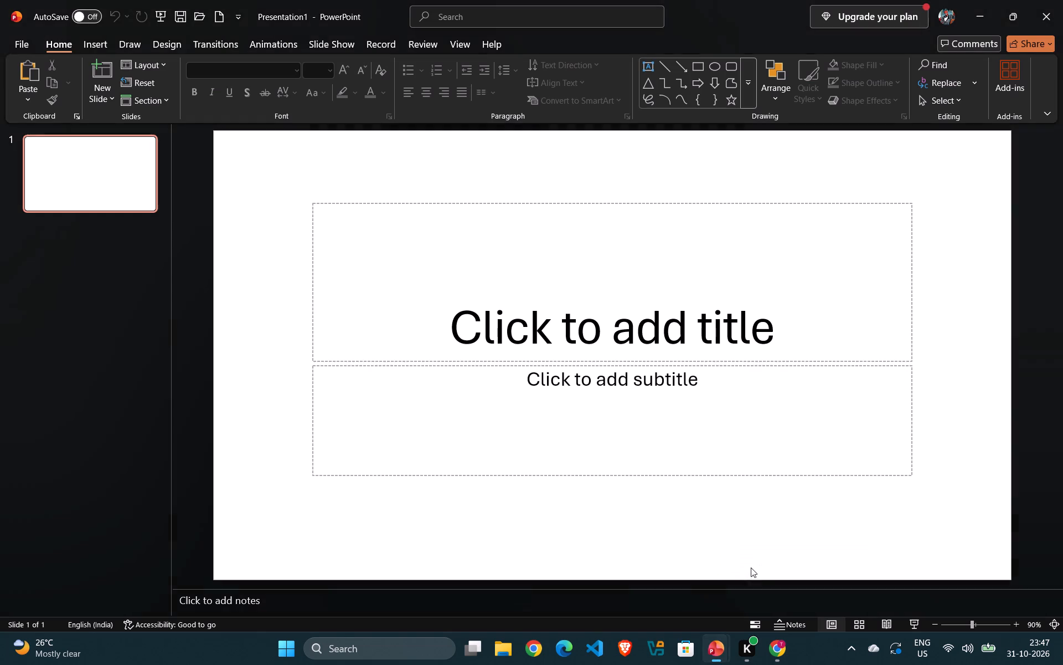
pyautogui.click(680, 580)
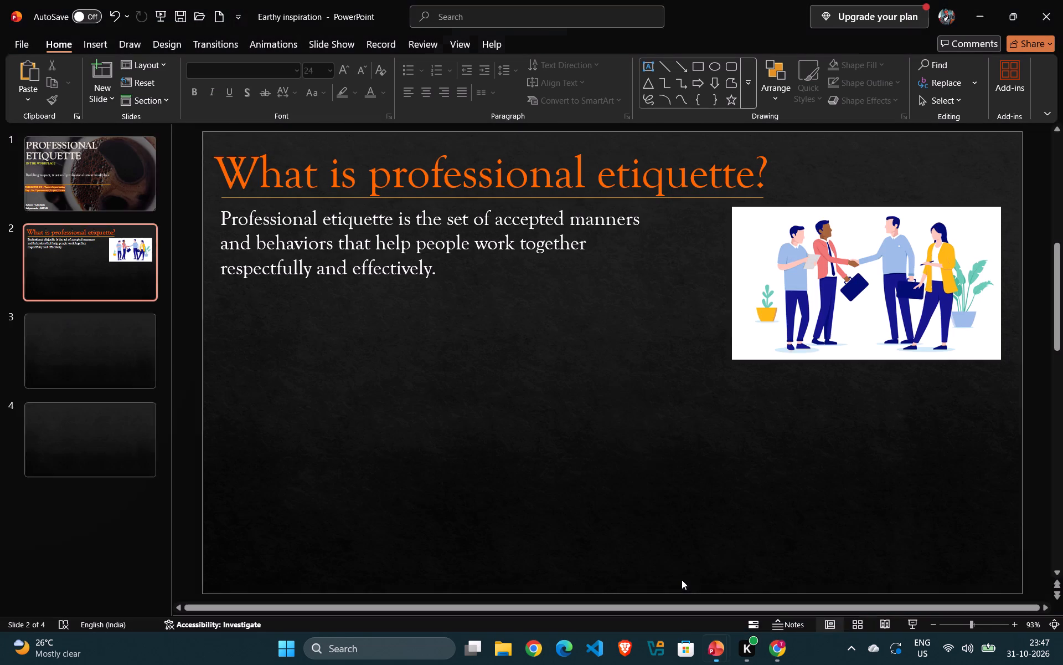
pyautogui.hotkey('ctrl', 'v')
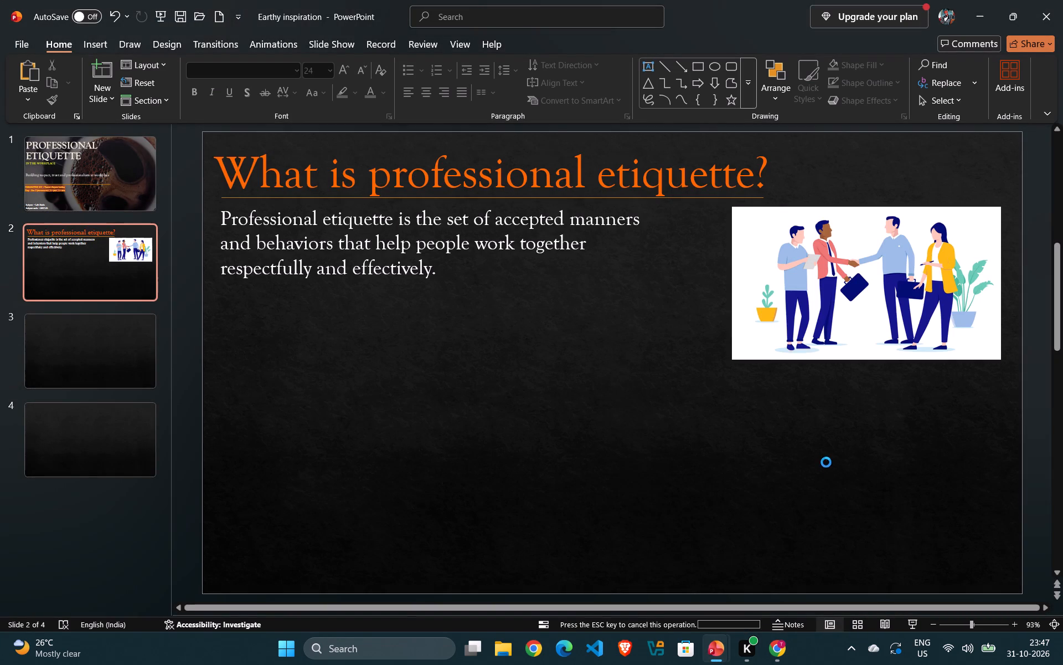
pyautogui.moveTo(435, 192); pyautogui.dragTo(437, 196)
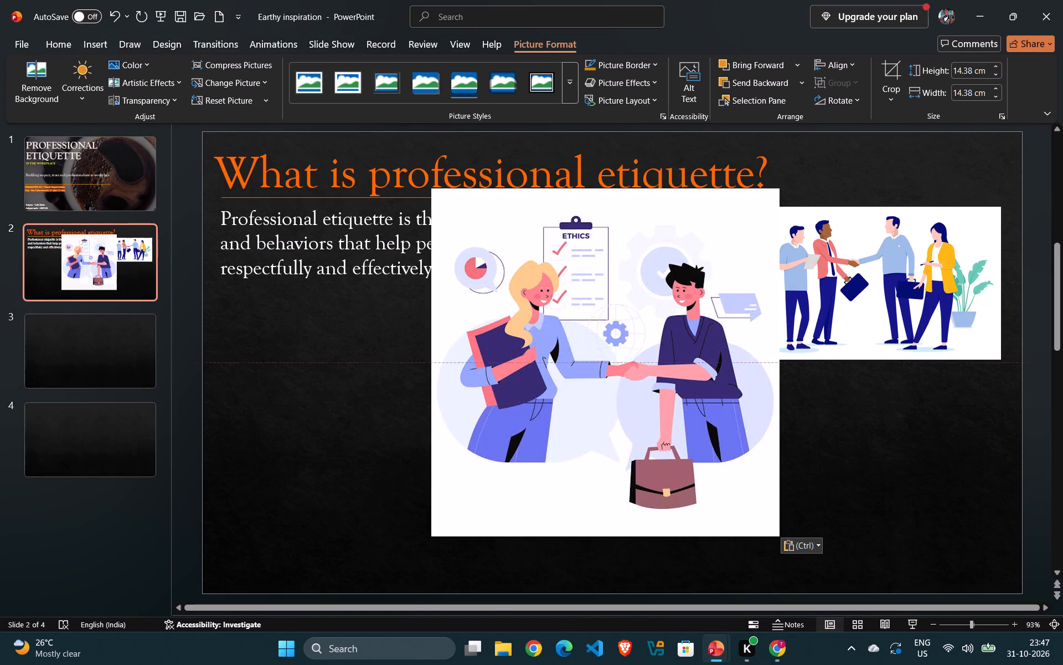
pyautogui.moveTo(437, 196); pyautogui.dragTo(531, 257)
pyautogui.moveTo(529, 254); pyautogui.dragTo(543, 269)
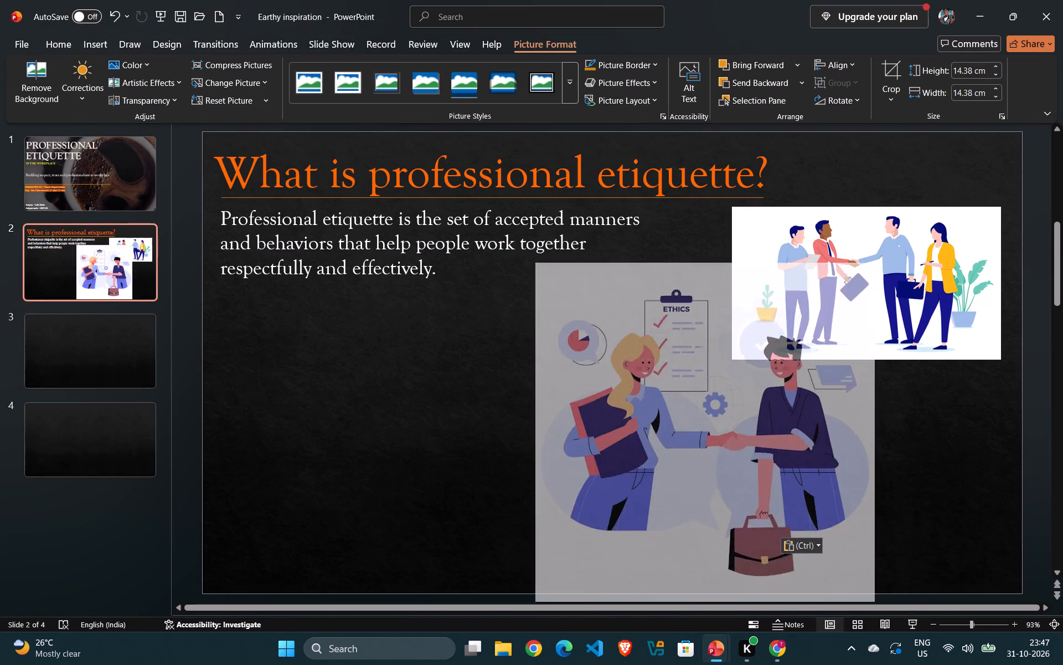
pyautogui.moveTo(543, 269); pyautogui.dragTo(678, 396)
pyautogui.moveTo(784, 416); pyautogui.dragTo(864, 391)
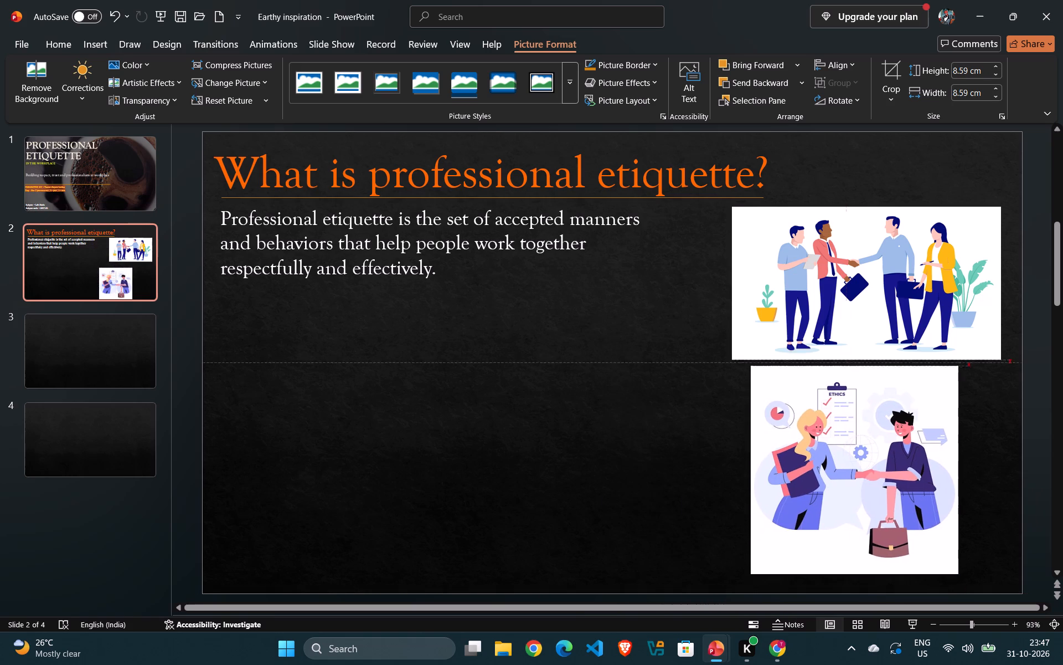
pyautogui.moveTo(864, 391); pyautogui.dragTo(847, 395)
# Widen the illustration of four people shaking hands on slide 2 very slightly at its outer edge.
pyautogui.click(953, 335)
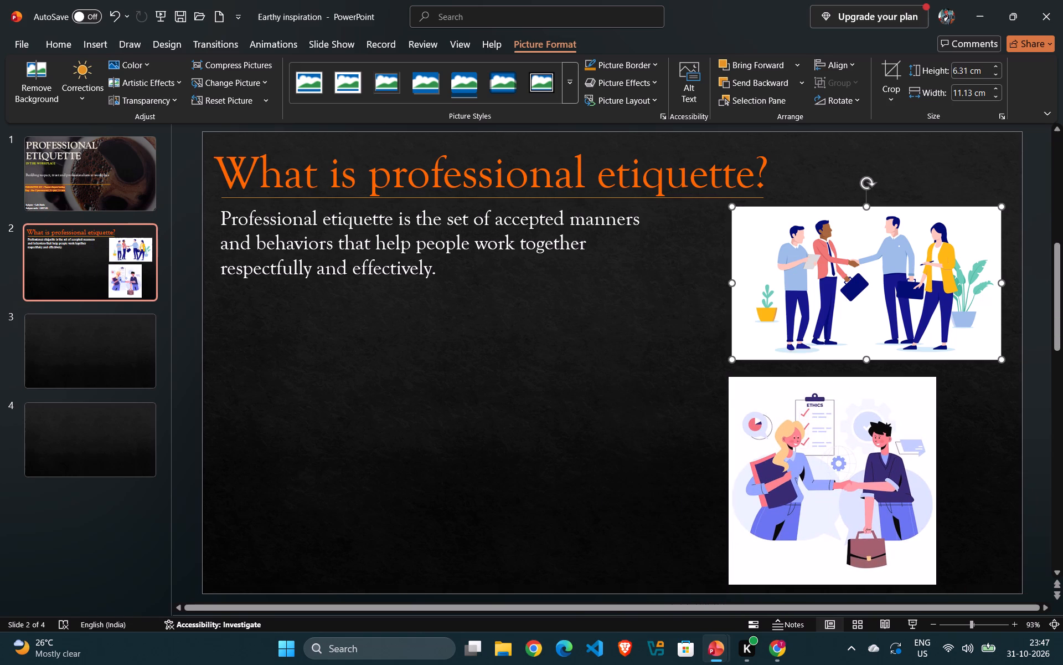
pyautogui.moveTo(1000, 286); pyautogui.dragTo(992, 292)
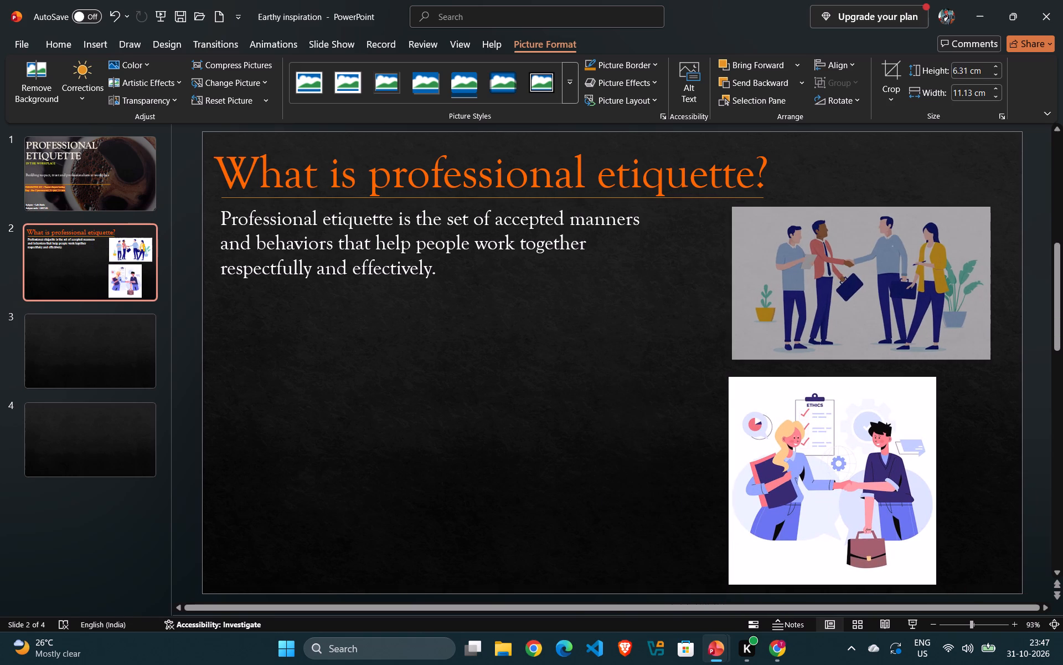
pyautogui.moveTo(992, 292); pyautogui.dragTo(1004, 294)
# Widen the ethics illustration to match the picture above it and align it directly beneath that picture with a narrow gap.
pyautogui.click(880, 460)
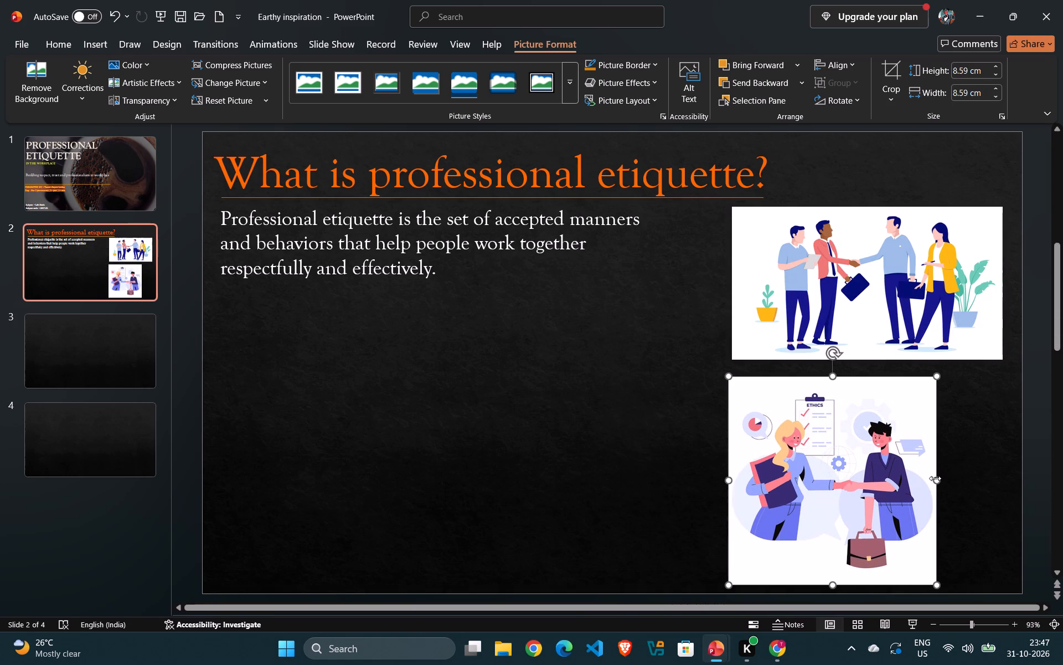
pyautogui.moveTo(935, 478); pyautogui.dragTo(1003, 481)
pyautogui.click(721, 490)
pyautogui.click(803, 474)
pyautogui.moveTo(803, 474); pyautogui.dragTo(807, 464)
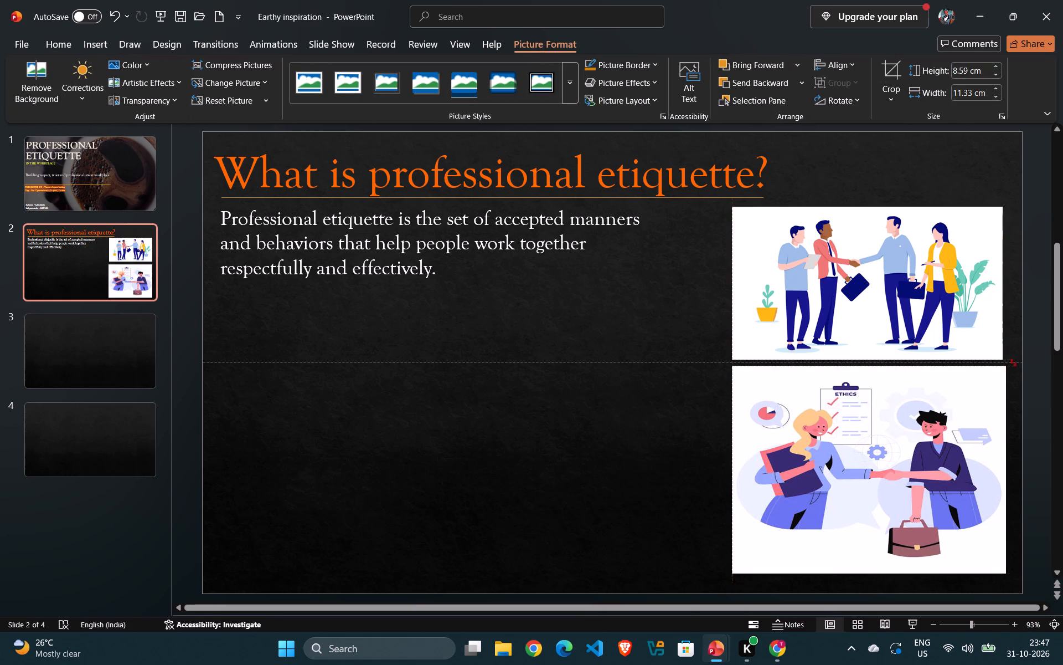
pyautogui.moveTo(807, 464); pyautogui.dragTo(806, 464)
pyautogui.click(640, 460)
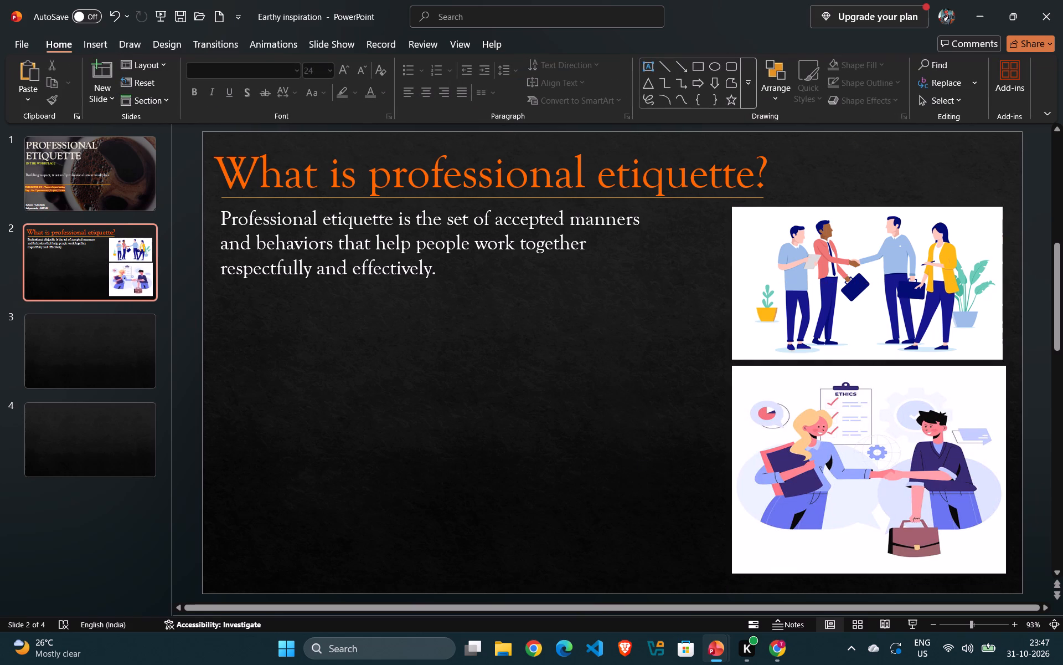
pyautogui.click(815, 505)
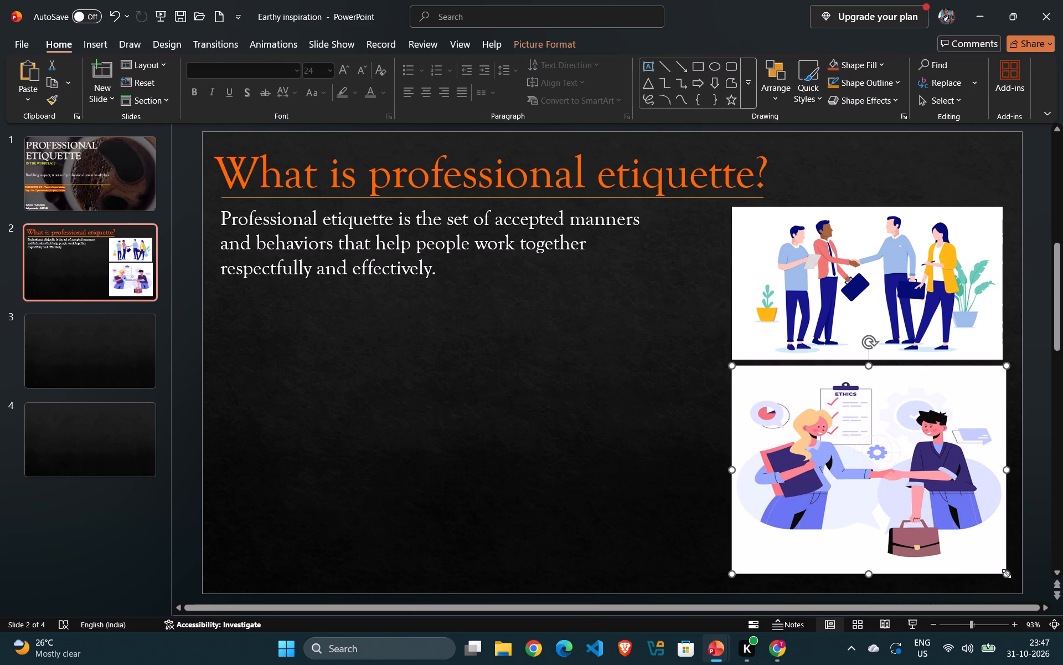
pyautogui.moveTo(1007, 574); pyautogui.dragTo(1004, 563)
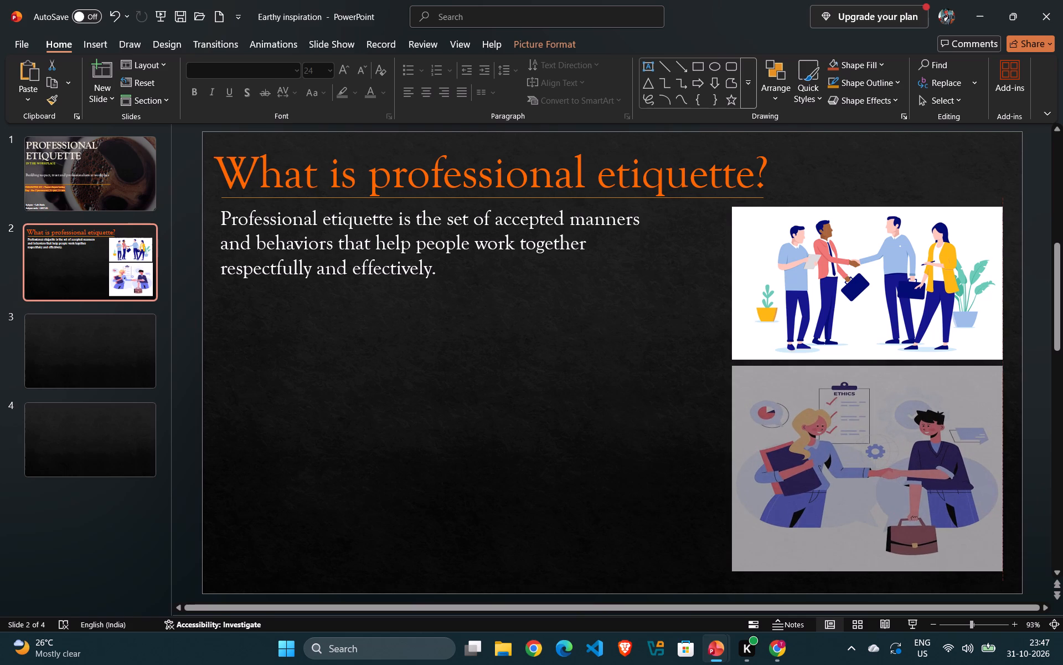
pyautogui.moveTo(1004, 563); pyautogui.dragTo(1004, 563)
pyautogui.click(698, 511)
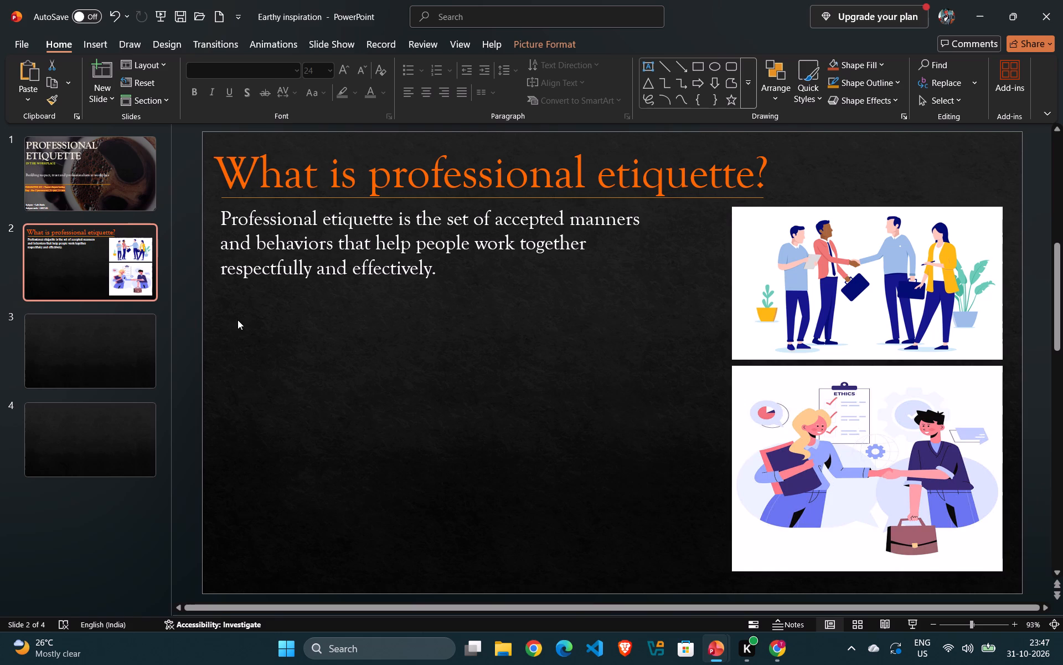
# Switch to Chrome, search all Google results for professional etiquette definition, and copy the AI Overview's opening paragraph.
pyautogui.click(795, 653)
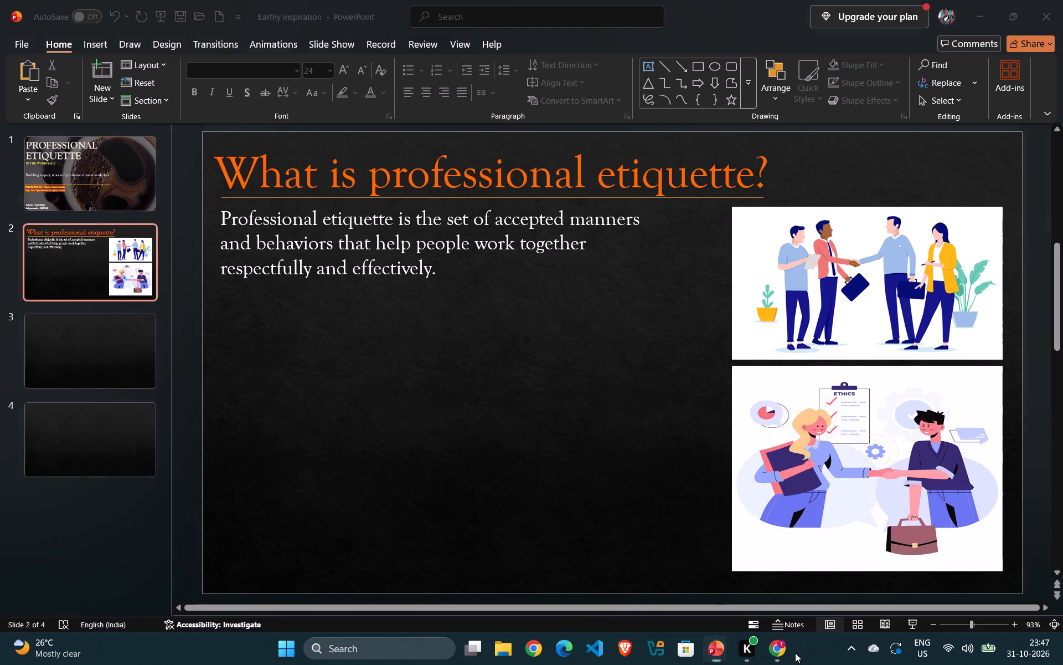
pyautogui.click(786, 653)
pyautogui.click(340, 101)
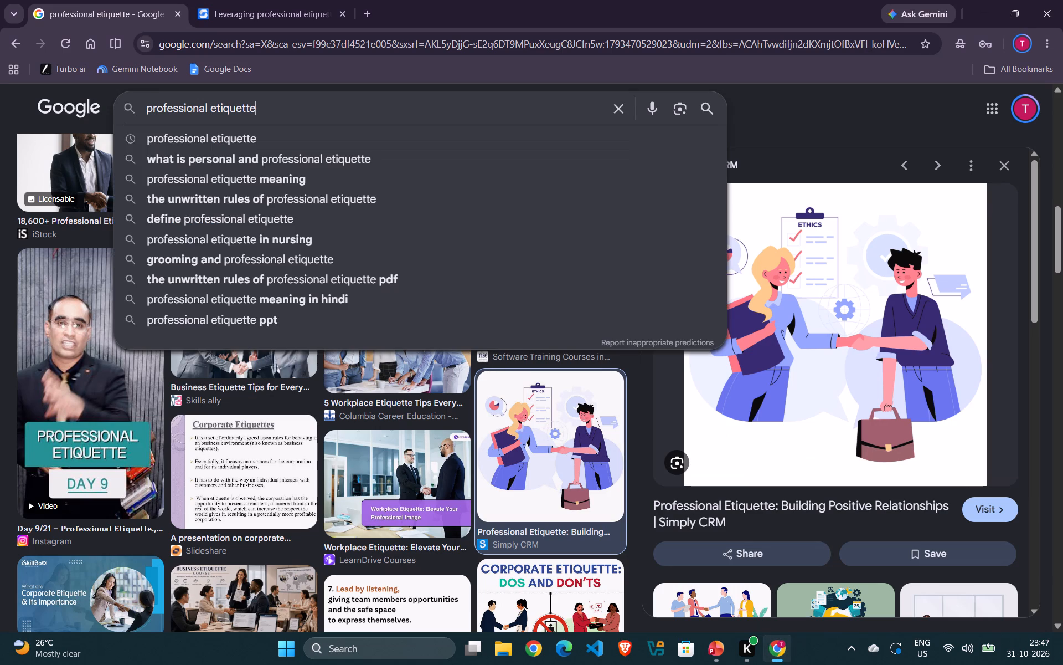
pyautogui.press('space')
pyautogui.write('def')
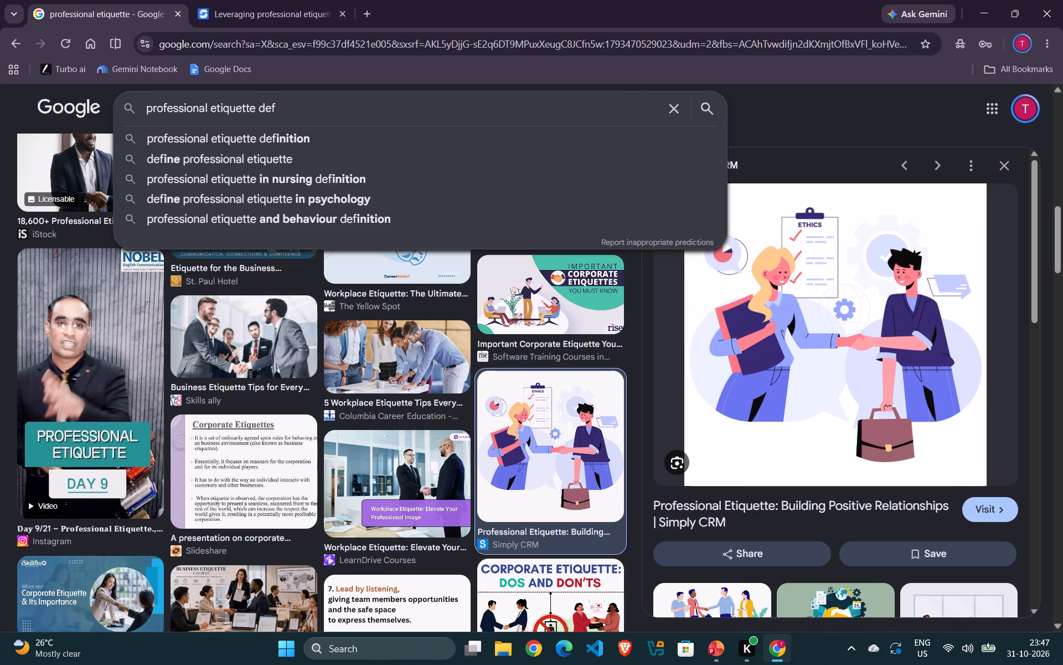
pyautogui.click(151, 146)
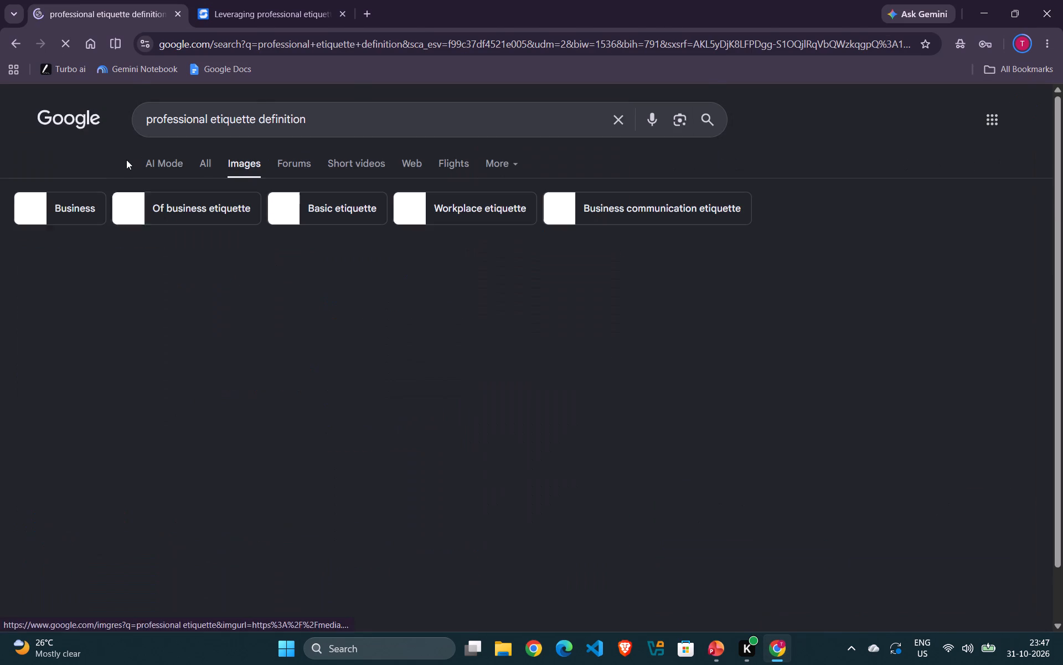
pyautogui.click(197, 164)
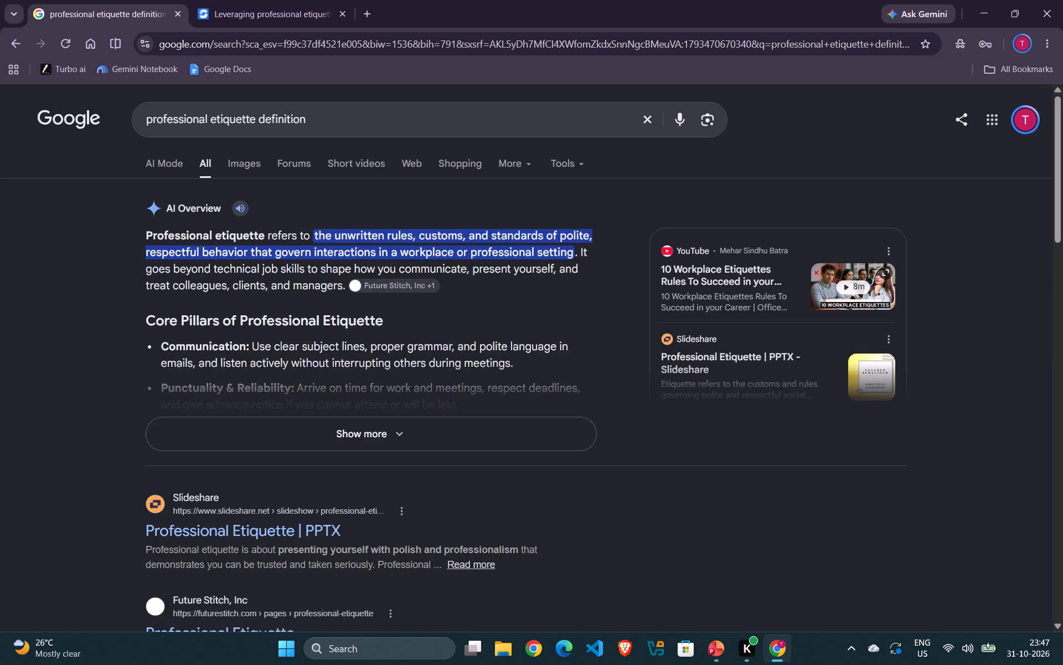
pyautogui.moveTo(146, 232); pyautogui.dragTo(299, 284)
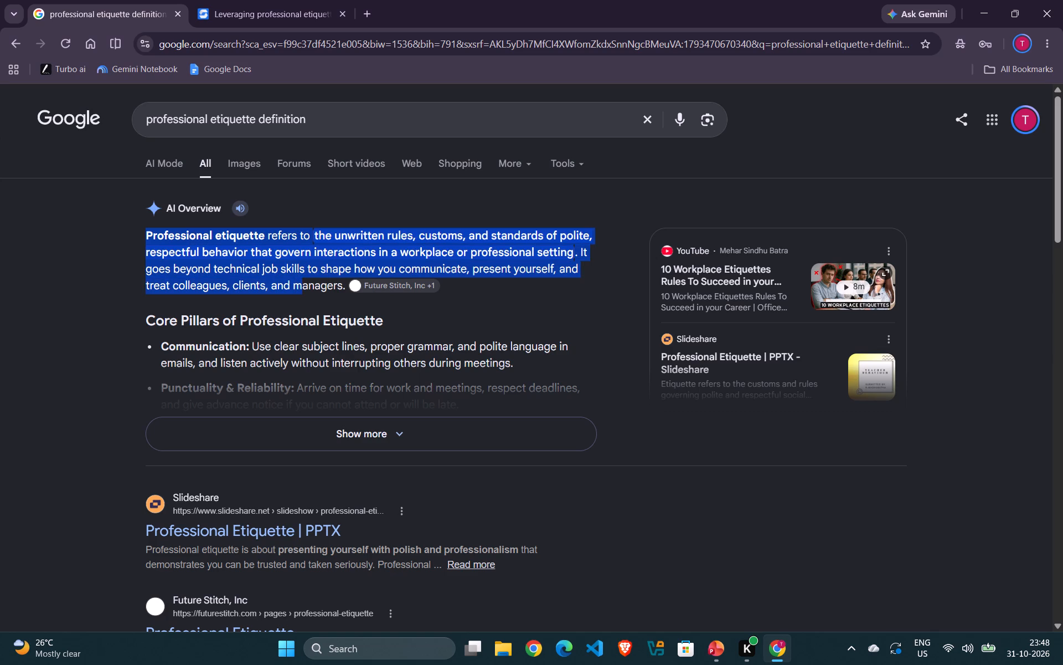
pyautogui.moveTo(299, 284); pyautogui.dragTo(343, 289)
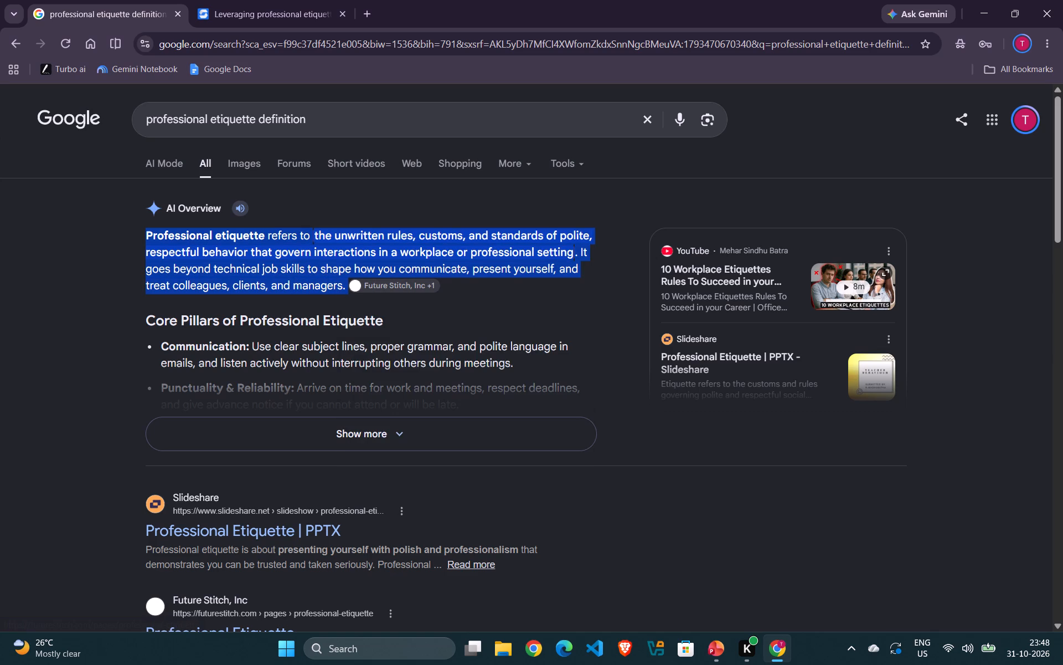
pyautogui.hotkey('ctrl', 'c')
# Return to Earthy inspiration in PowerPoint and widen the definition text box on slide 2 until it reaches the pictures' inner edge.
pyautogui.click(725, 648)
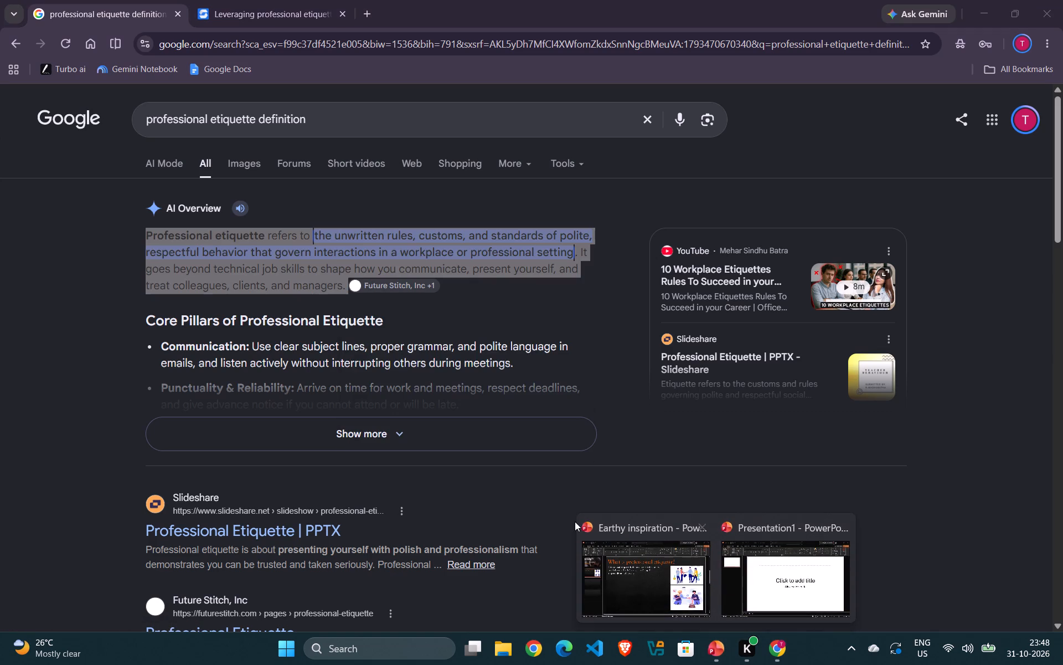
pyautogui.click(595, 564)
pyautogui.click(236, 232)
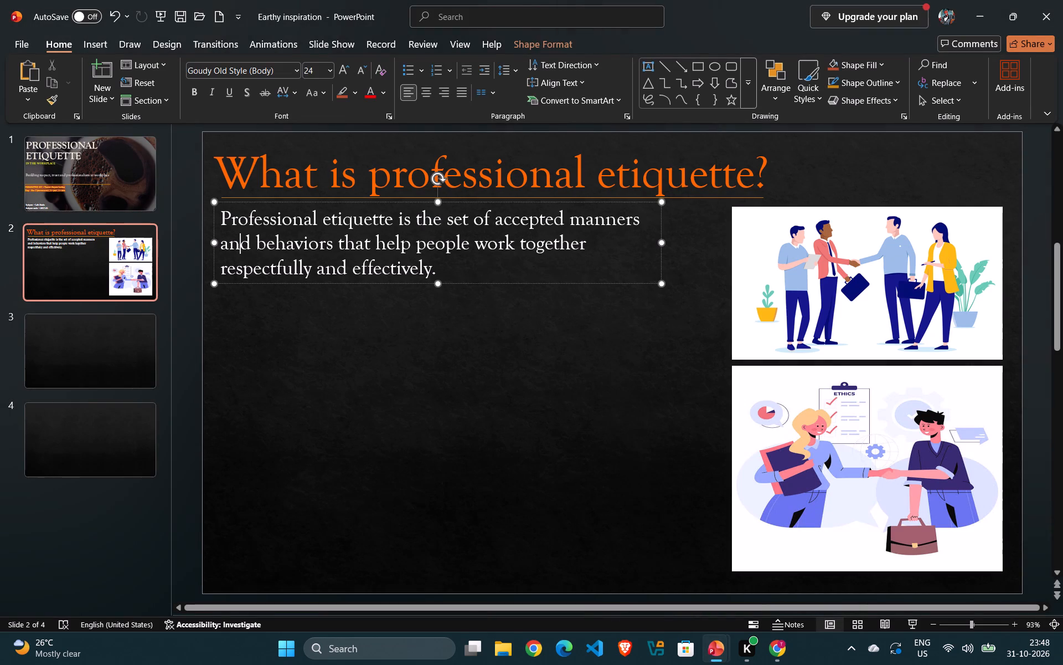
pyautogui.moveTo(660, 241); pyautogui.dragTo(823, 229)
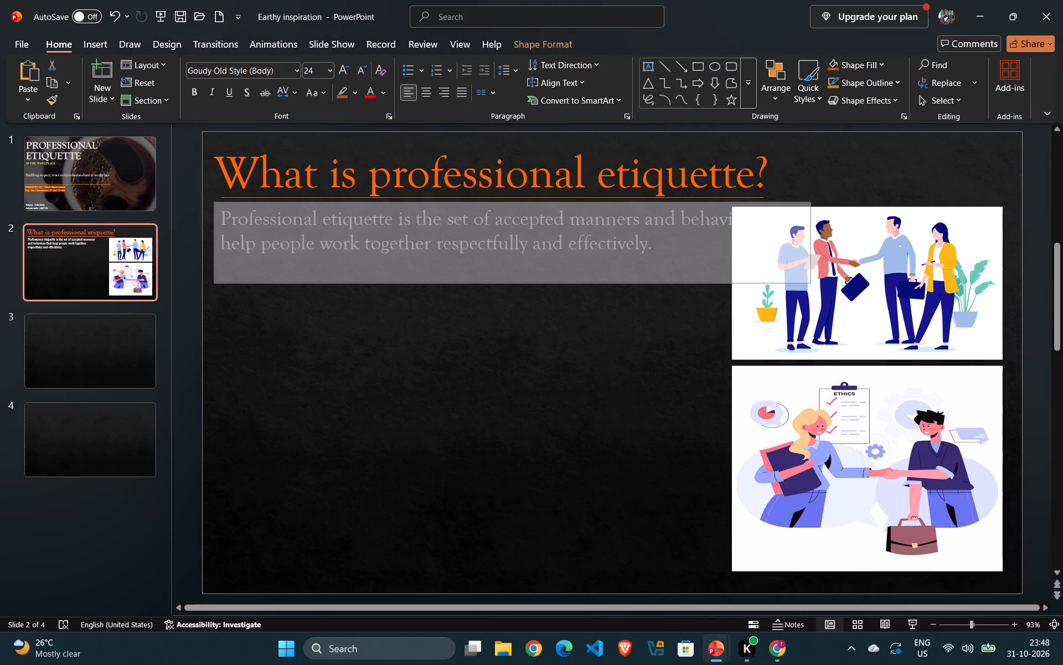
pyautogui.moveTo(823, 229); pyautogui.dragTo(671, 241)
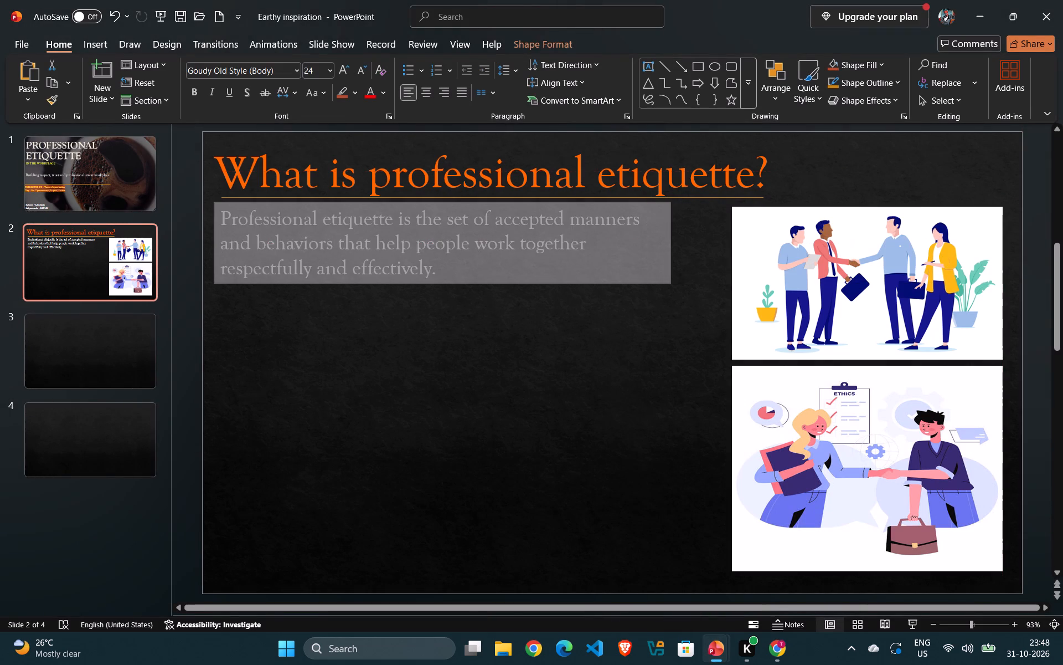
pyautogui.moveTo(671, 241); pyautogui.dragTo(747, 240)
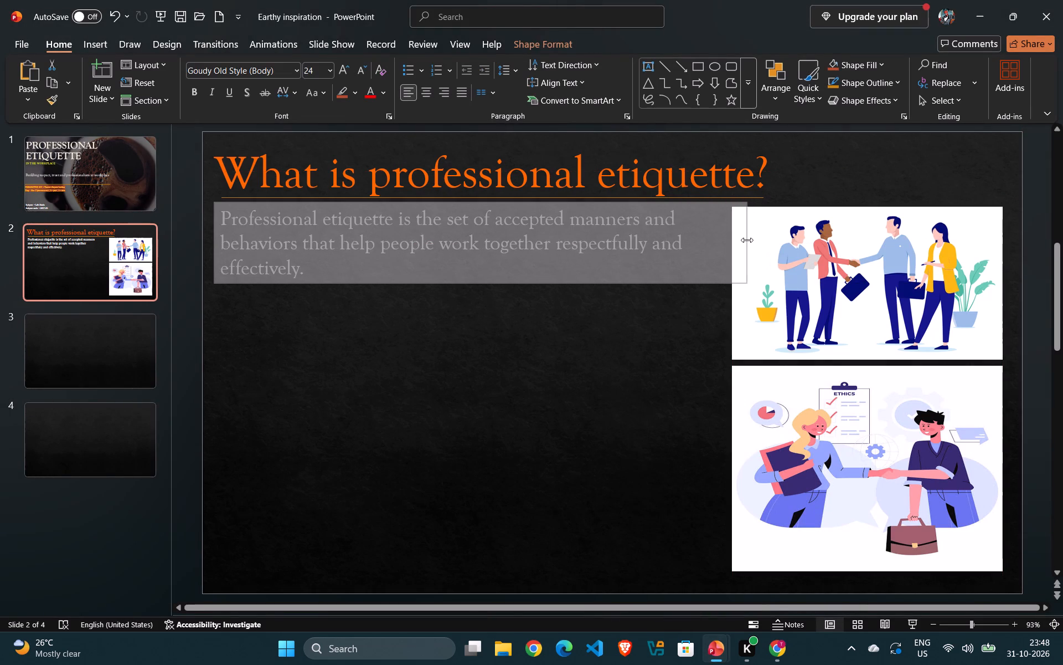
pyautogui.click(502, 350)
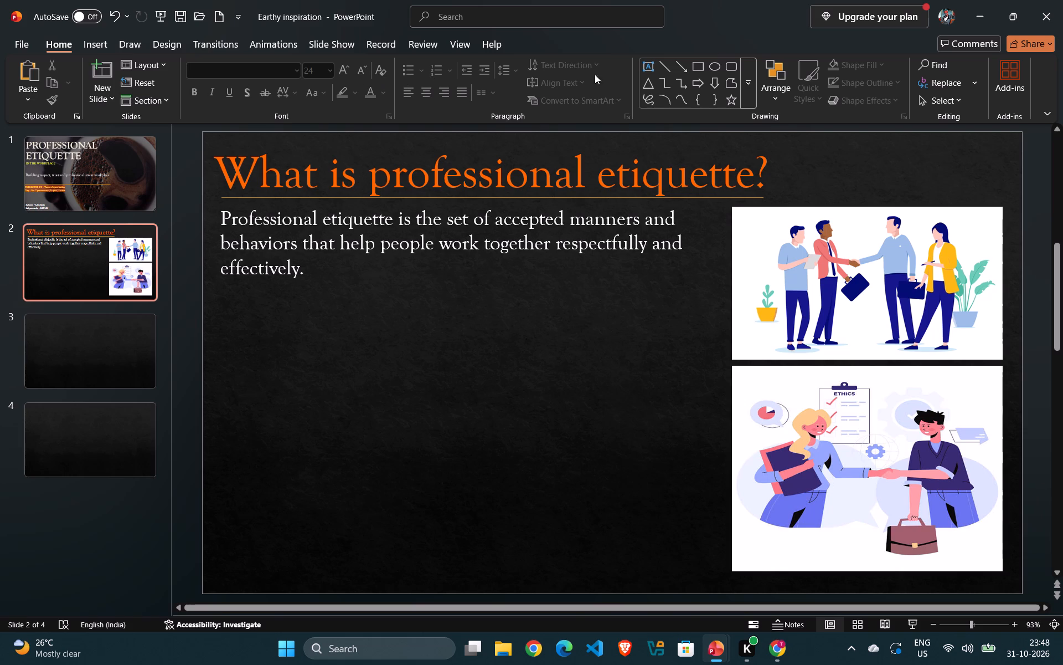
# Add a text box below the definition on slide 2 reading "Simple defination".
pyautogui.click(651, 73)
pyautogui.click(228, 313)
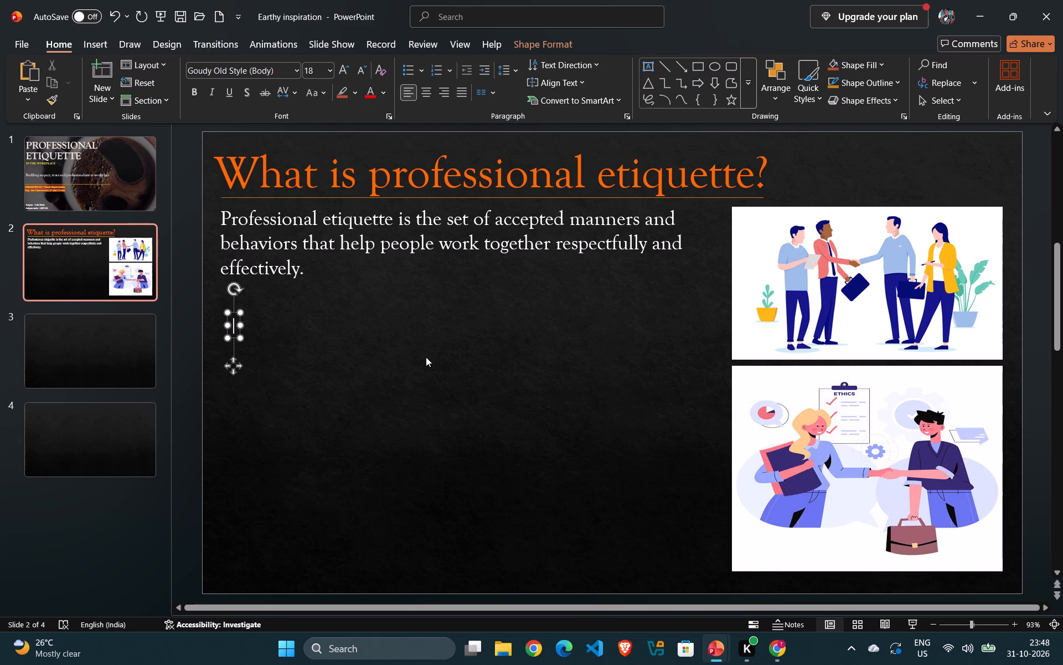
pyautogui.press('s')
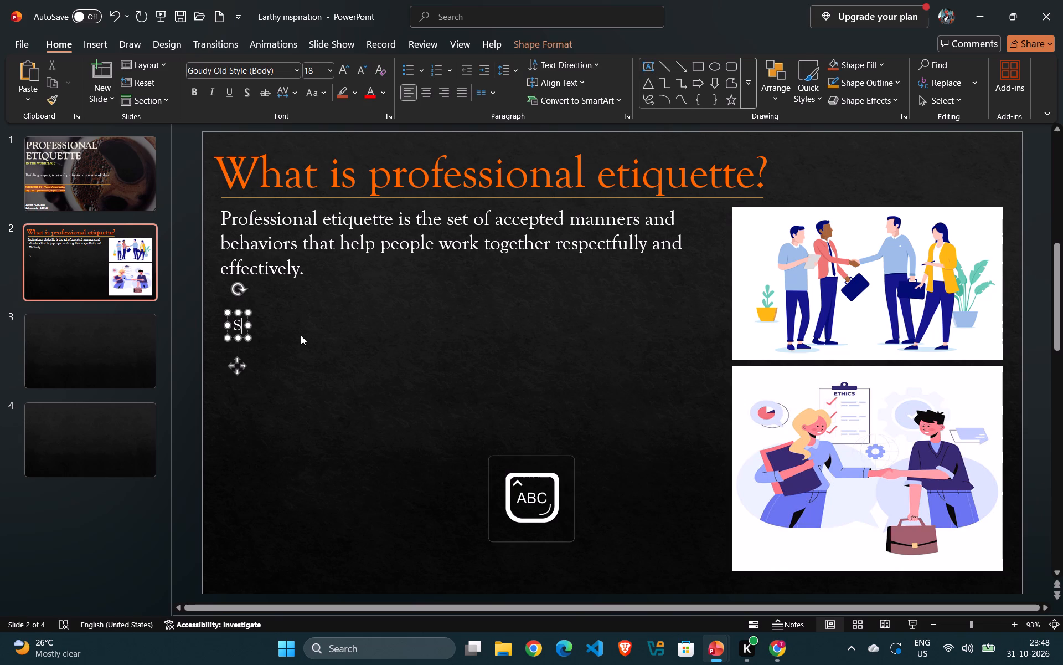
pyautogui.write('IMPLLE')
pyautogui.press('BackSpace')
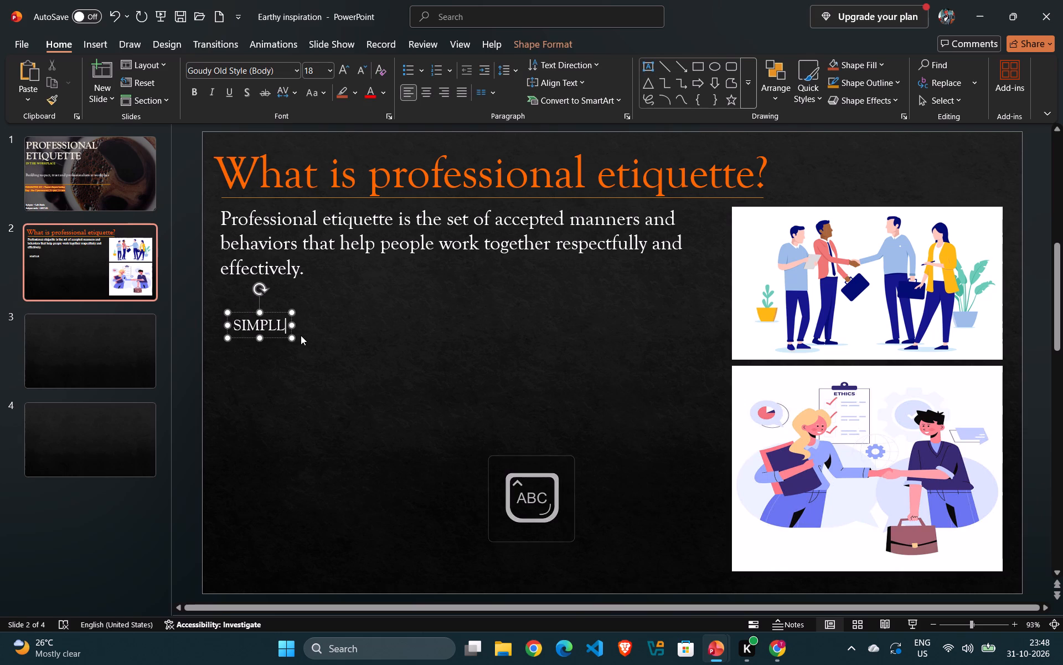
pyautogui.press('BackSpace')
pyautogui.press('BackSpace')
pyautogui.press('BackSpace')
pyautogui.press('BackSpace')
pyautogui.press('BackSpace')
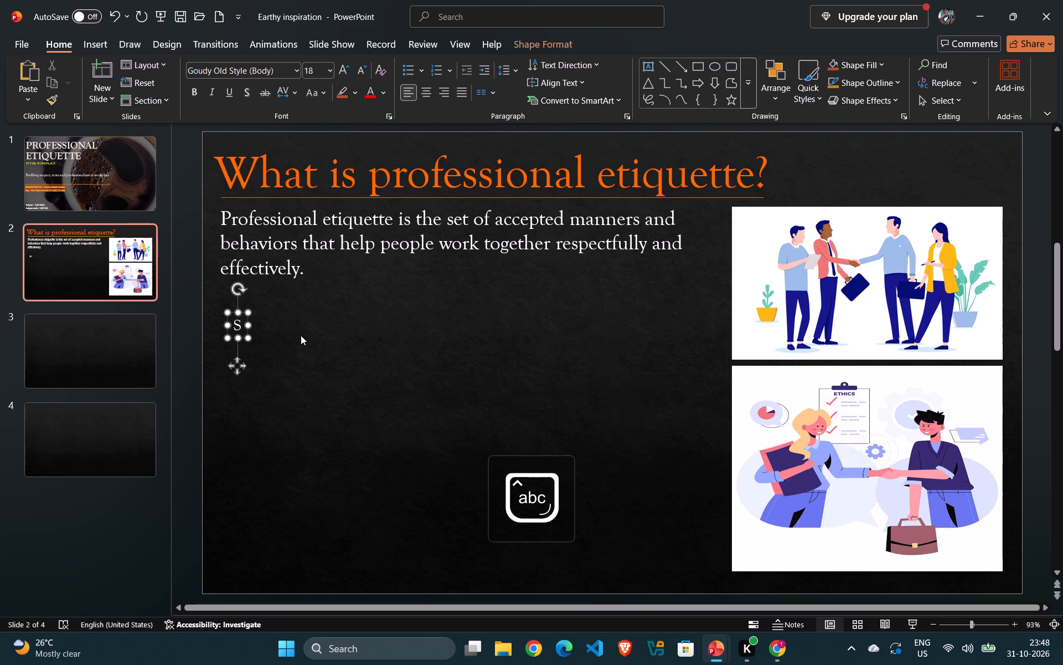
pyautogui.write('imple defination')
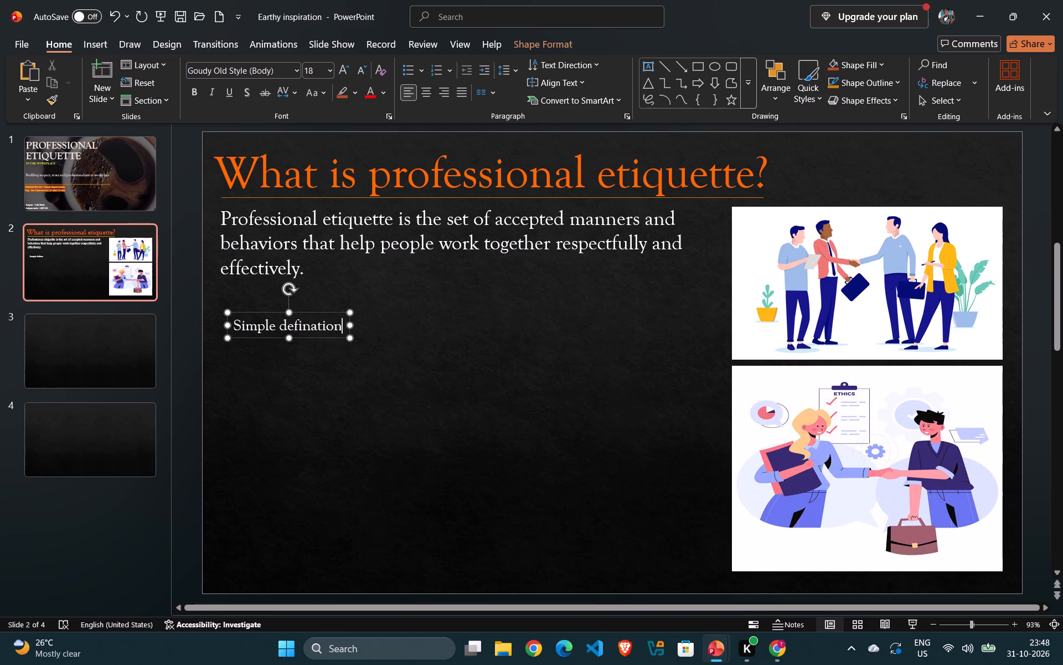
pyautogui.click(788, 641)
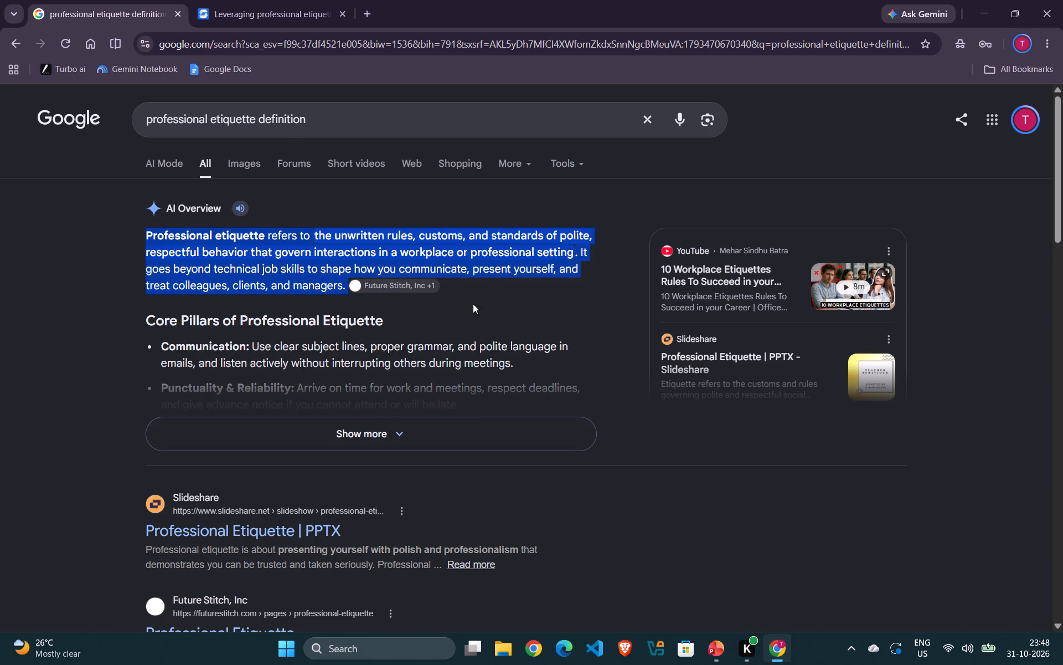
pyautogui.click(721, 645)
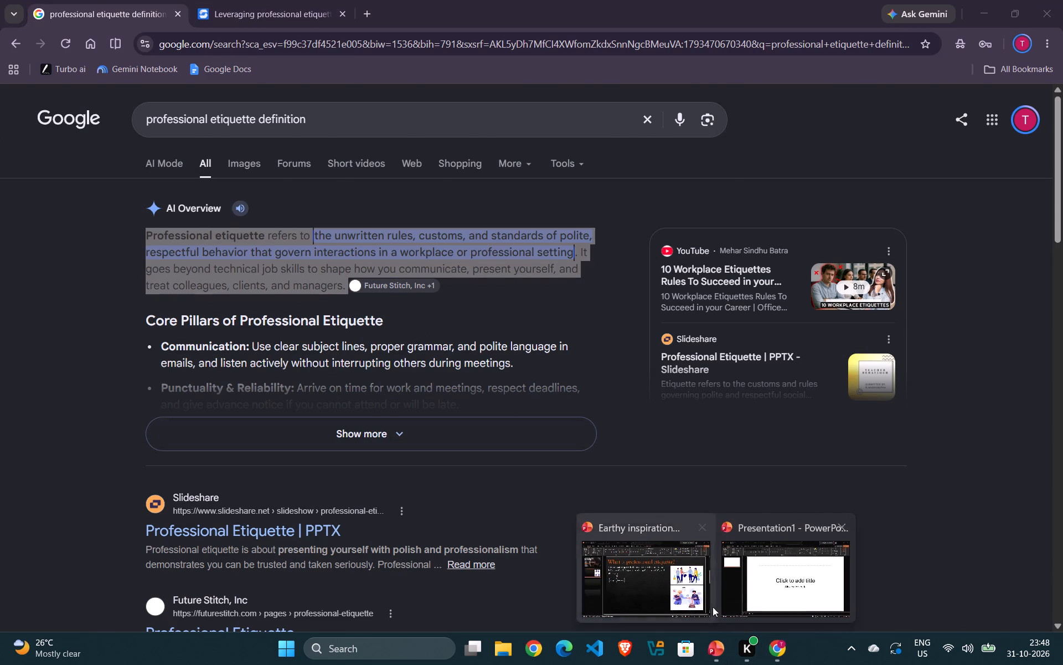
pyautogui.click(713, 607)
# Widen the "Simple defination" text box to about one and a half times its length and keep it below the definition.
pyautogui.moveTo(350, 327); pyautogui.dragTo(357, 327)
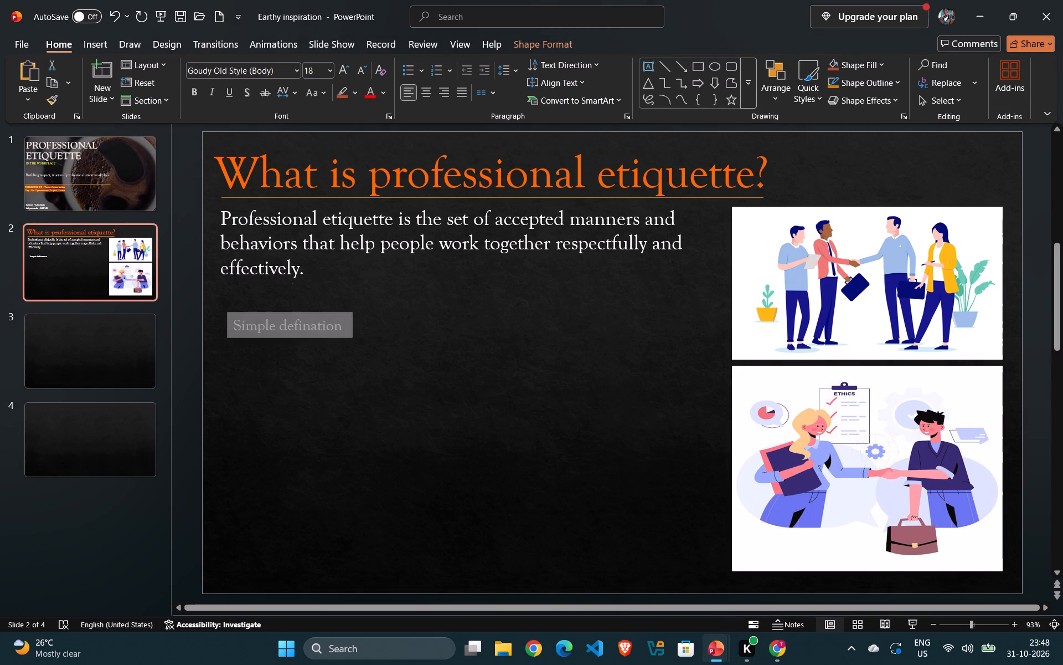
pyautogui.moveTo(357, 327); pyautogui.dragTo(412, 333)
pyautogui.moveTo(348, 325); pyautogui.dragTo(285, 325)
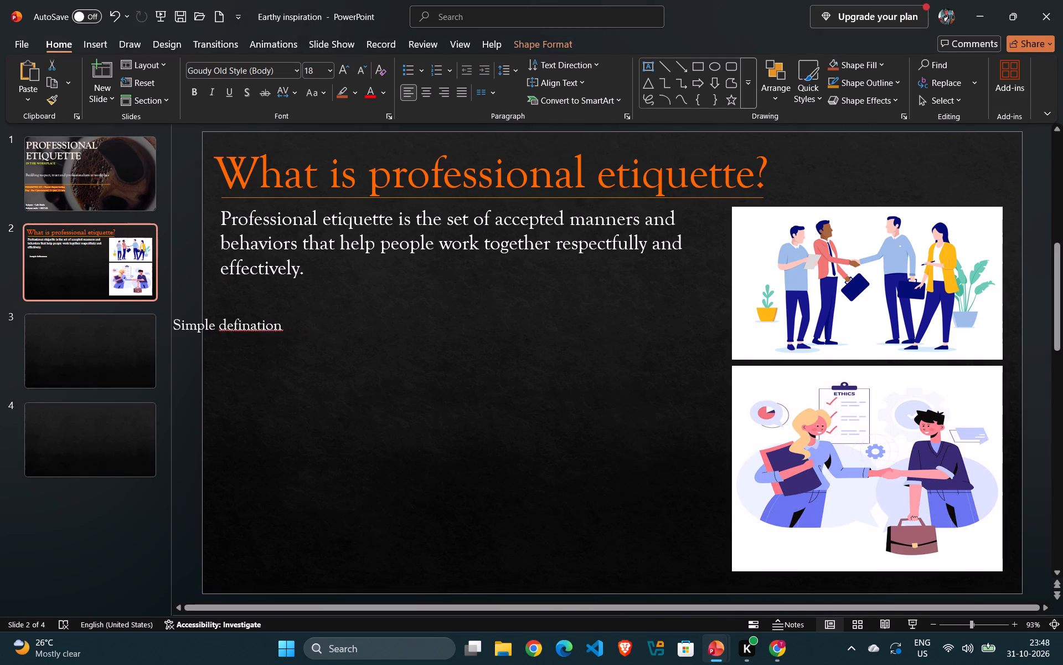
pyautogui.moveTo(285, 325); pyautogui.dragTo(346, 334)
# Color the "Simple defination" text with the gold-orange standard color.
pyautogui.click(228, 332)
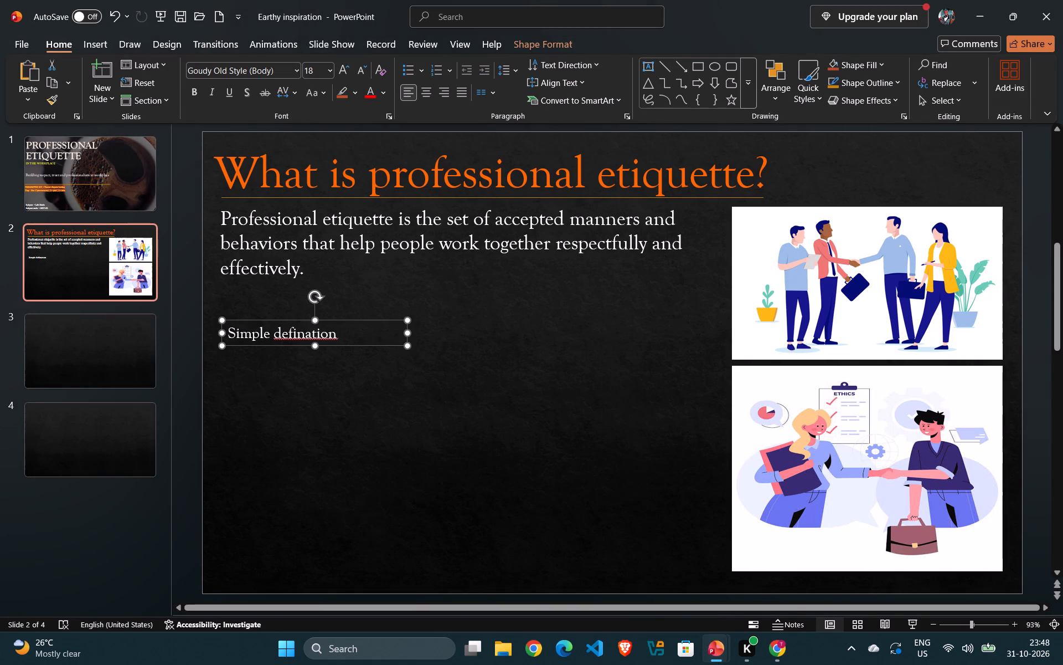
pyautogui.moveTo(233, 332); pyautogui.dragTo(350, 337)
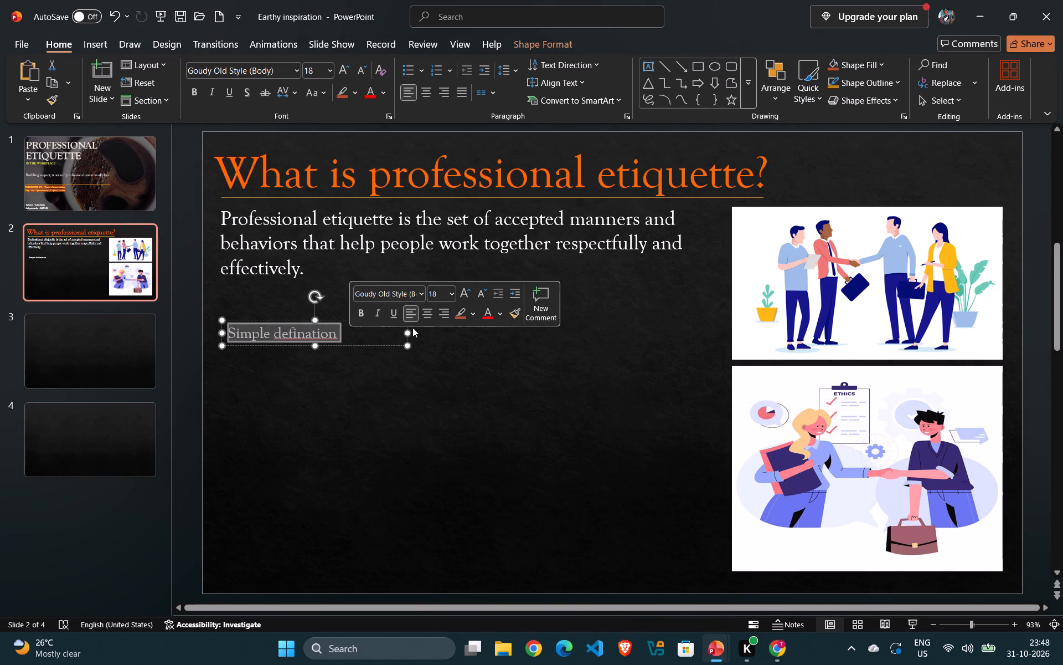
pyautogui.click(500, 313)
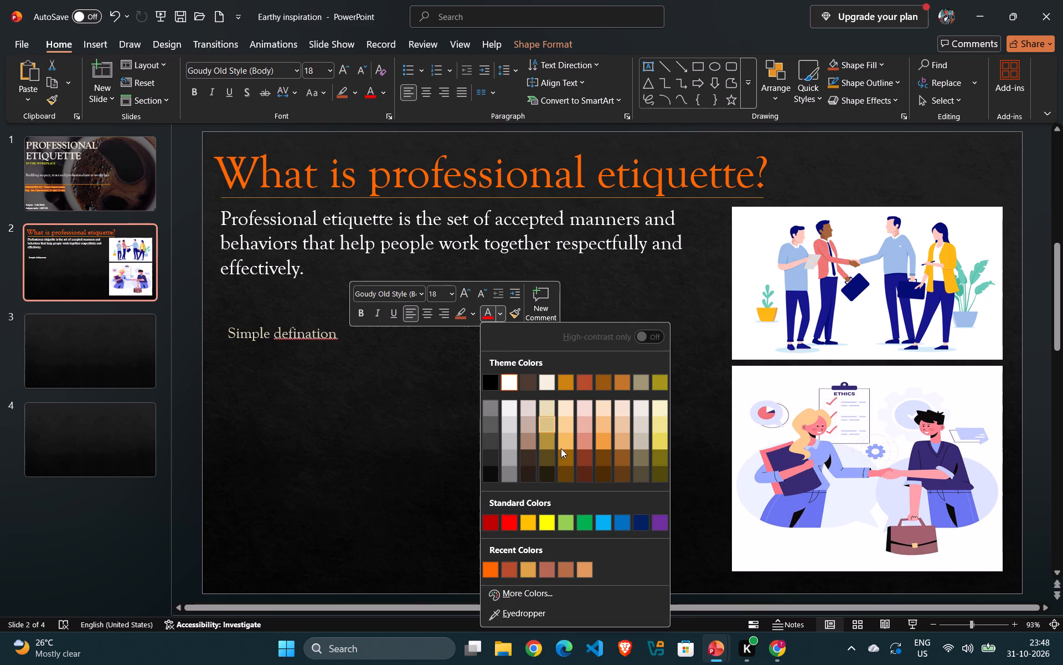
pyautogui.click(533, 519)
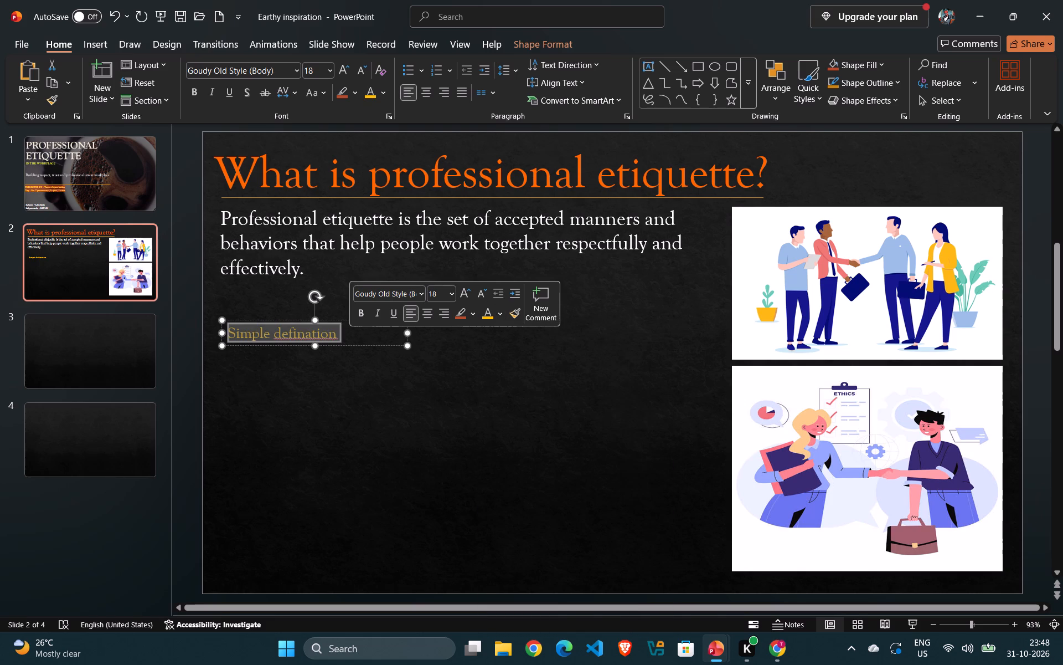
# Move the "Simple defination" text box directly beneath the definition, aligned with its starting edge.
pyautogui.moveTo(334, 321); pyautogui.dragTo(324, 289)
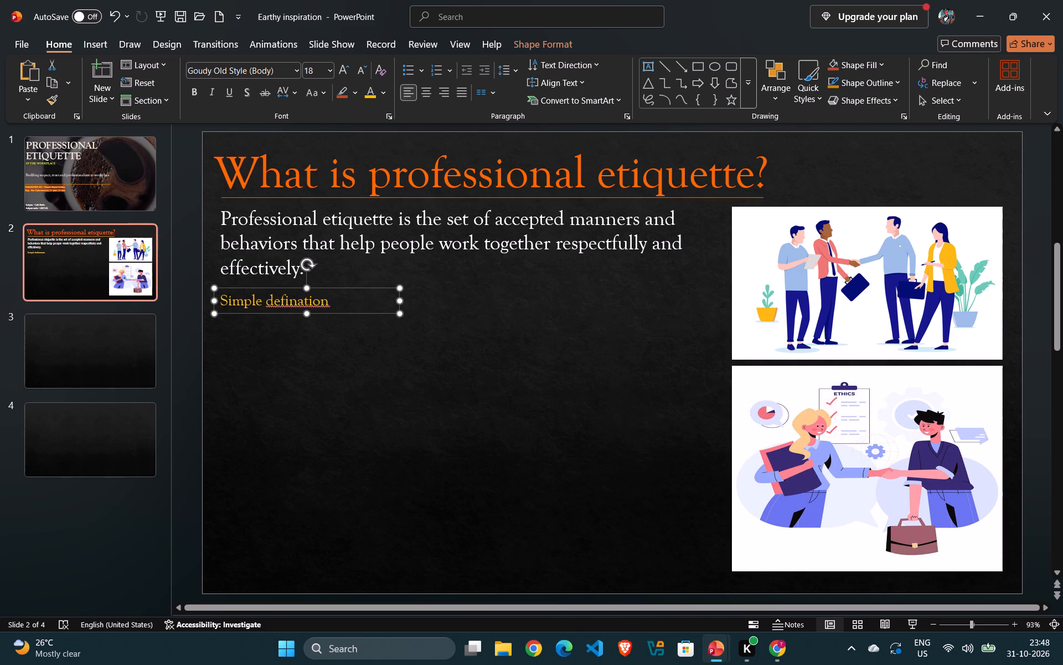
# Correct the misspelled word in the "Simple defination" heading to "definition" using the spelling suggestion.
pyautogui.rightClick(314, 303)
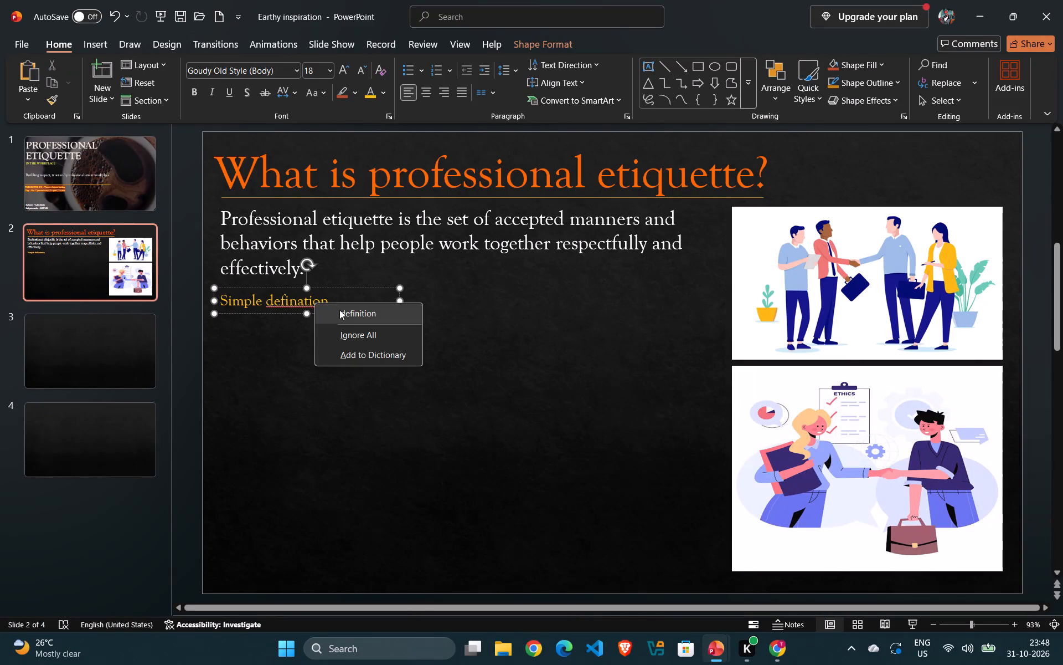
pyautogui.click(339, 310)
pyautogui.click(331, 329)
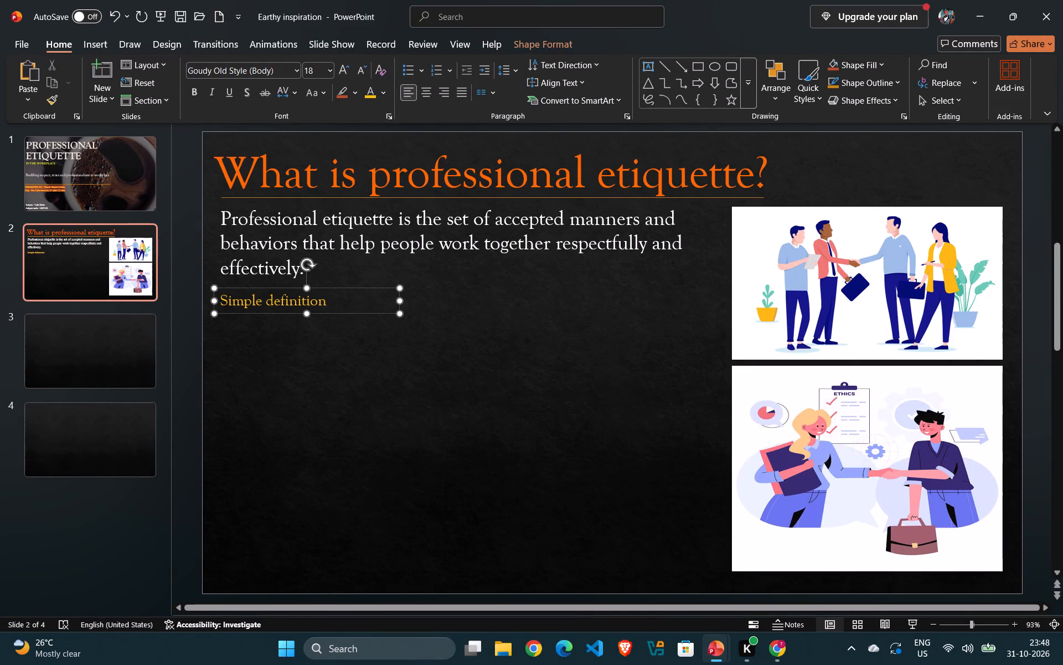
pyautogui.click(333, 300)
pyautogui.click(357, 309)
pyautogui.click(328, 305)
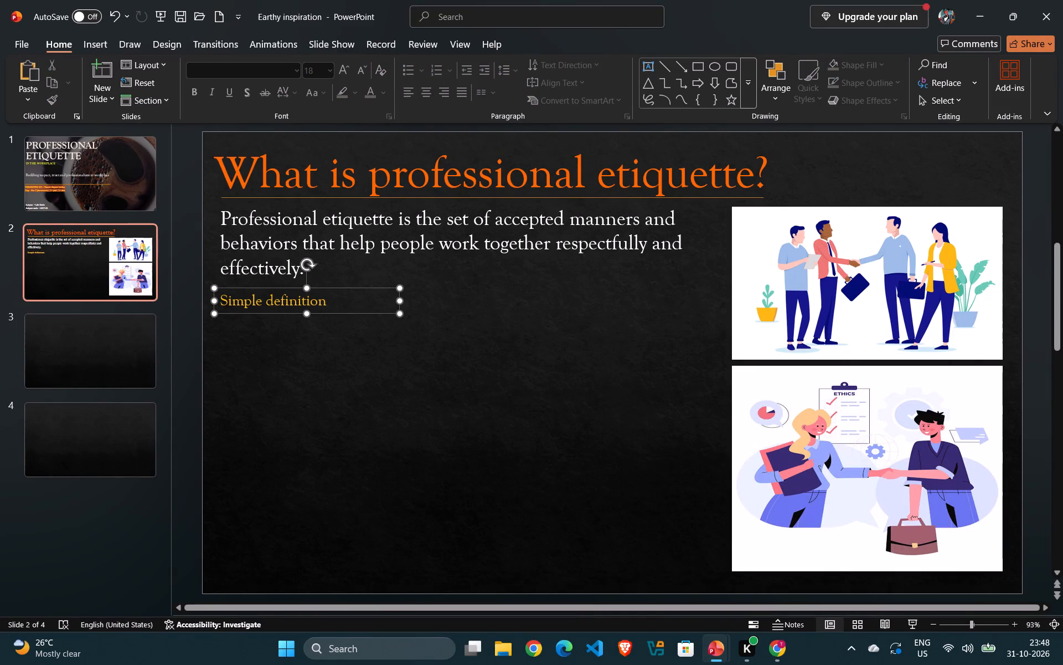
pyautogui.click(334, 337)
# Draw a straight underline beneath the "Simple definition" heading, spanning the width of its text.
pyautogui.click(661, 66)
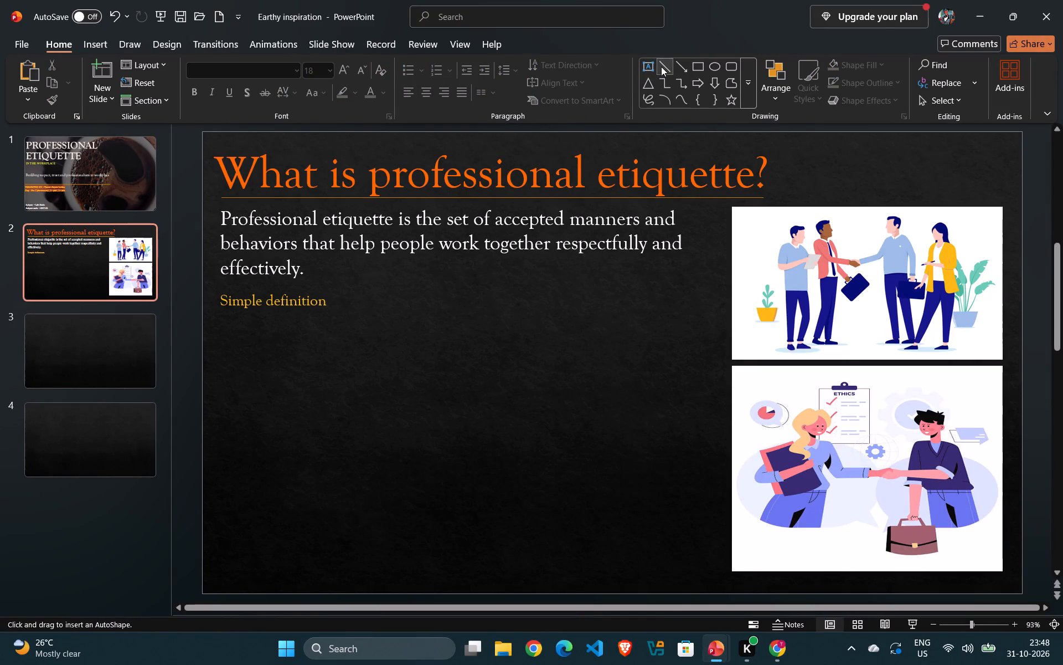
pyautogui.moveTo(223, 307); pyautogui.dragTo(296, 309)
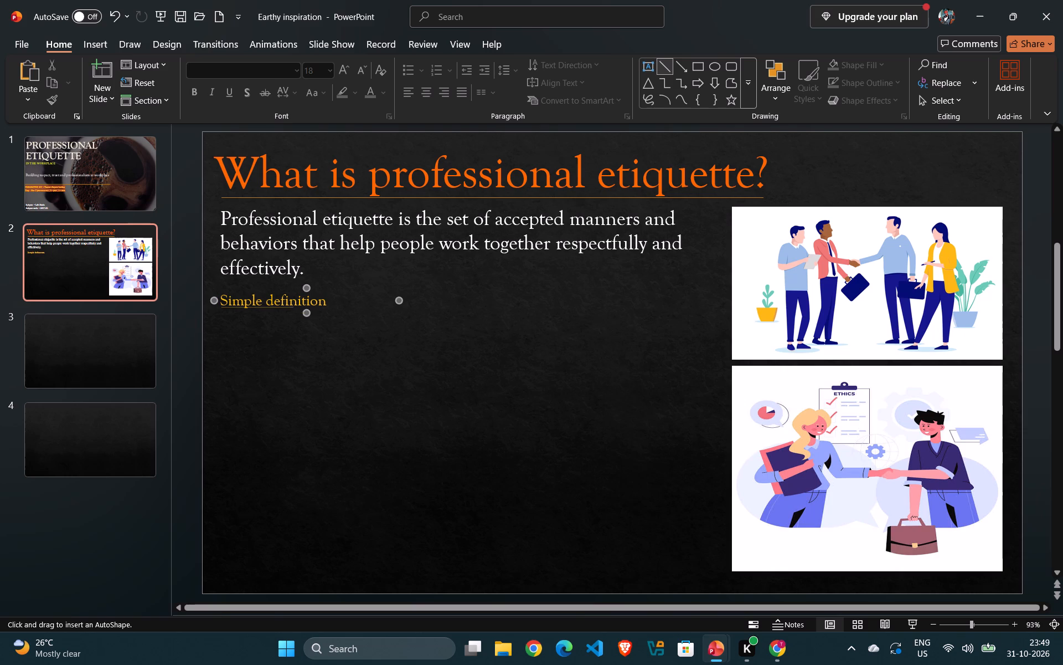
pyautogui.moveTo(296, 309); pyautogui.dragTo(330, 308)
pyautogui.click(353, 299)
pyautogui.click(327, 352)
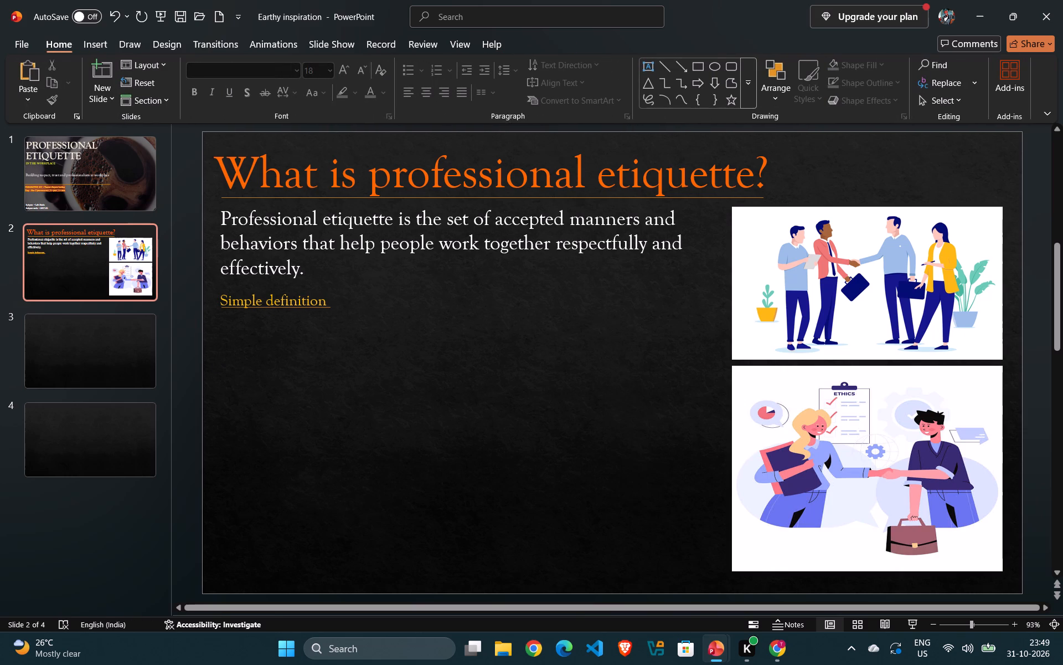
# Nudge the "Simple definition" text box slightly upward so the text sits just above its underline.
pyautogui.click(289, 299)
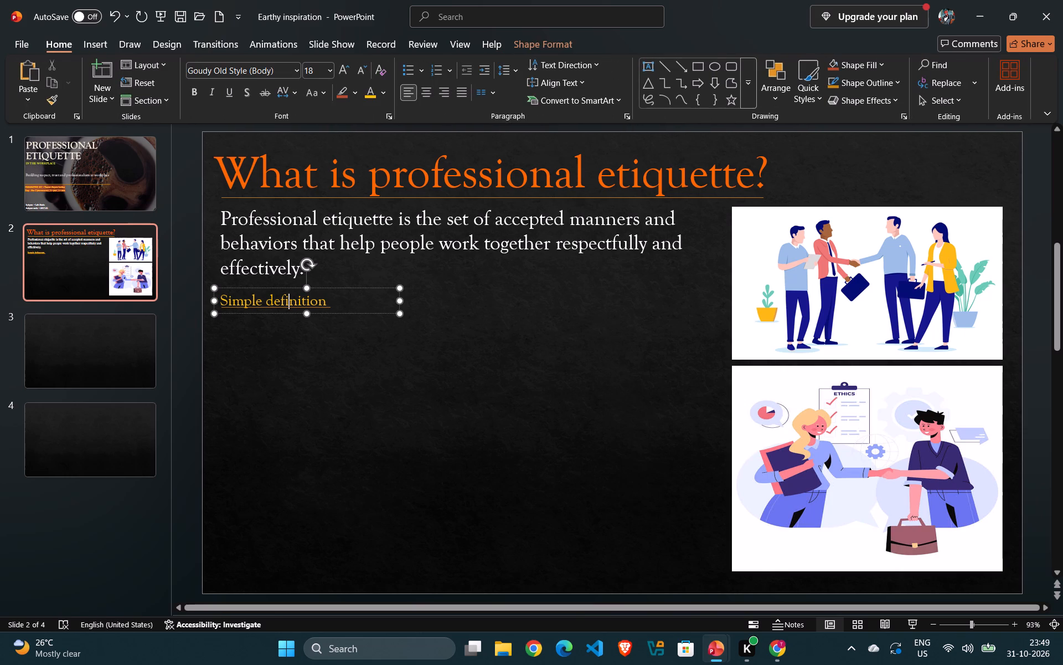
pyautogui.click(283, 288)
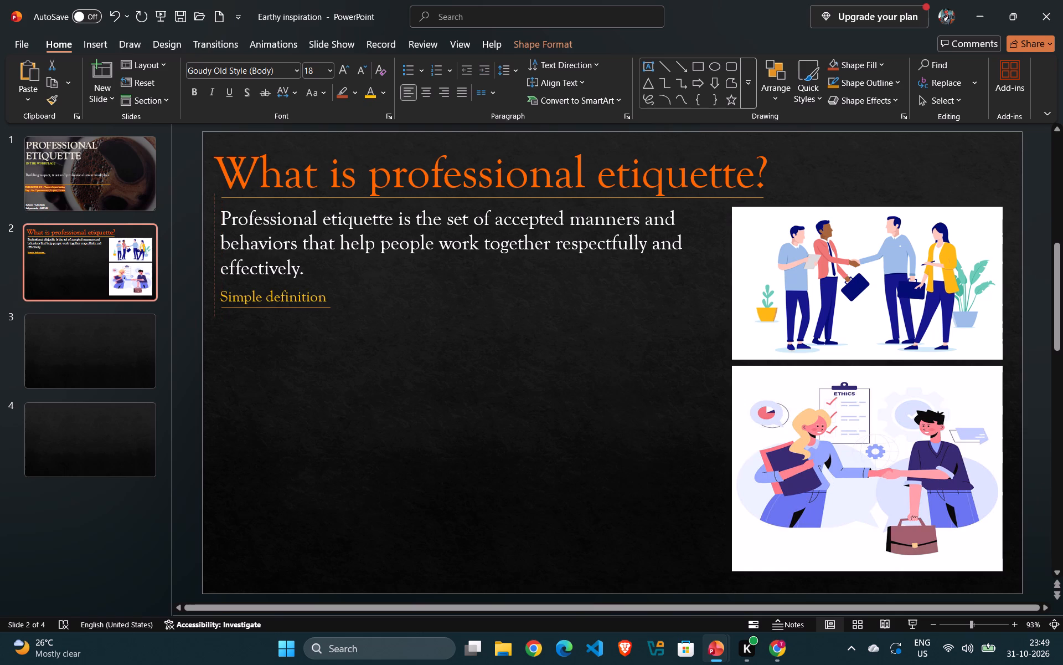
pyautogui.click(286, 299)
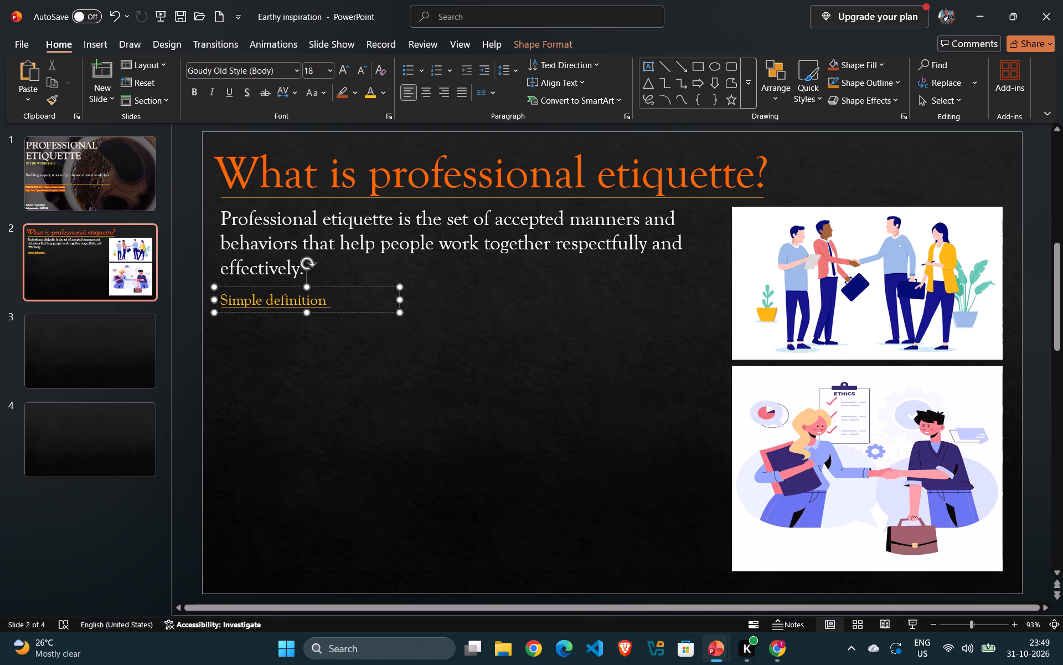
# Recolor the "Simple definition" text with the bright orange recent color that matches the slide title.
pyautogui.moveTo(224, 299); pyautogui.dragTo(364, 299)
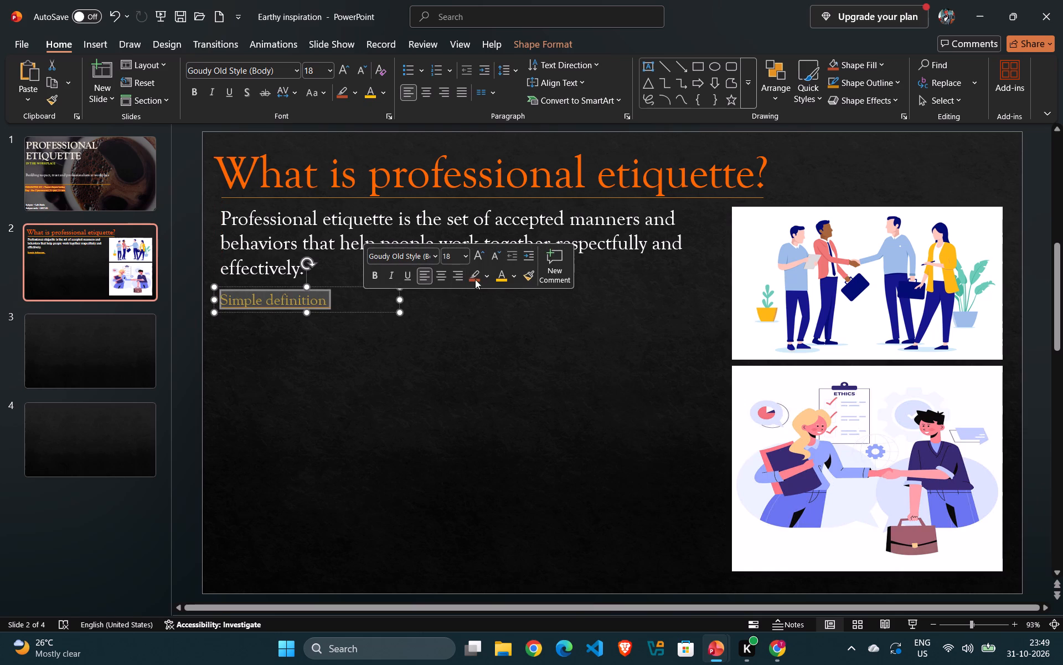
pyautogui.click(507, 279)
pyautogui.click(511, 279)
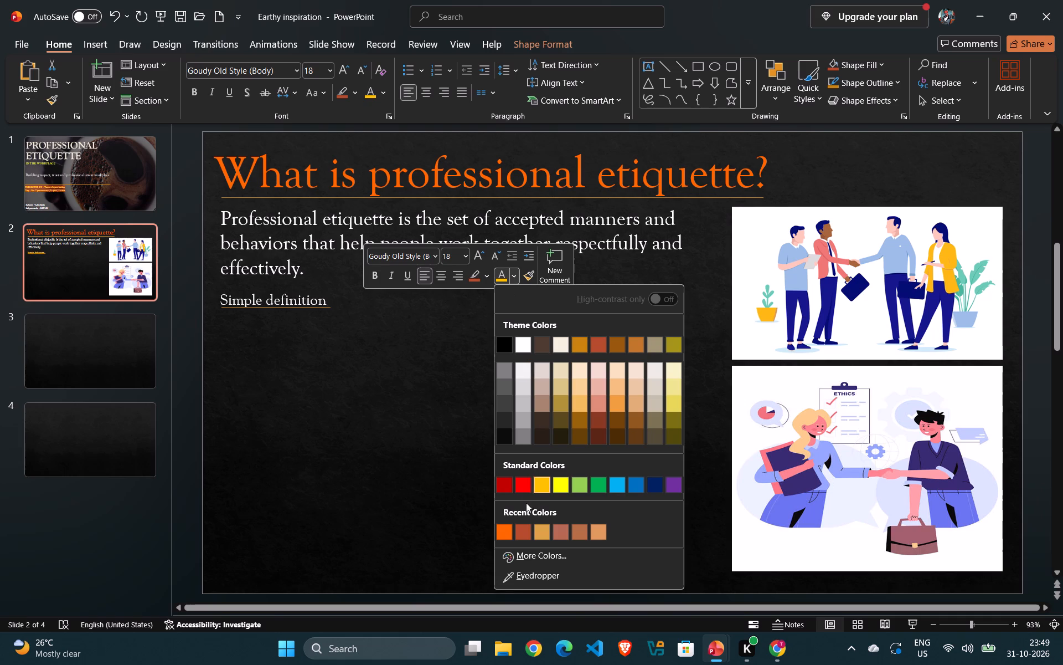
pyautogui.click(503, 525)
pyautogui.click(403, 465)
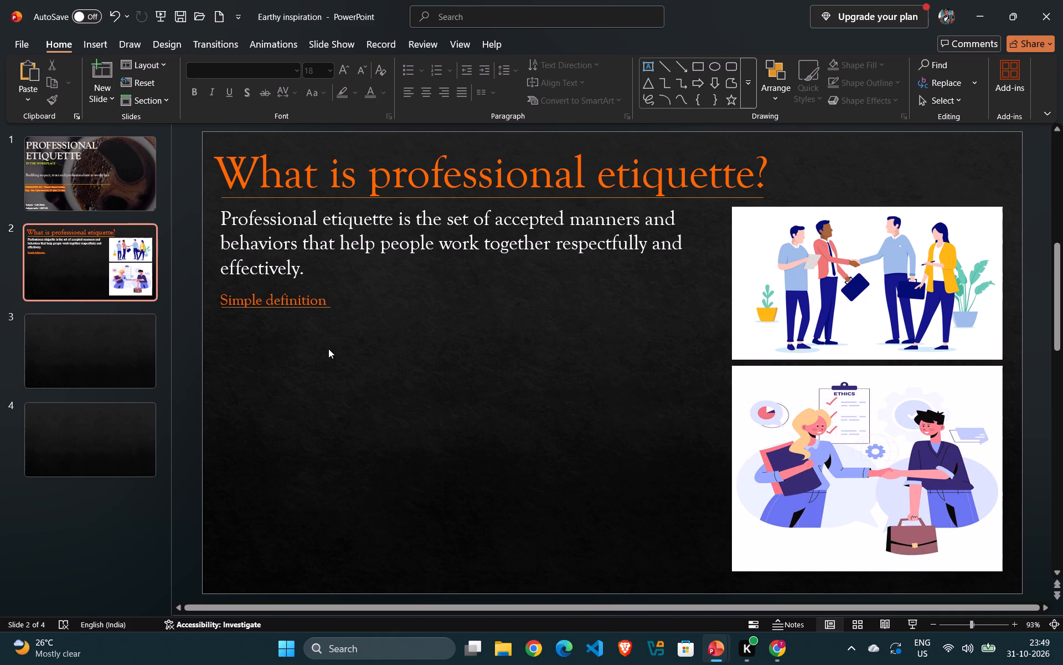
# Paste the copied explanation of professional etiquette and place it directly beneath the "Simple definition" heading, aligned with its starting edge.
pyautogui.hotkey('ctrl', 'v')
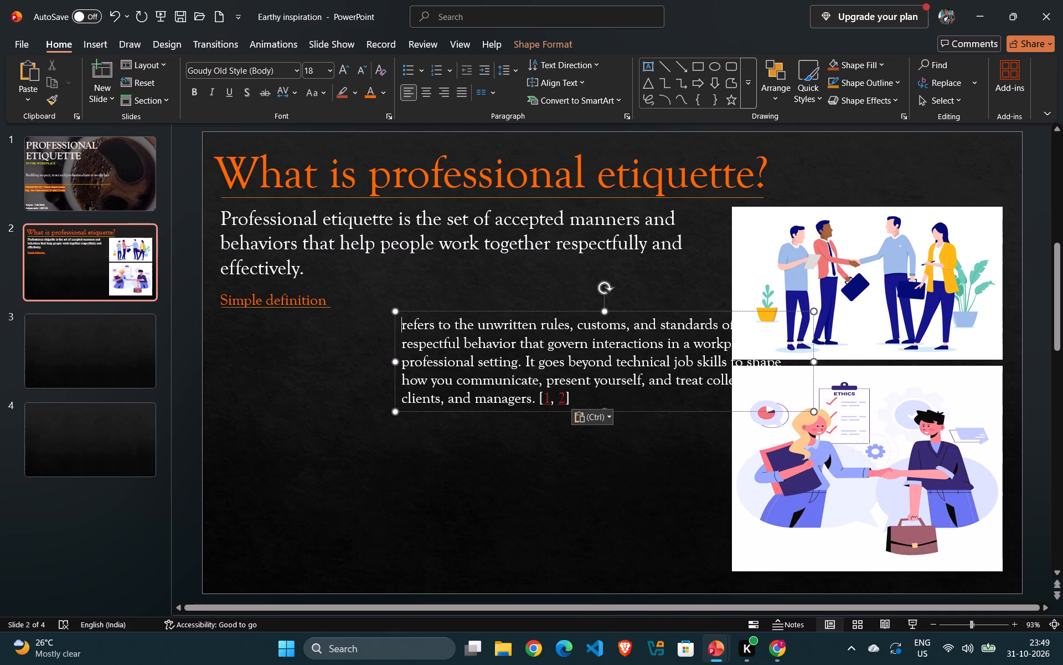
pyautogui.moveTo(480, 312); pyautogui.dragTo(299, 316)
# Remove "refers to the" from the start of the pasted explanation and capitalize its new first word as "Unwritten".
pyautogui.click(297, 326)
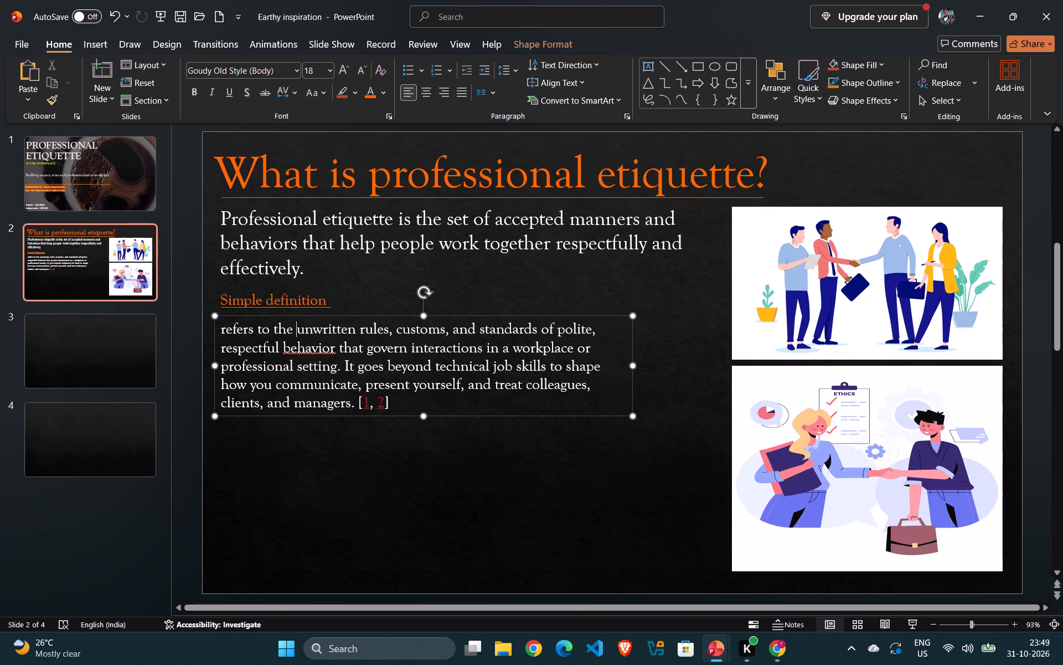
pyautogui.press('BackSpace')
pyautogui.press('BackSpace')
pyautogui.press('BackSpace')
pyautogui.press('BackSpace')
pyautogui.press('BackSpace')
pyautogui.press('BackSpace')
pyautogui.press('BackSpace')
pyautogui.press('BackSpace')
pyautogui.press('BackSpace')
pyautogui.press('BackSpace')
pyautogui.press('BackSpace')
pyautogui.press('BackSpace')
pyautogui.press('BackSpace')
pyautogui.press('BackSpace')
pyautogui.press('BackSpace')
pyautogui.press('BackSpace')
pyautogui.press('BackSpace')
pyautogui.press('BackSpace')
pyautogui.press('BackSpace')
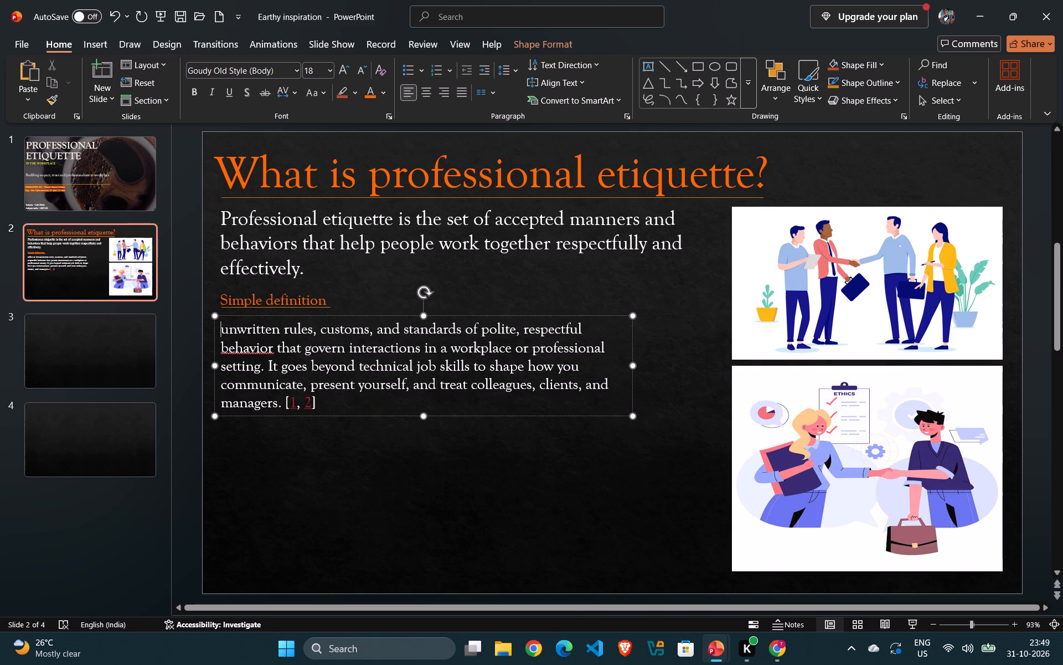
pyautogui.press('Right')
pyautogui.press('Right')
pyautogui.press('Left')
pyautogui.press('BackSpace')
pyautogui.press('u')
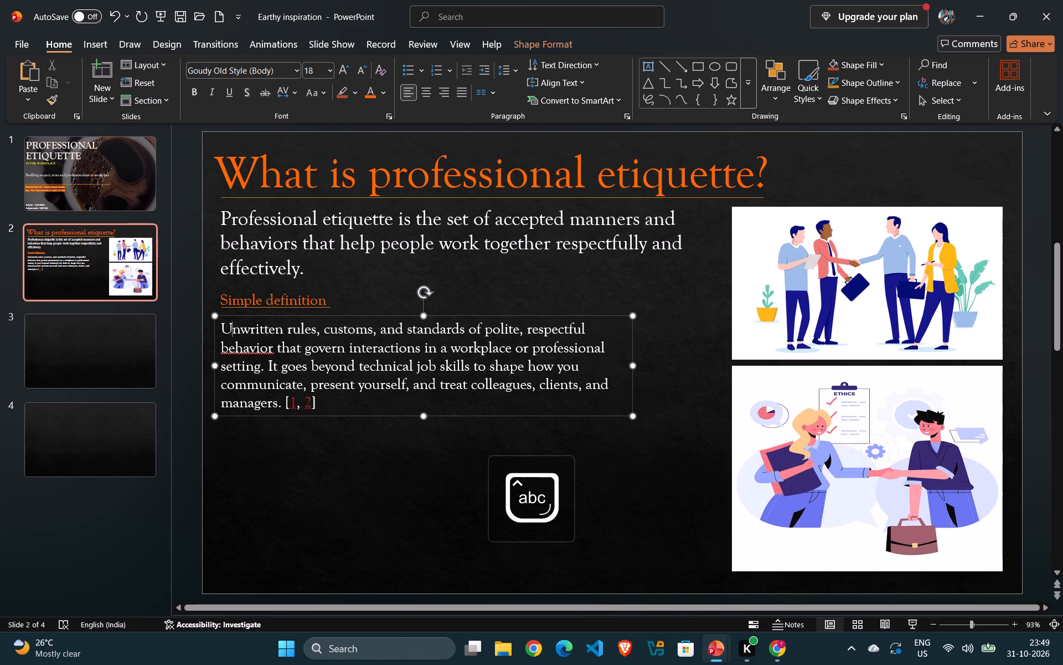
# Correct "behavior" to "behaviour" in the pasted explanation using the spelling suggestion.
pyautogui.rightClick(260, 349)
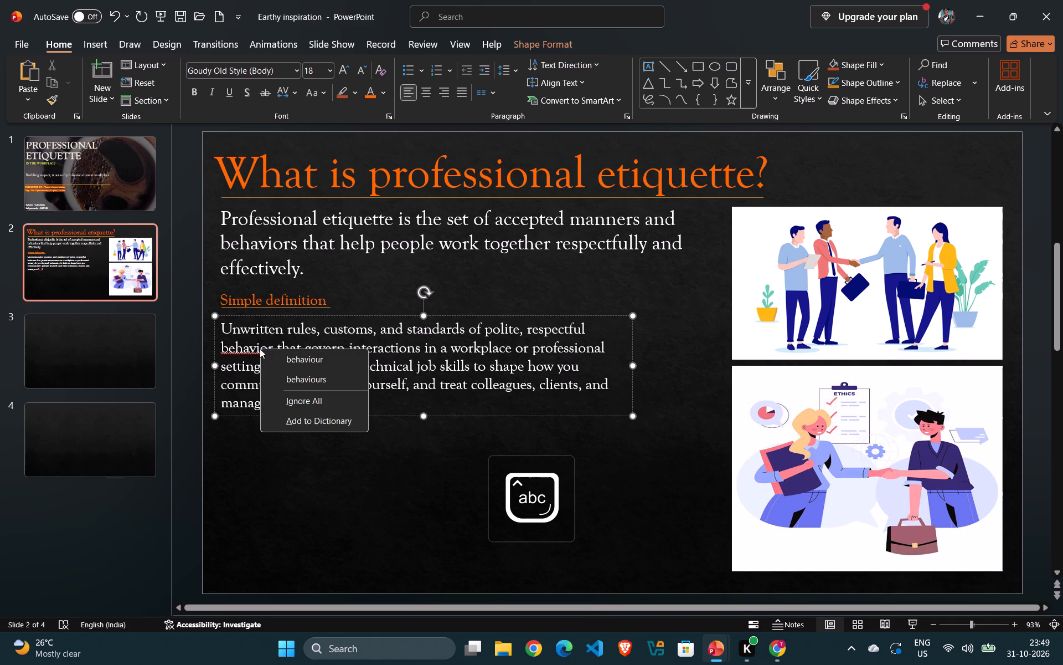
pyautogui.click(277, 356)
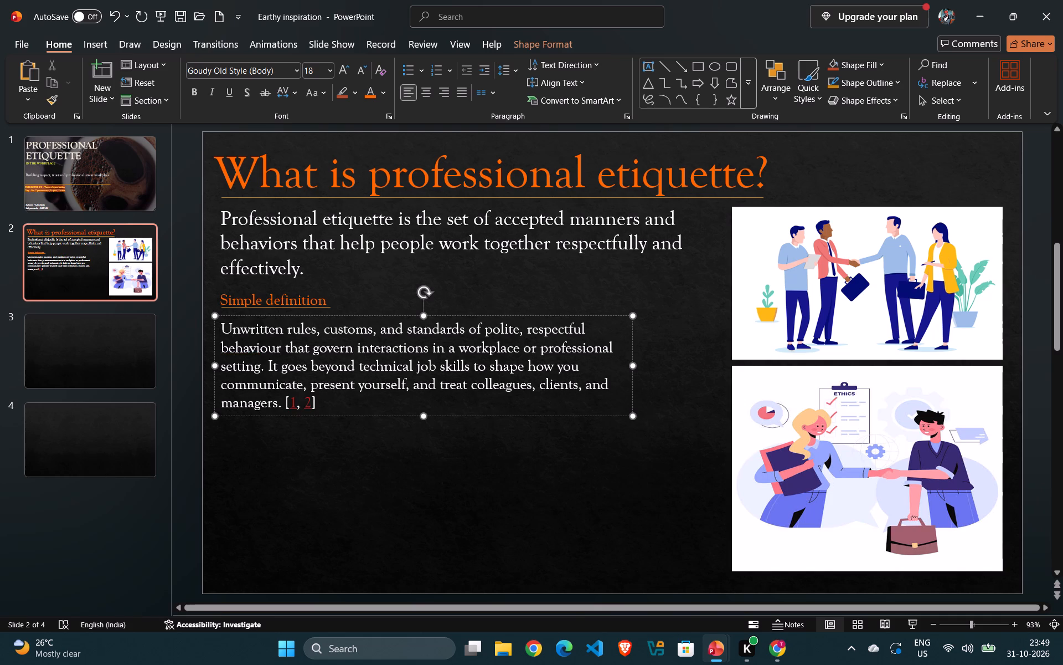
# Delete the citation marks "[1, 2]" from the end of the pasted explanation.
pyautogui.click(327, 406)
pyautogui.press('BackSpace')
pyautogui.press('BackSpace')
pyautogui.press('BackSpace')
pyautogui.press('BackSpace')
pyautogui.press('BackSpace')
pyautogui.press('BackSpace')
pyautogui.press('BackSpace')
pyautogui.press('BackSpace')
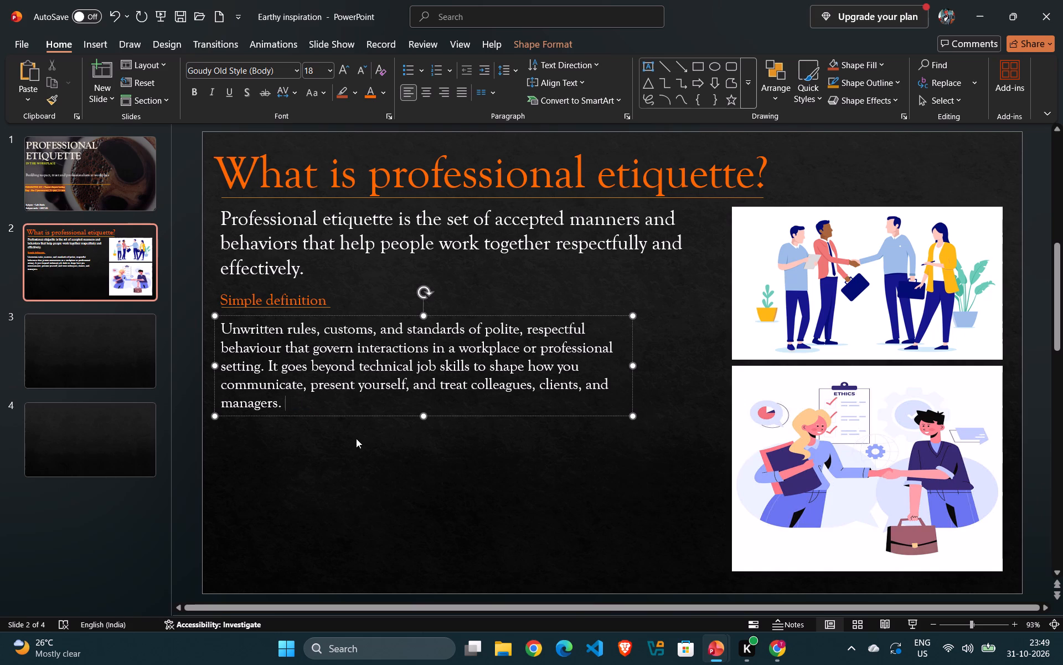
pyautogui.click(348, 473)
# Move the "Simple definition" heading and the explanation below it slightly upward, keeping their starting edges aligned and closing the gap between them.
pyautogui.click(357, 380)
pyautogui.moveTo(370, 311); pyautogui.dragTo(371, 305)
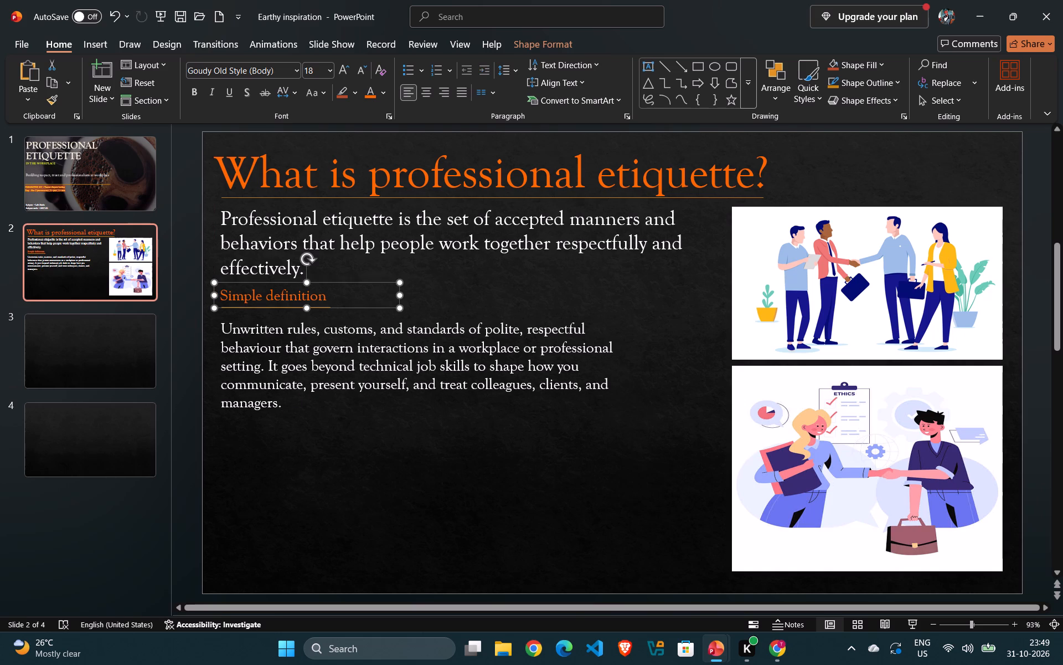
pyautogui.click(369, 333)
pyautogui.moveTo(377, 316); pyautogui.dragTo(379, 308)
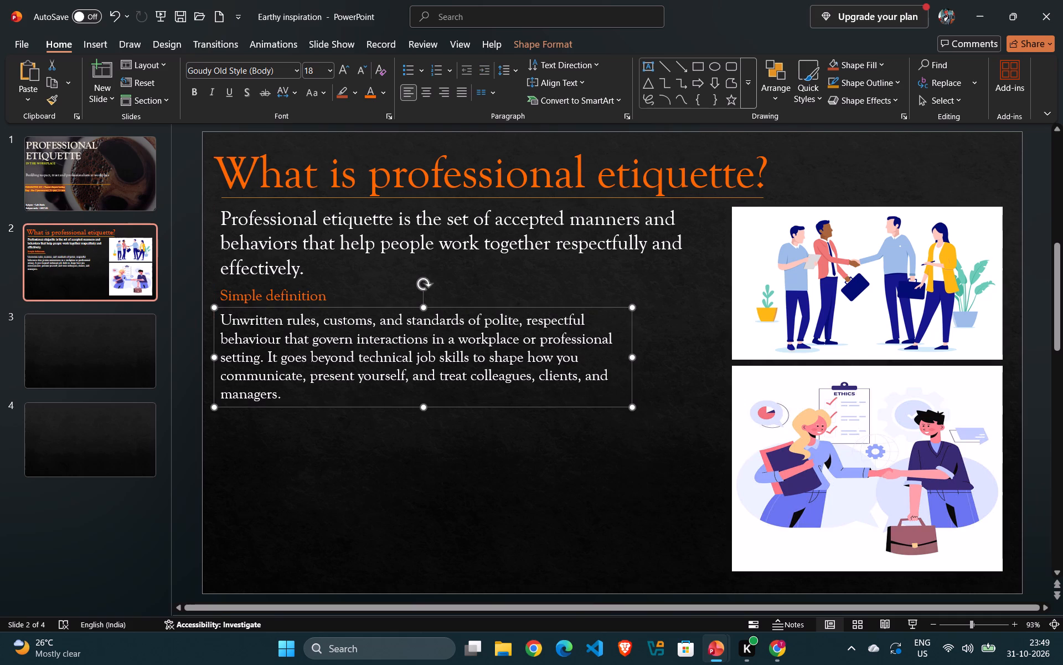
pyautogui.click(356, 444)
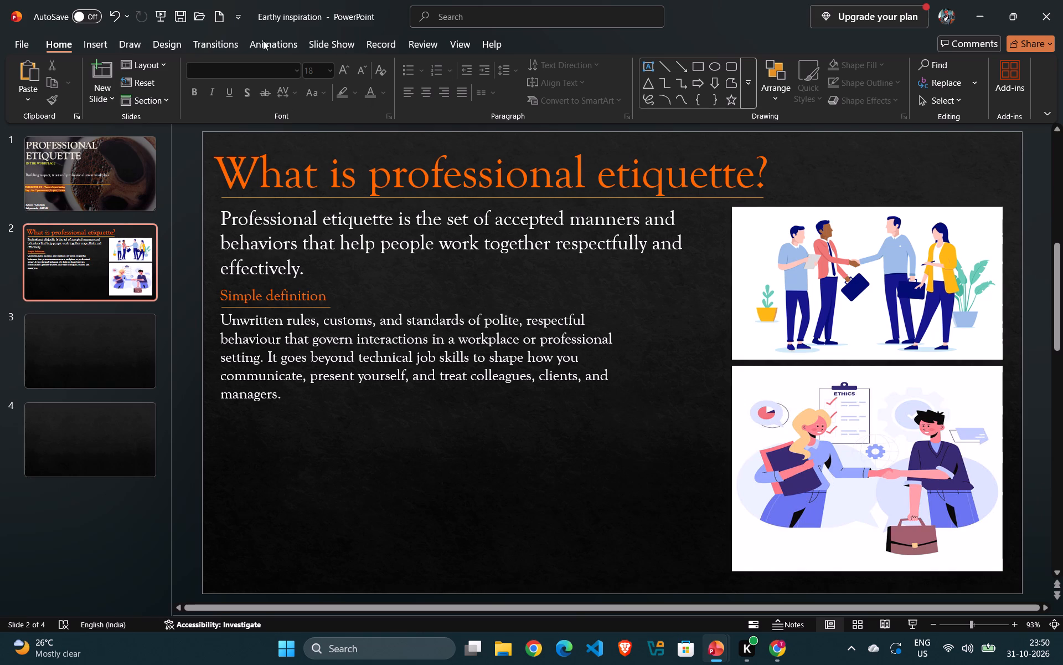
# Draw a rectangle about 17.3 cm wide and 4.9 cm high in the empty area below the explanation.
pyautogui.click(102, 45)
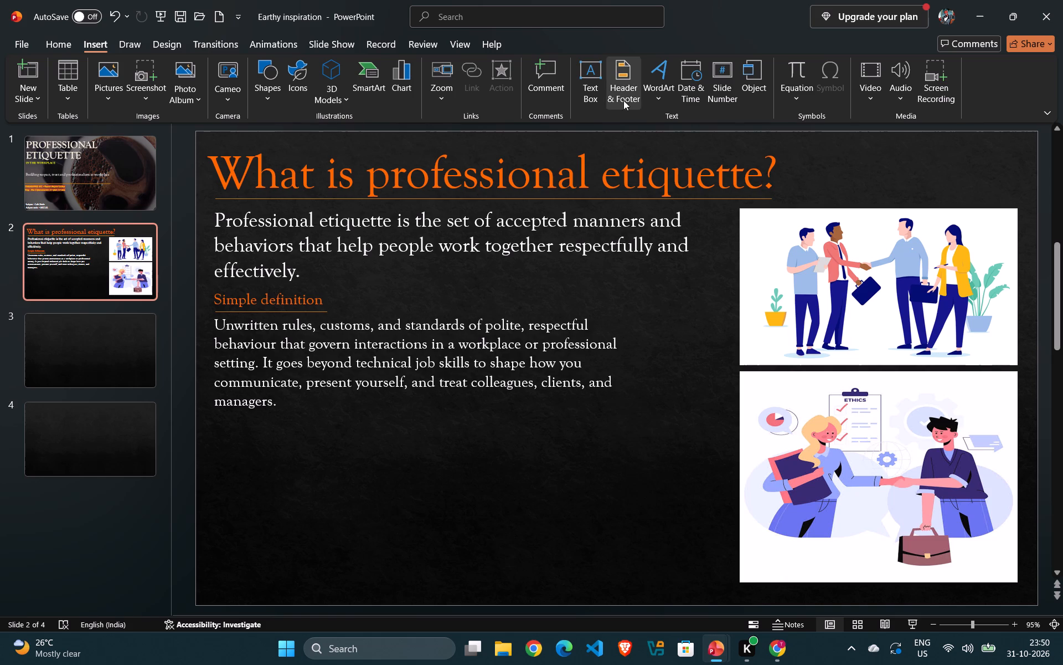
pyautogui.click(598, 89)
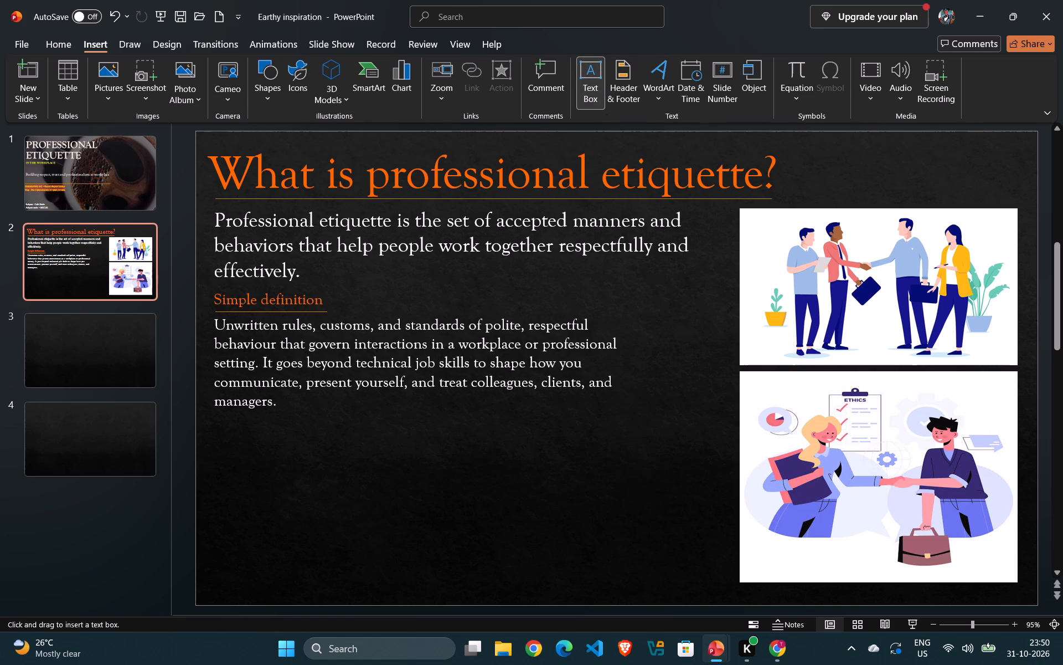
pyautogui.click(269, 69)
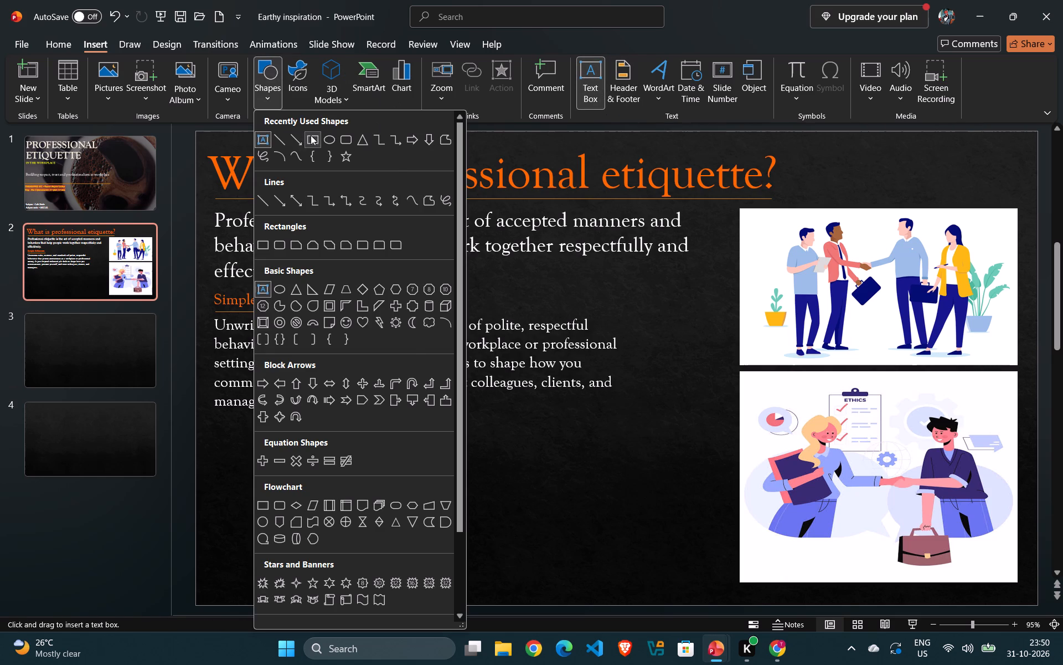
pyautogui.click(311, 135)
pyautogui.moveTo(226, 445); pyautogui.dragTo(653, 550)
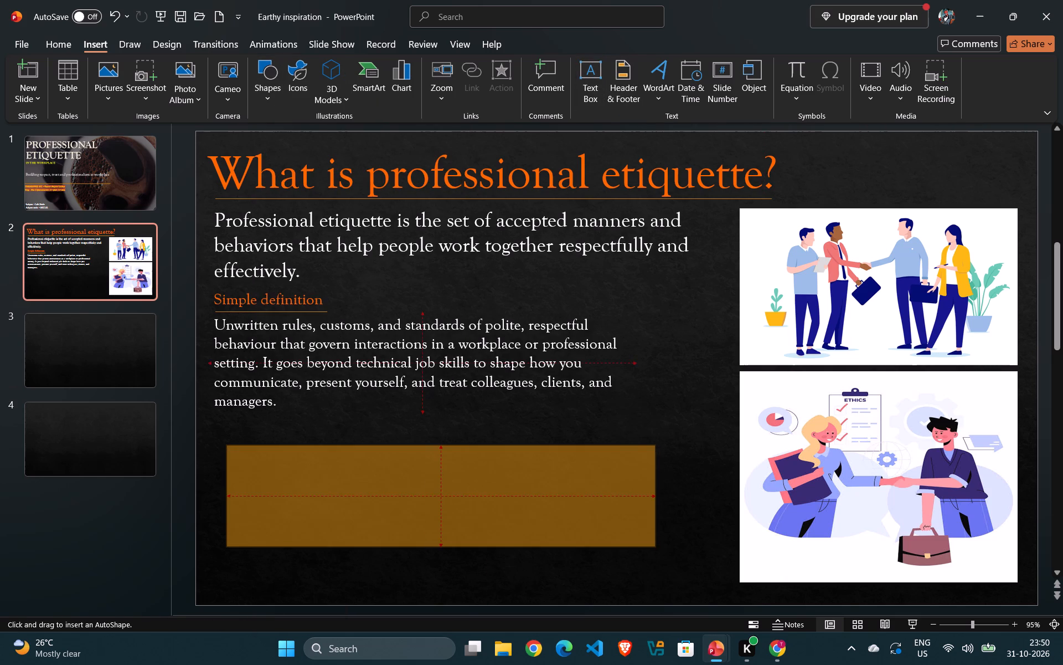
pyautogui.moveTo(653, 550); pyautogui.dragTo(659, 551)
pyautogui.moveTo(442, 547); pyautogui.dragTo(438, 566)
pyautogui.click(297, 465)
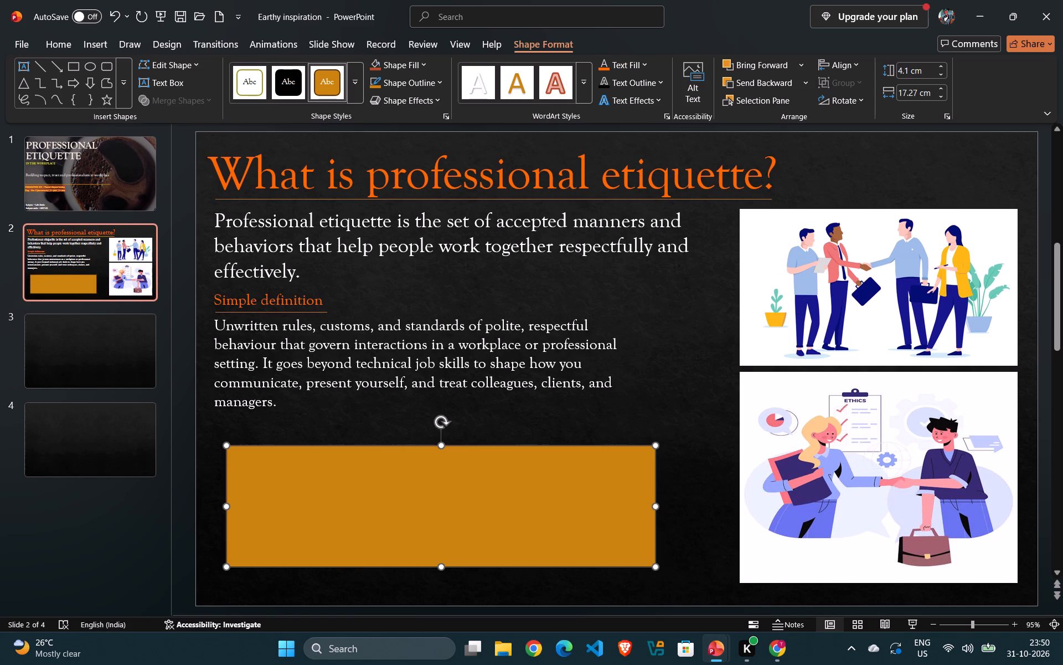
# Move the rectangle closer to the explanation and align its left edge with the explanation's text box.
pyautogui.moveTo(308, 449); pyautogui.dragTo(288, 441)
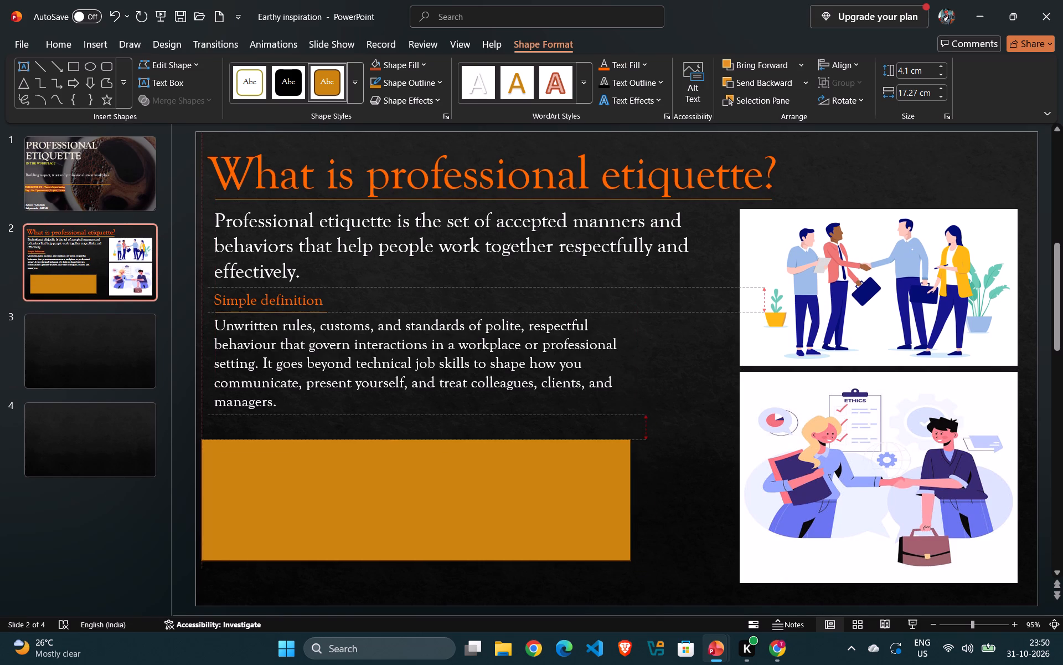
pyautogui.moveTo(288, 441); pyautogui.dragTo(292, 441)
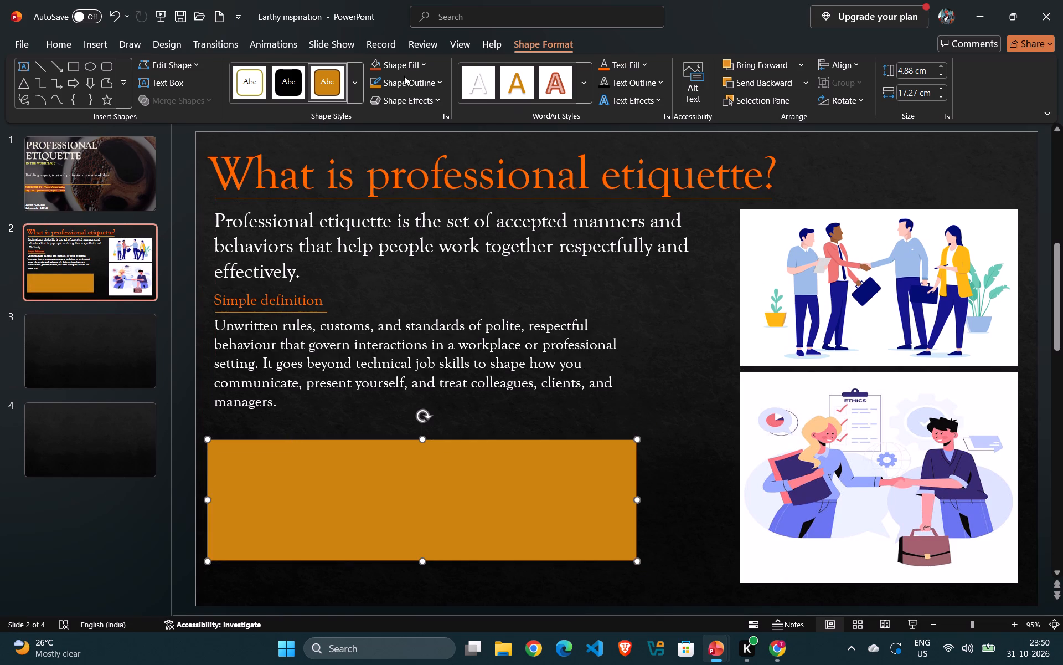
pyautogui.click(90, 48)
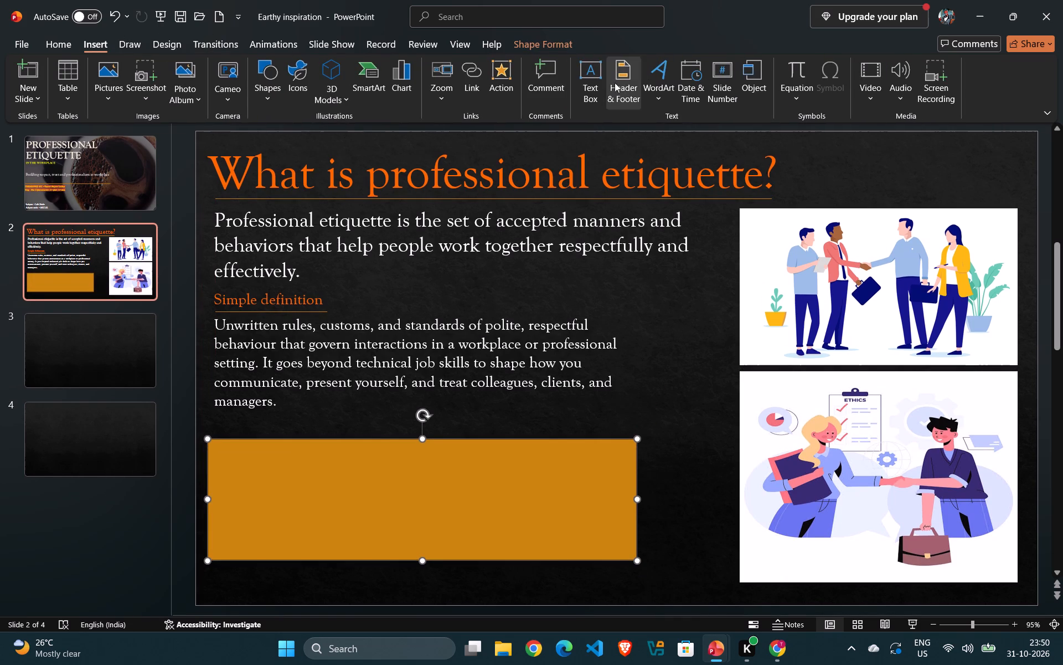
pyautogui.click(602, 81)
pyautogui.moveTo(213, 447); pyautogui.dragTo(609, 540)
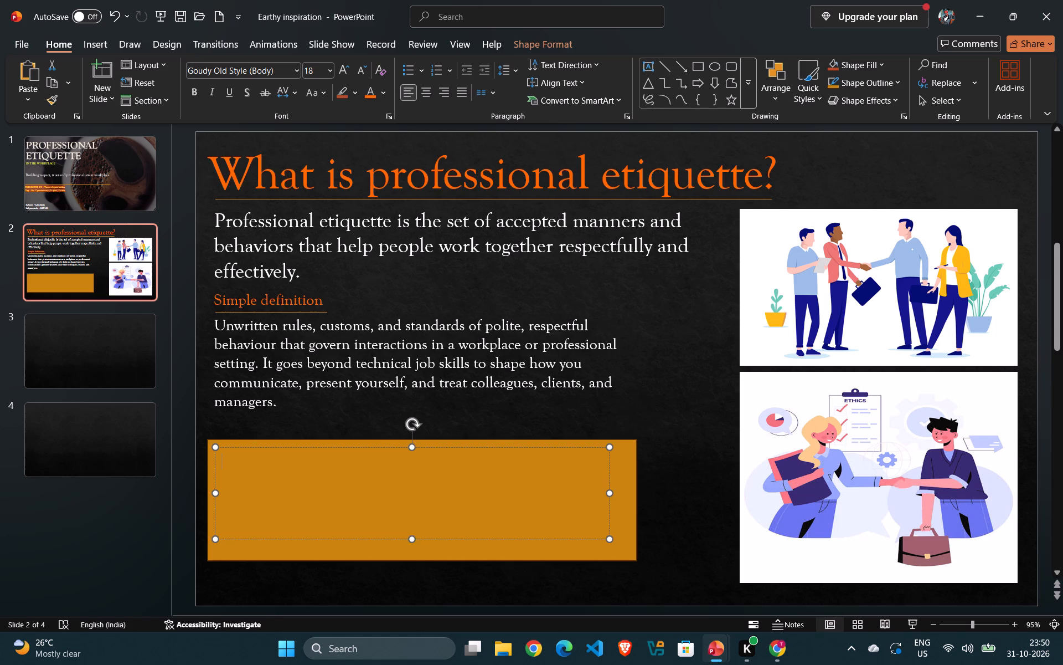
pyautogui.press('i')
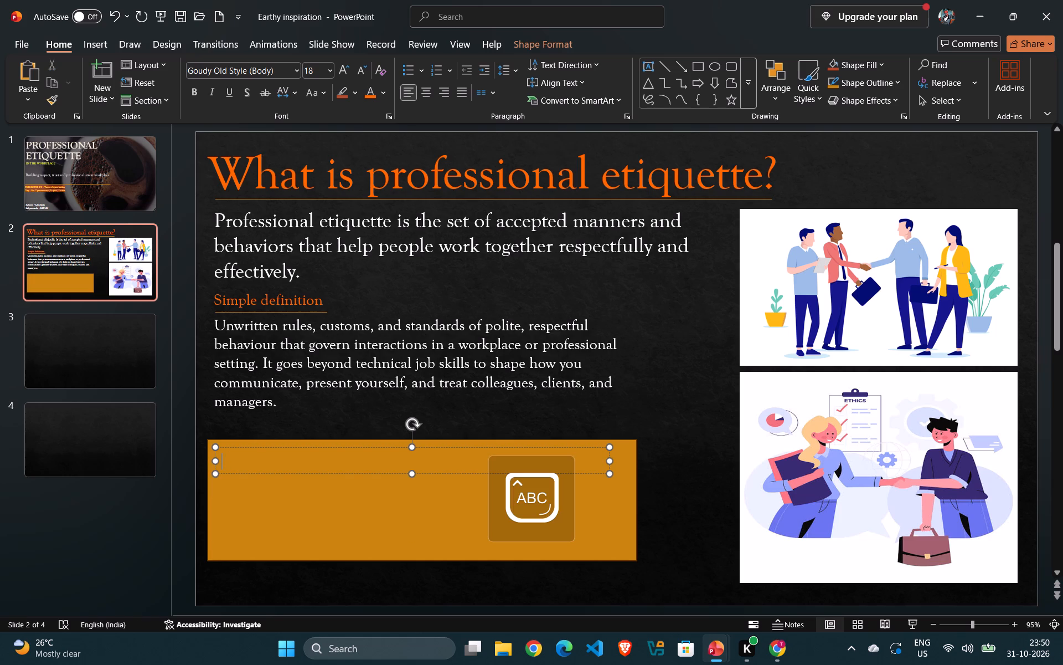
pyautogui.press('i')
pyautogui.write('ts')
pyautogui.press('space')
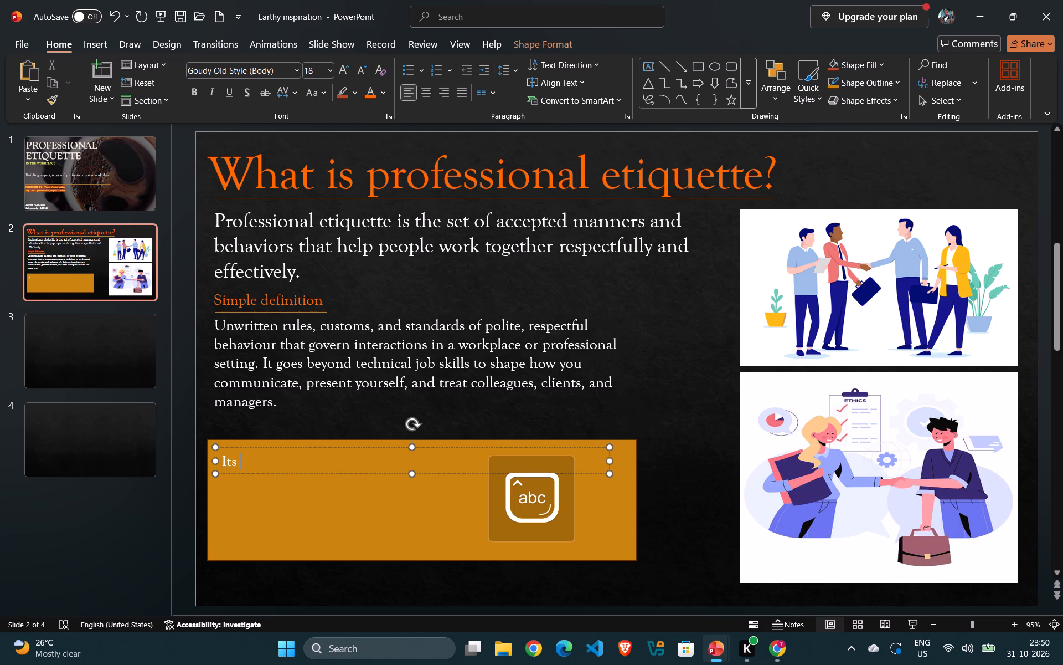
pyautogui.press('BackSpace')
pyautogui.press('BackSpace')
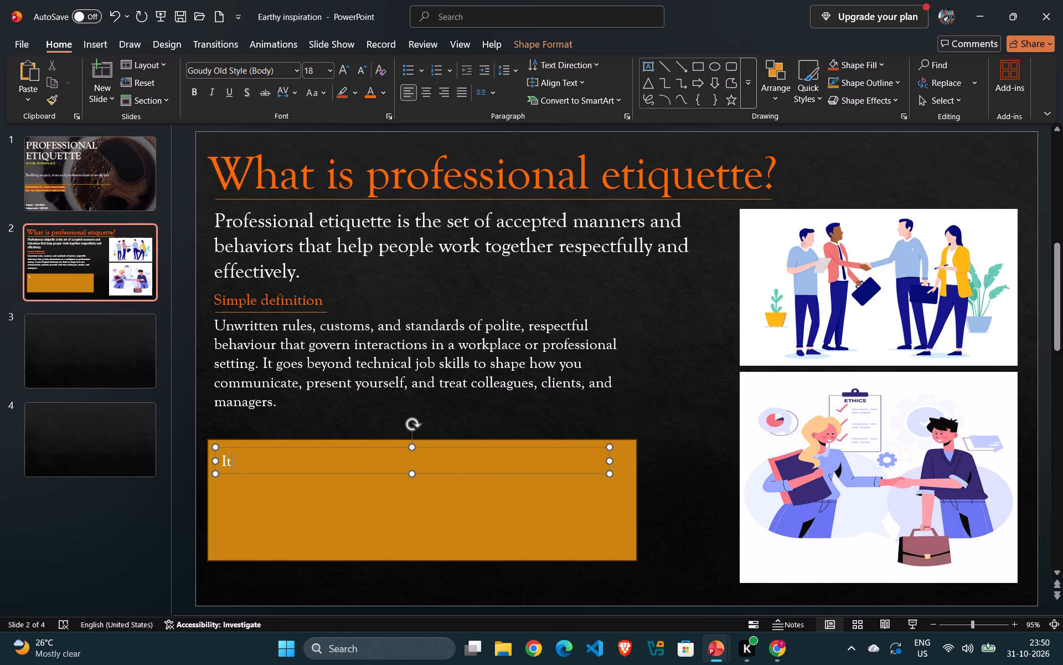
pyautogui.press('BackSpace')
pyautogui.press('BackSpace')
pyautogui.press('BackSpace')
# Delete the orange rectangle below the explanation.
pyautogui.moveTo(602, 490); pyautogui.dragTo(598, 497, button='right')
pyautogui.click(551, 499)
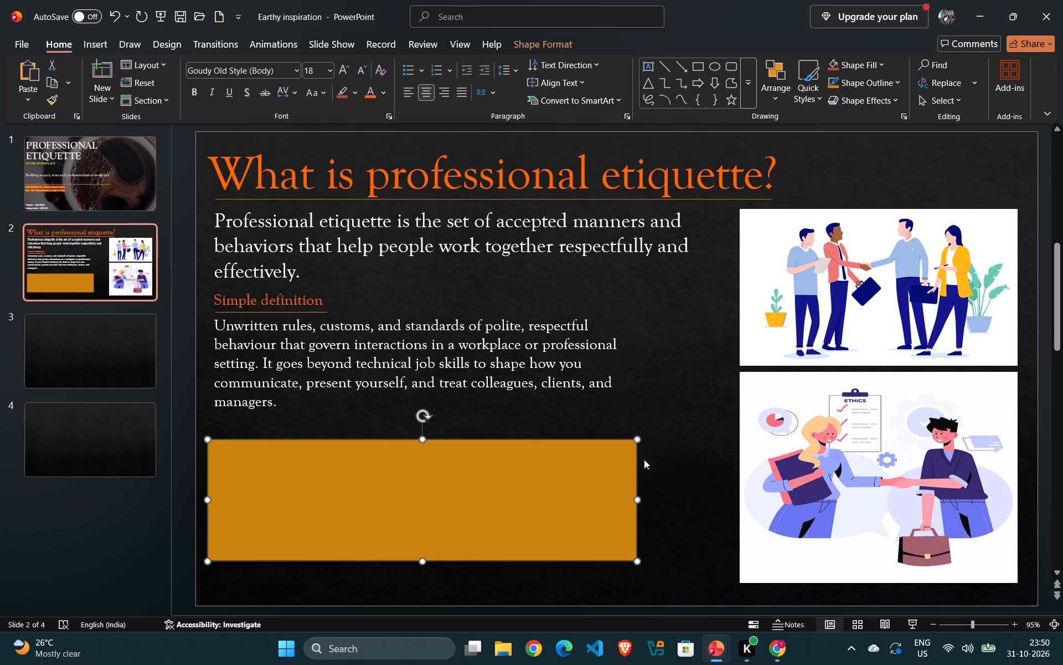
pyautogui.press('Delete')
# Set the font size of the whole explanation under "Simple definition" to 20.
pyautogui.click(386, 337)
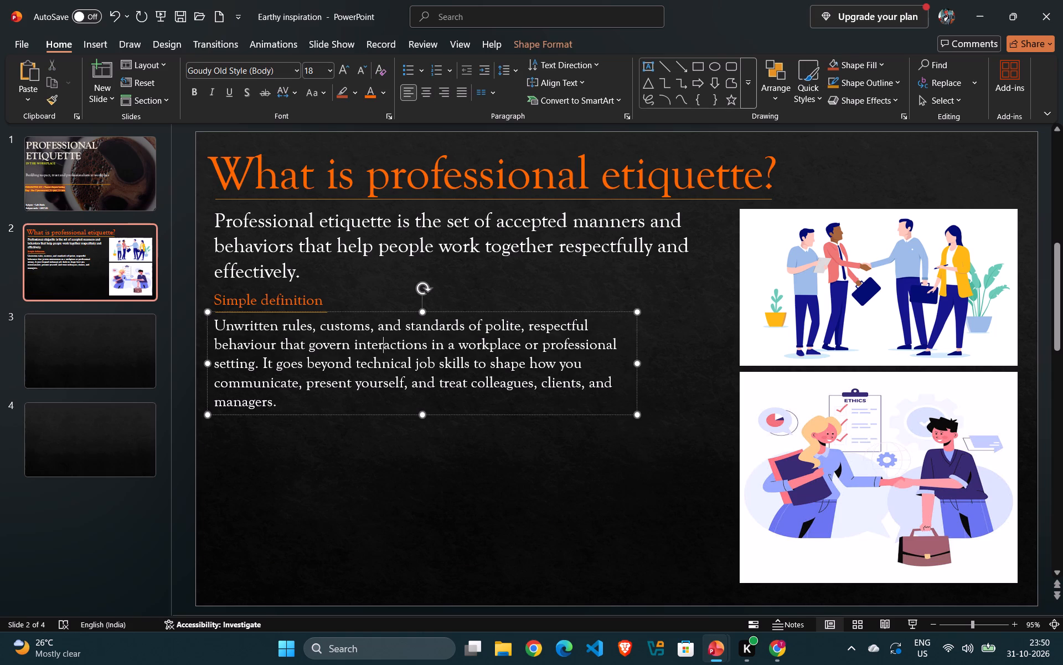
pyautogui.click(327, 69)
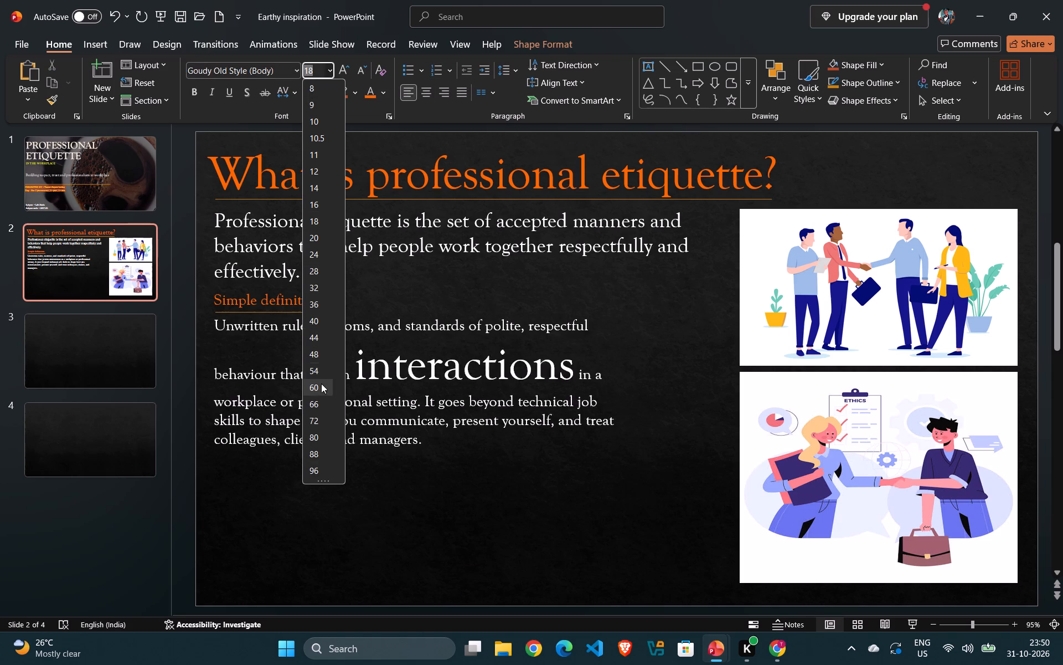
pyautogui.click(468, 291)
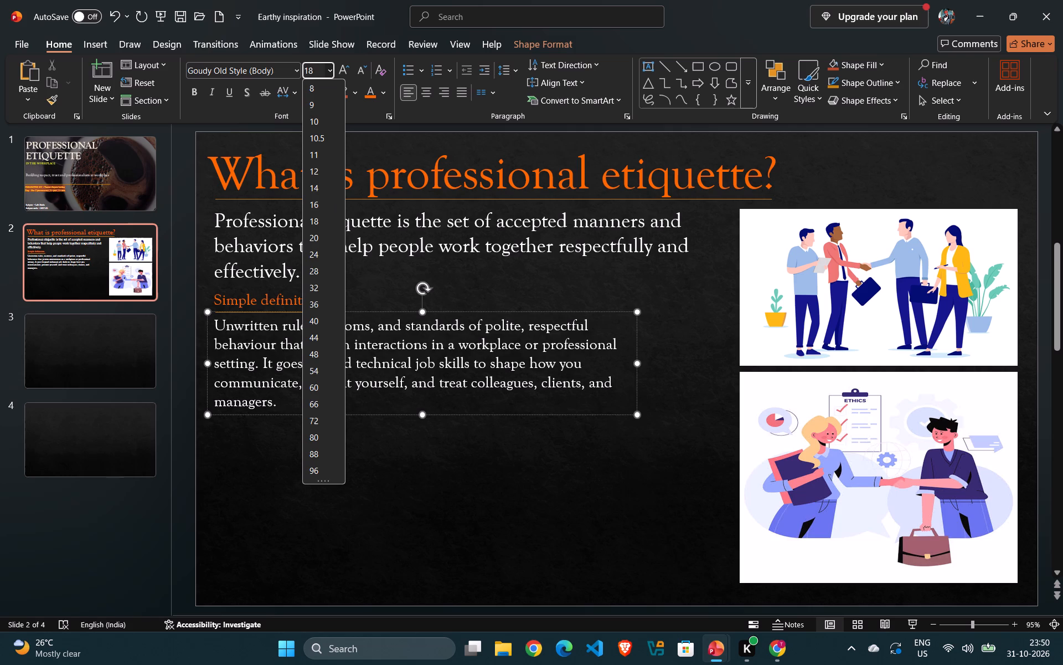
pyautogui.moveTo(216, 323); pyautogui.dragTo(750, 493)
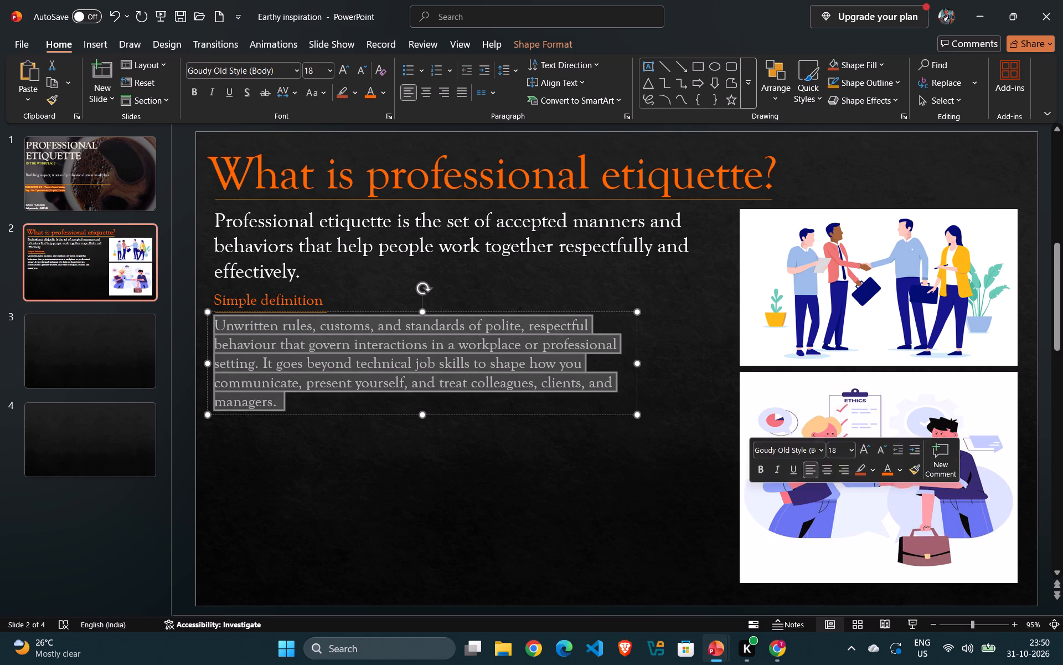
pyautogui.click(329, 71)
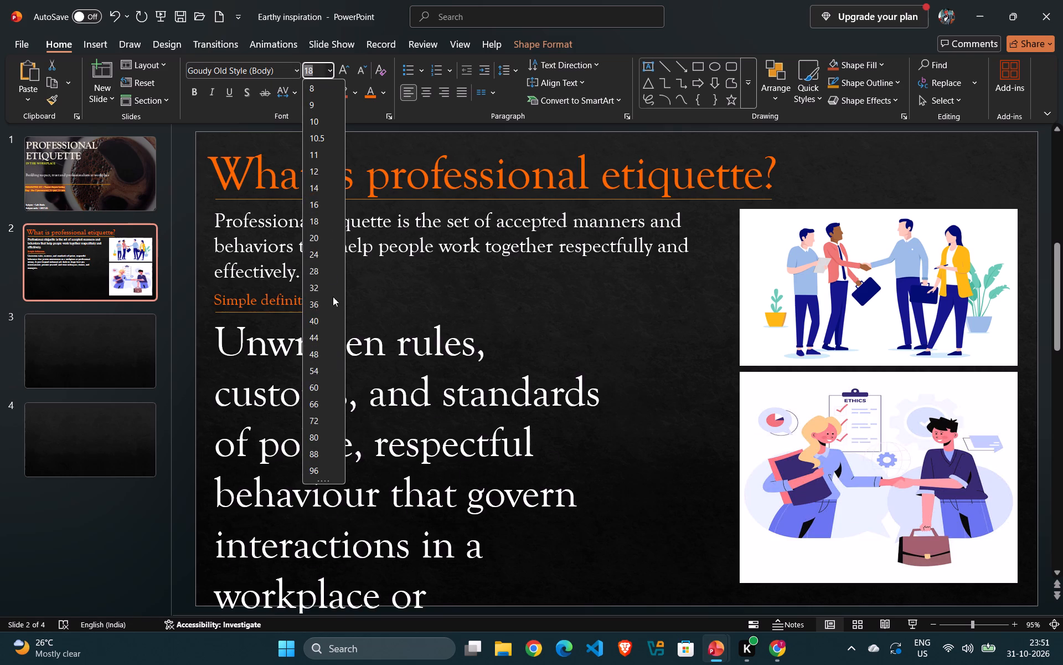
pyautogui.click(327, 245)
# Move the explanation down and slightly to the right, leaving a gap below the "Simple definition" heading.
pyautogui.moveTo(337, 331); pyautogui.dragTo(337, 373)
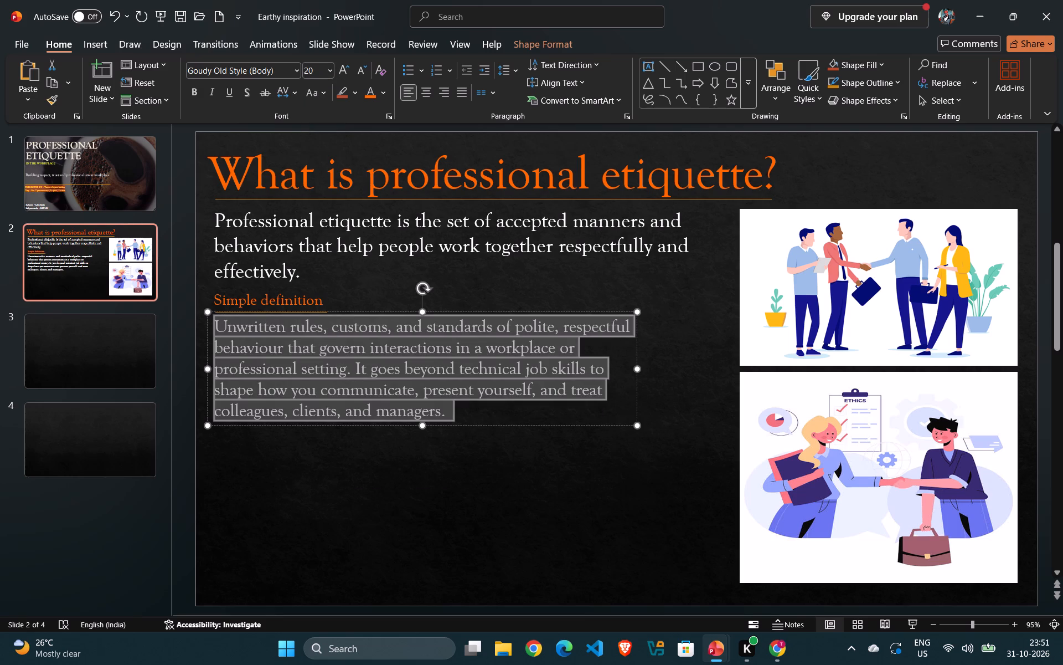
pyautogui.moveTo(340, 307); pyautogui.dragTo(345, 305)
pyautogui.click(347, 345)
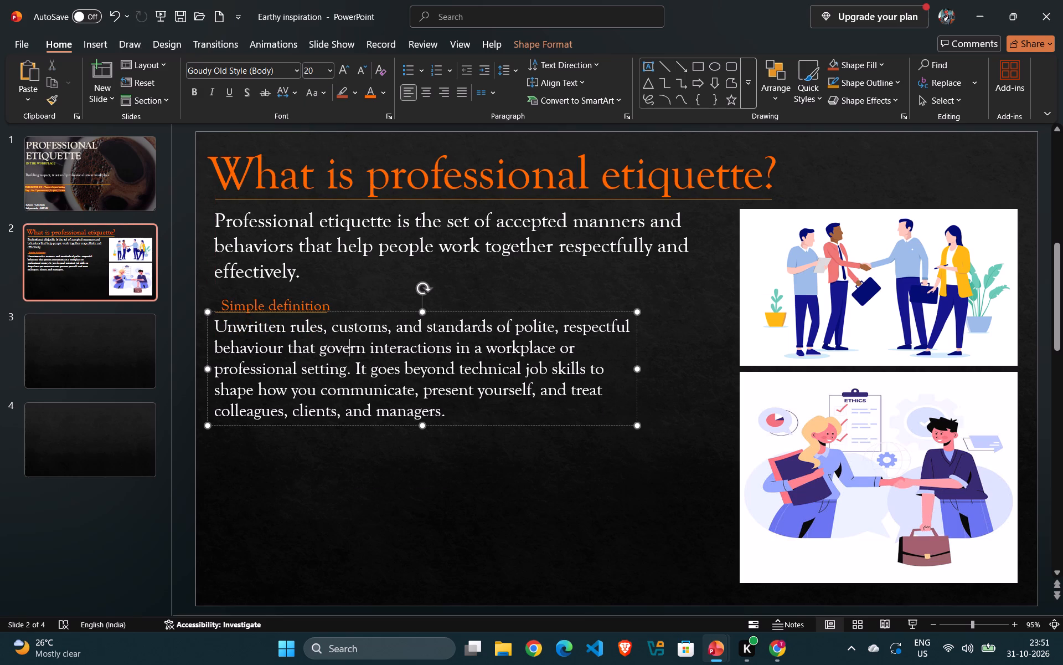
pyautogui.moveTo(365, 312); pyautogui.dragTo(373, 345)
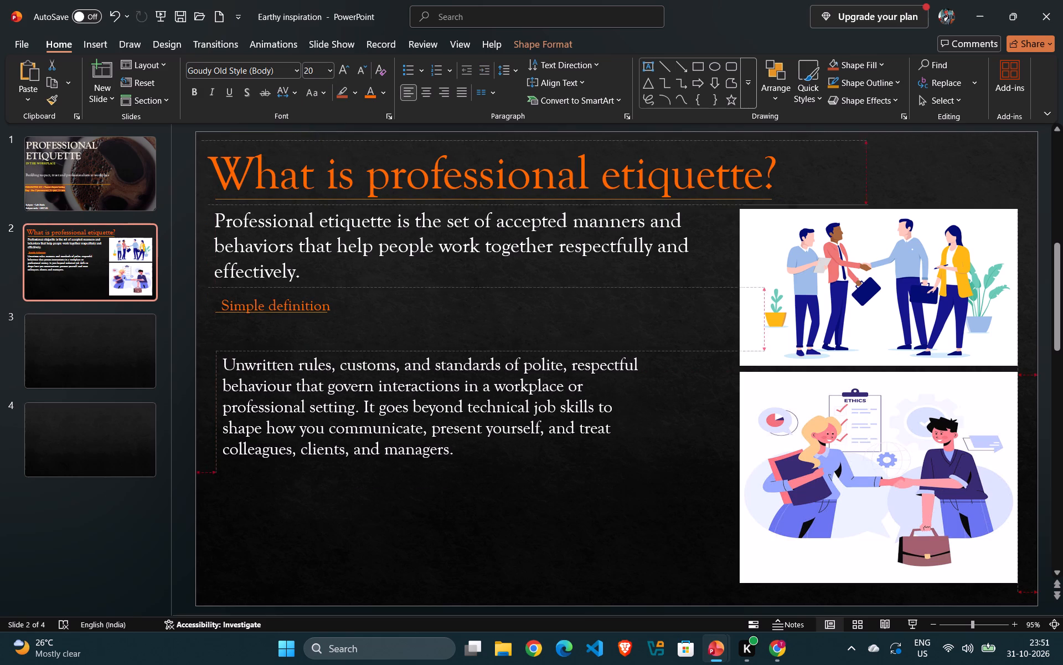
pyautogui.moveTo(373, 345); pyautogui.dragTo(373, 337)
# Widen the explanation's text box so its right edge ends just short of the pictures.
pyautogui.moveTo(434, 452); pyautogui.dragTo(442, 519)
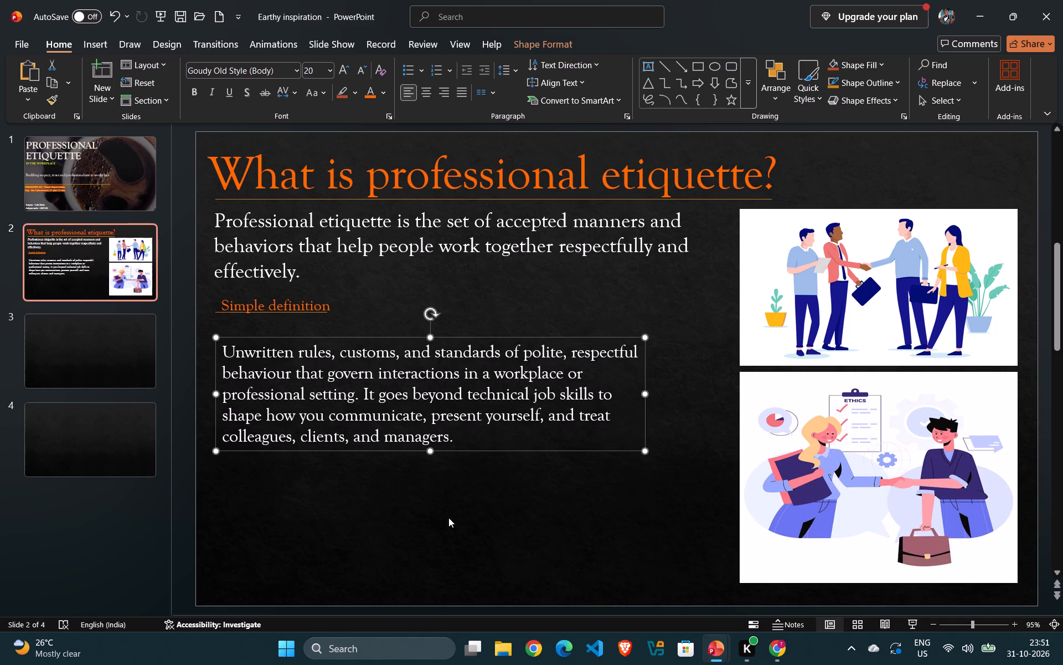
pyautogui.moveTo(650, 393); pyautogui.dragTo(583, 438)
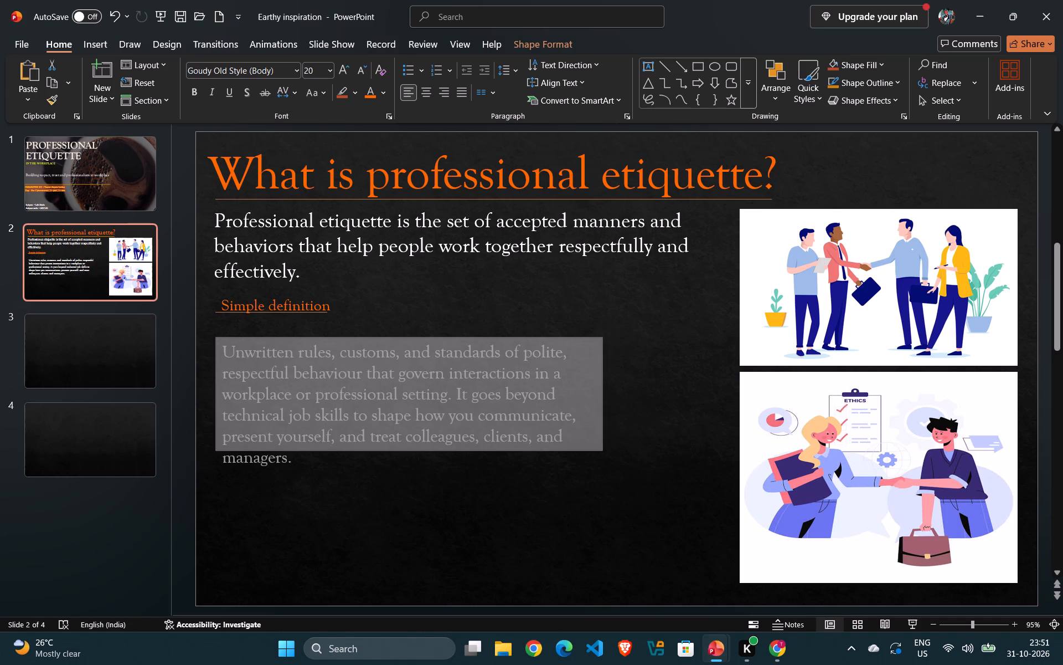
pyautogui.moveTo(583, 438); pyautogui.dragTo(706, 448)
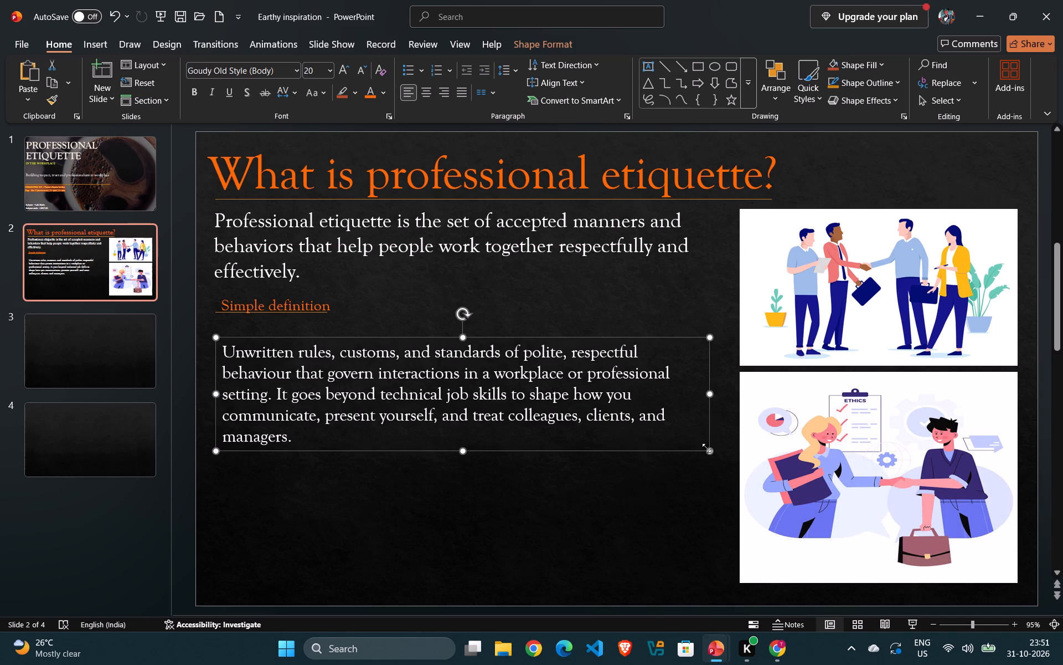
pyautogui.click(651, 502)
# Move the "Simple definition" heading and its underline down so they sit directly above the explanation, aligned with its left edge.
pyautogui.click(309, 306)
pyautogui.moveTo(311, 306); pyautogui.dragTo(324, 310)
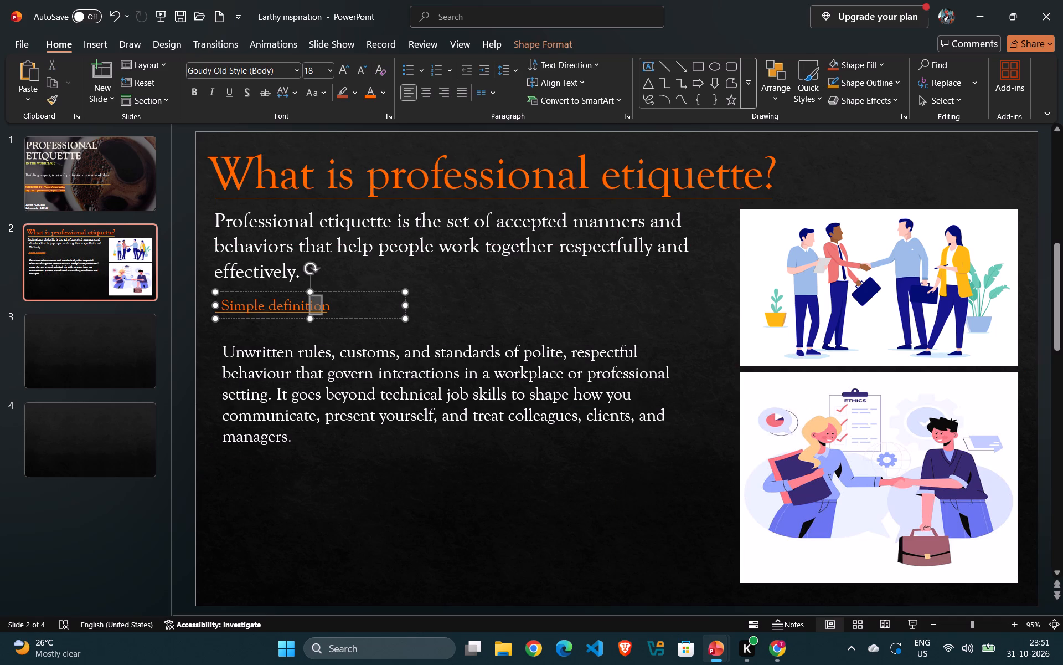
pyautogui.moveTo(282, 290); pyautogui.dragTo(286, 311)
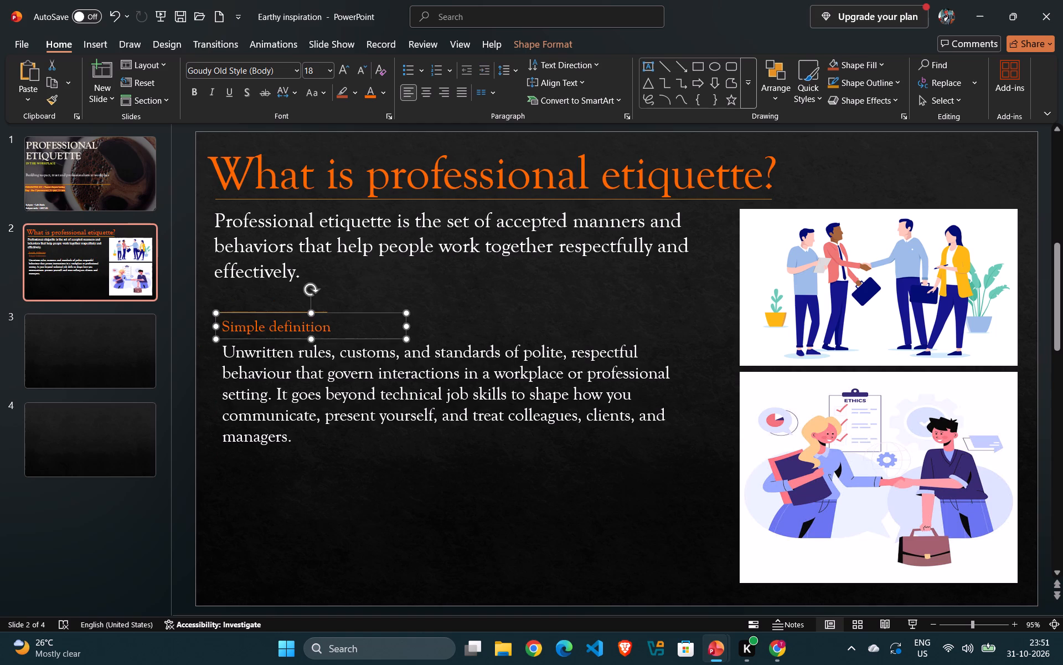
pyautogui.click(288, 307)
pyautogui.moveTo(290, 310); pyautogui.dragTo(298, 338)
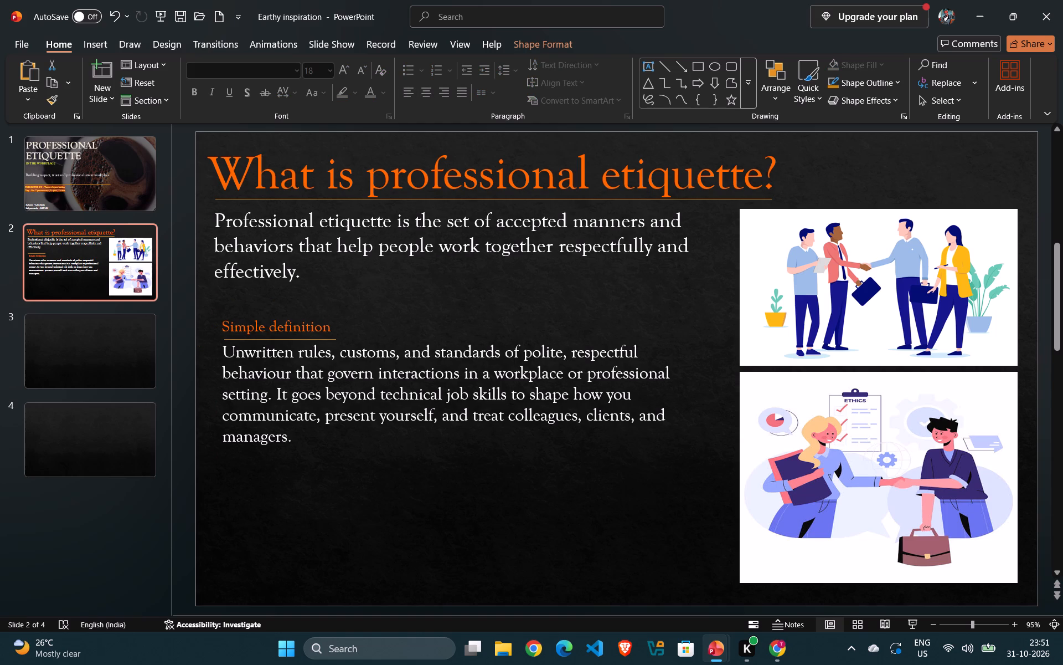
pyautogui.moveTo(298, 338); pyautogui.dragTo(297, 338)
# Set the font size of the whole explanation to 28.
pyautogui.click(354, 439)
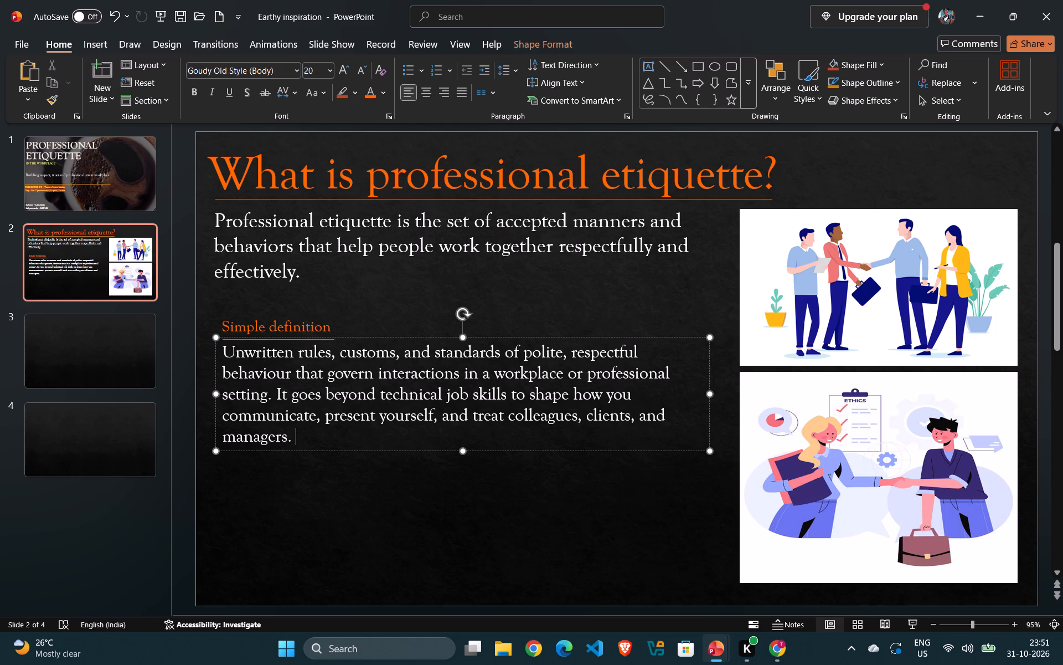
pyautogui.moveTo(230, 350); pyautogui.dragTo(536, 532)
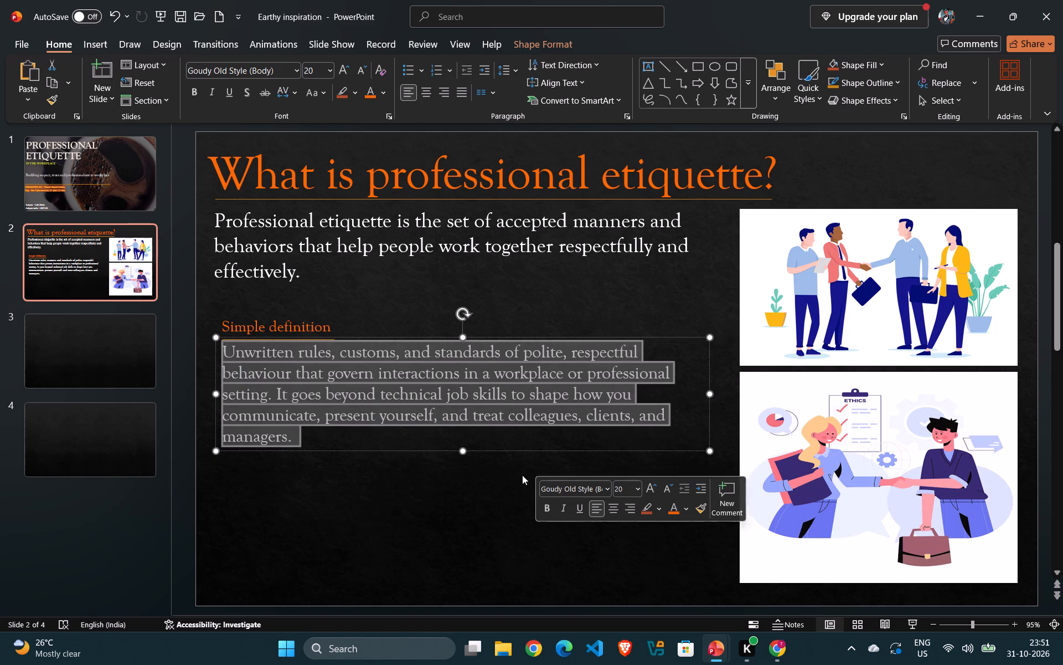
pyautogui.click(634, 492)
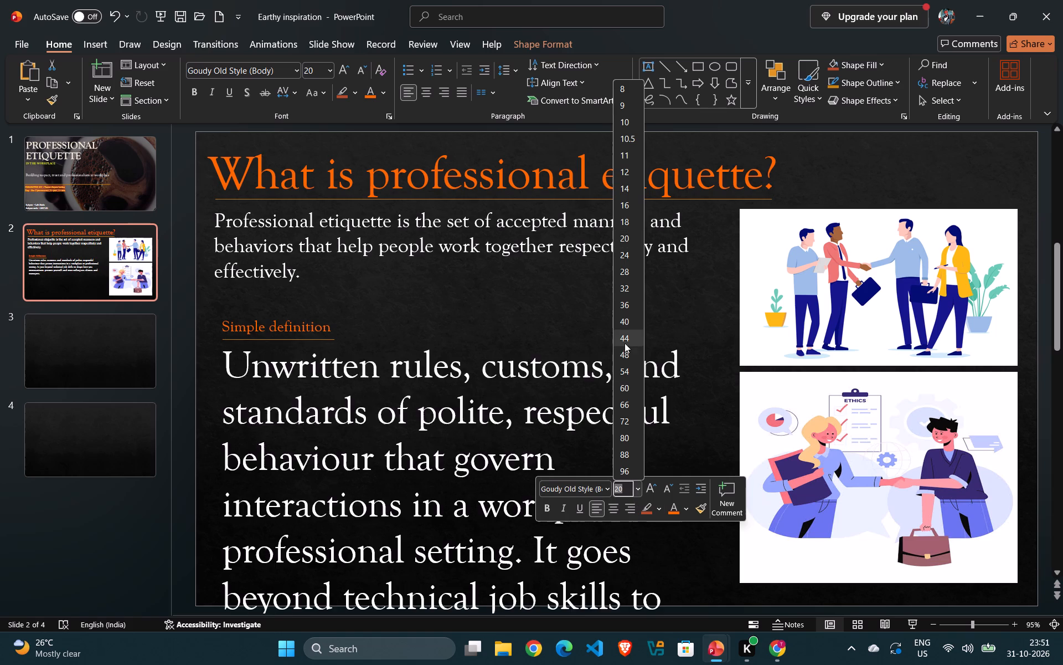
pyautogui.click(626, 269)
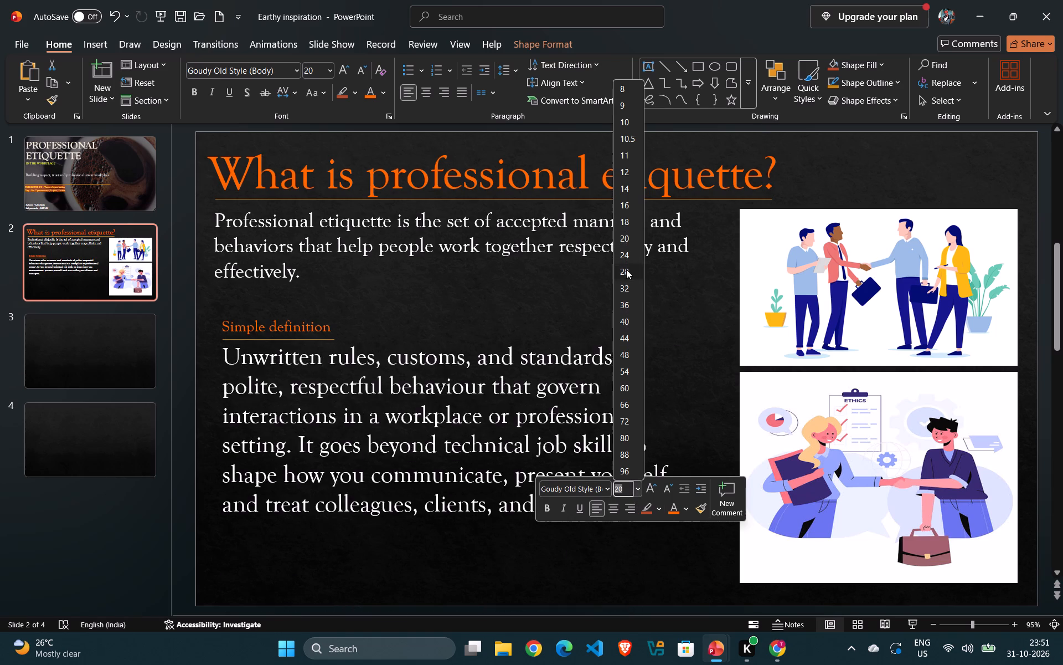
pyautogui.click(583, 309)
# Set the font size of the "Simple definition" heading to 24.
pyautogui.click(293, 319)
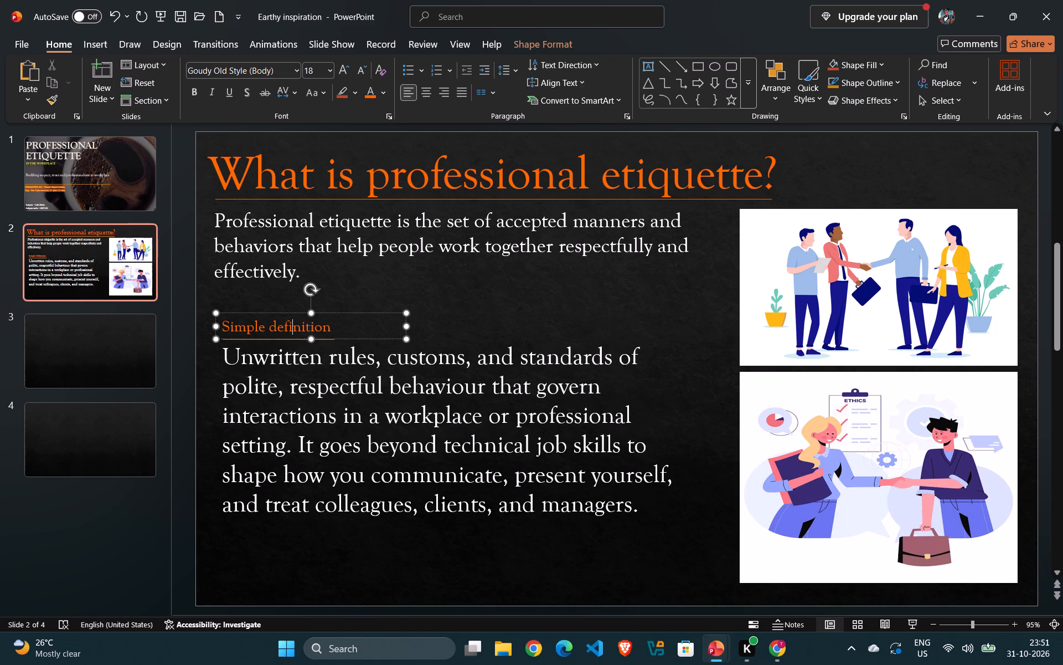
pyautogui.moveTo(329, 327); pyautogui.dragTo(156, 329)
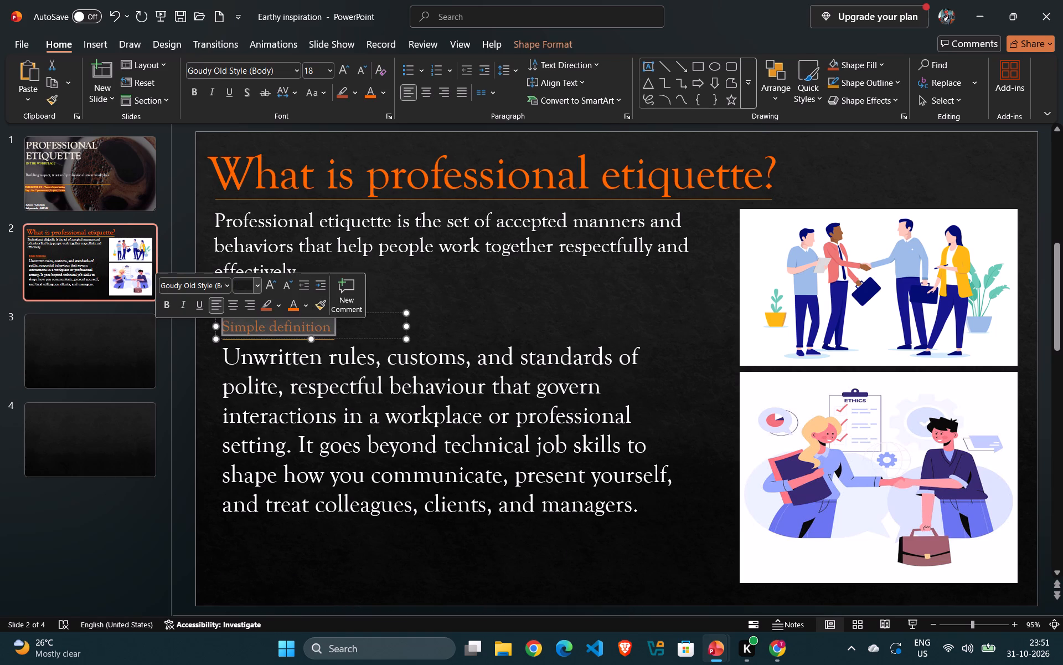
pyautogui.click(255, 285)
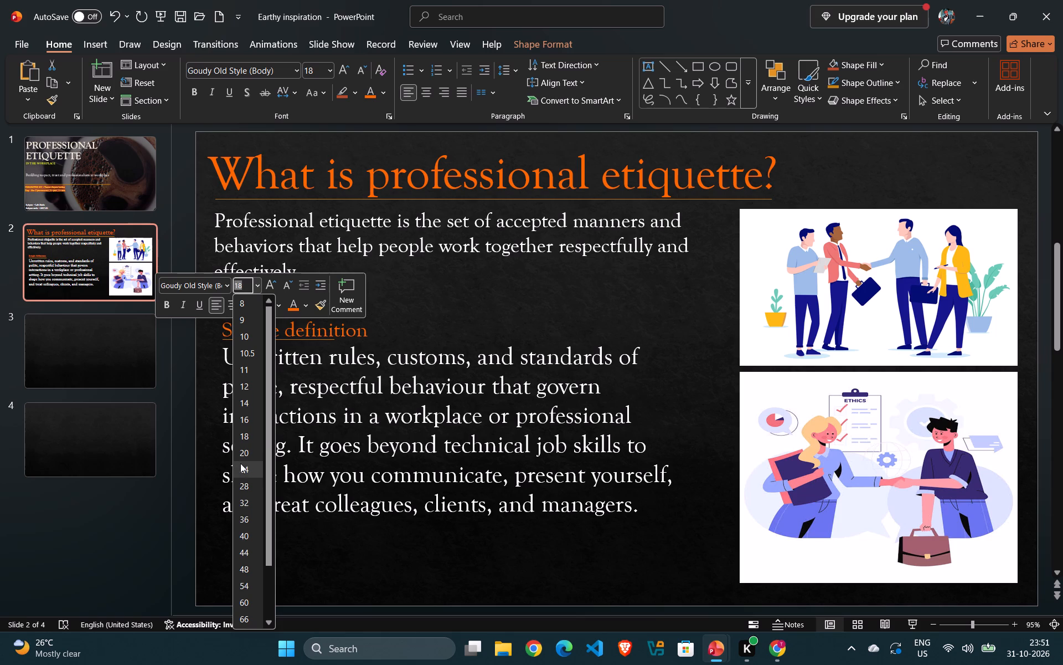
pyautogui.click(241, 468)
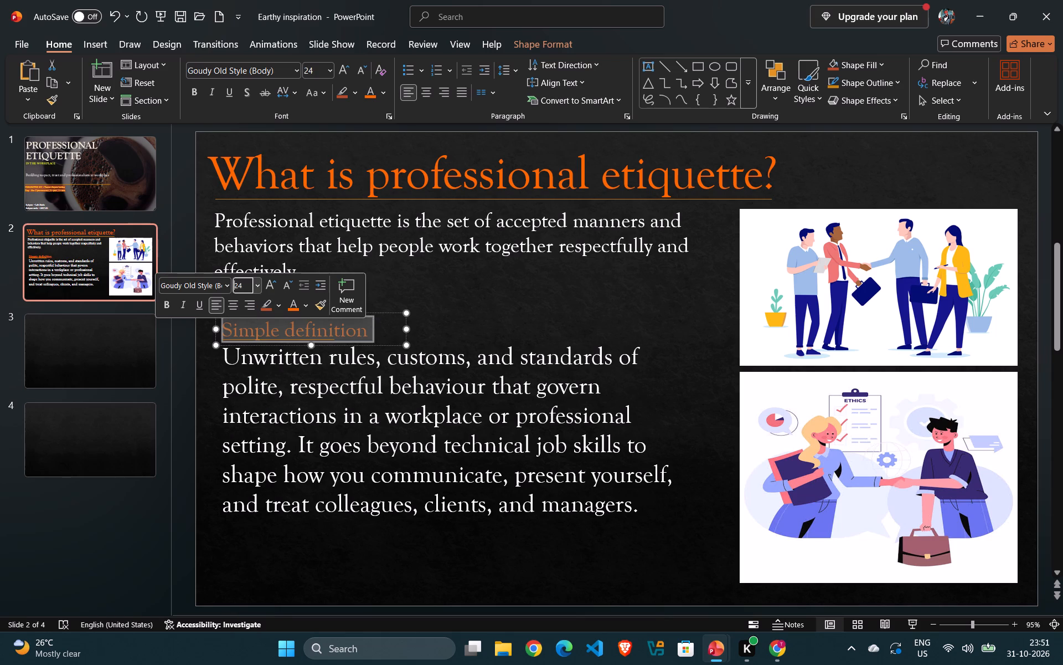
pyautogui.click(376, 312)
# Move the explanation's text box slightly down, away from the underline of the "Simple definition" heading.
pyautogui.click(317, 340)
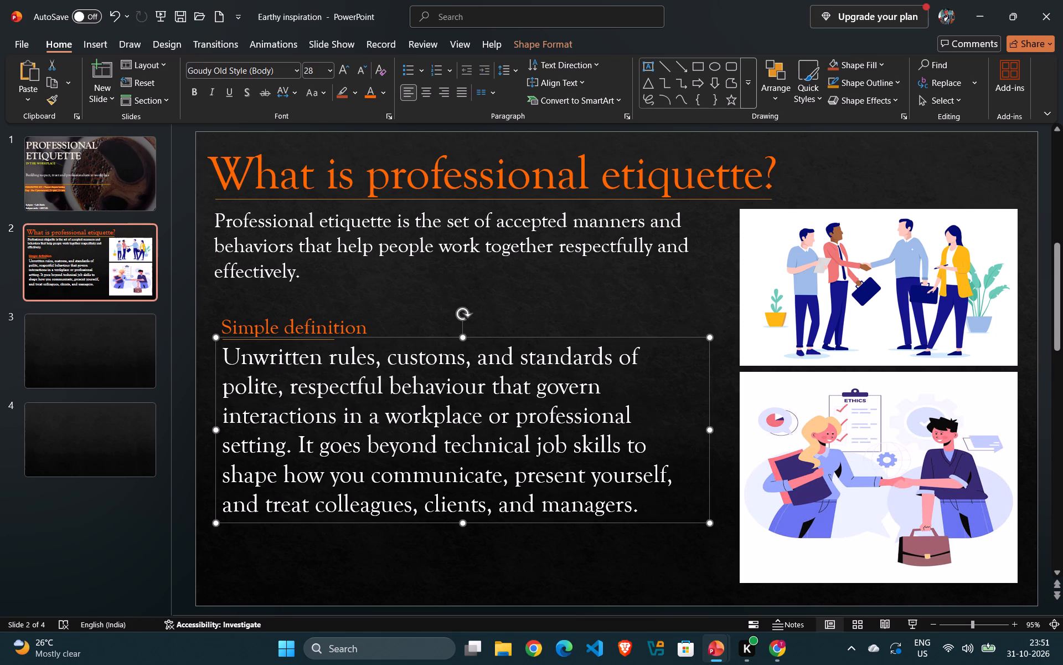
pyautogui.click(317, 337)
pyautogui.click(280, 549)
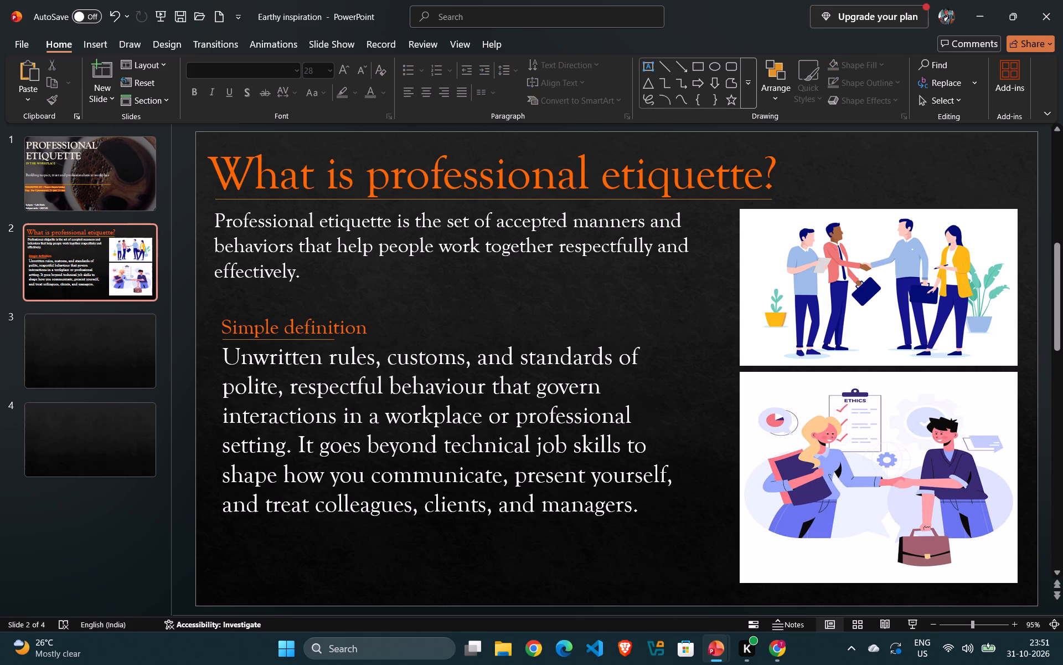
pyautogui.click(297, 341)
pyautogui.click(389, 315)
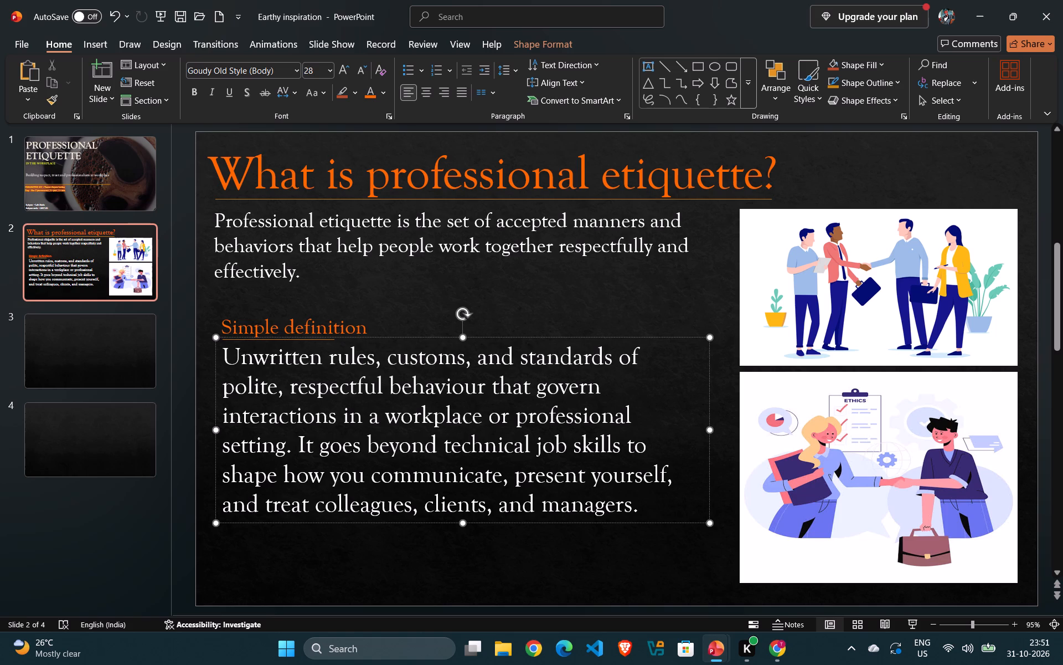
pyautogui.click(551, 303)
pyautogui.click(251, 340)
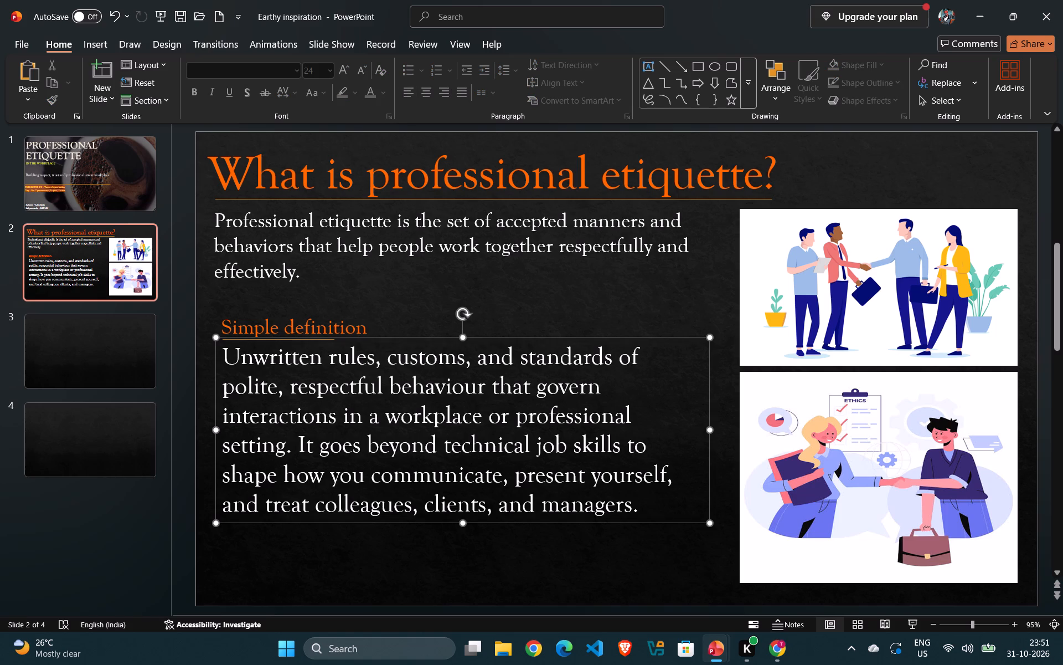
pyautogui.moveTo(254, 340); pyautogui.dragTo(255, 351)
# Extend the underline beneath the "Simple definition" heading horizontally so it reaches just past the end of the heading text.
pyautogui.click(256, 341)
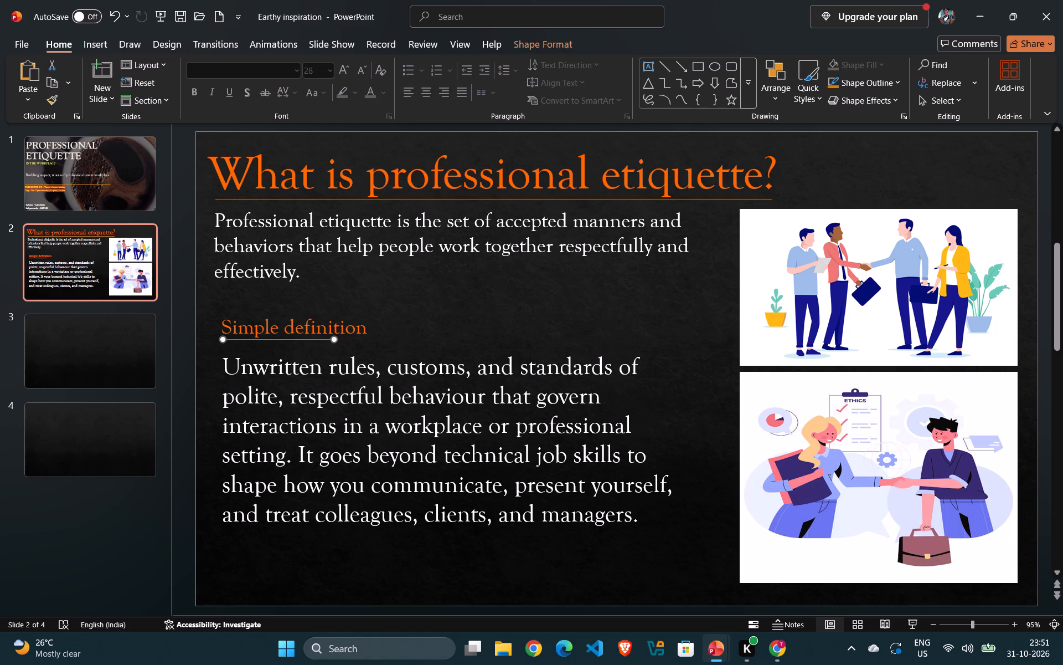
pyautogui.click(256, 340)
pyautogui.moveTo(334, 341); pyautogui.dragTo(350, 341)
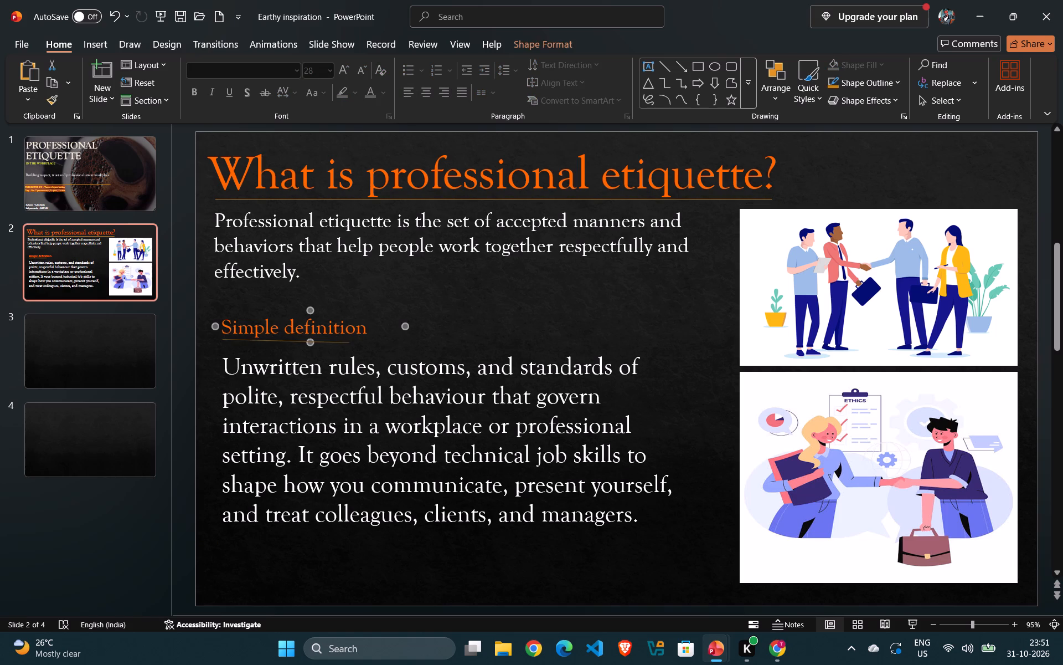
pyautogui.moveTo(350, 341); pyautogui.dragTo(384, 339)
pyautogui.click(461, 336)
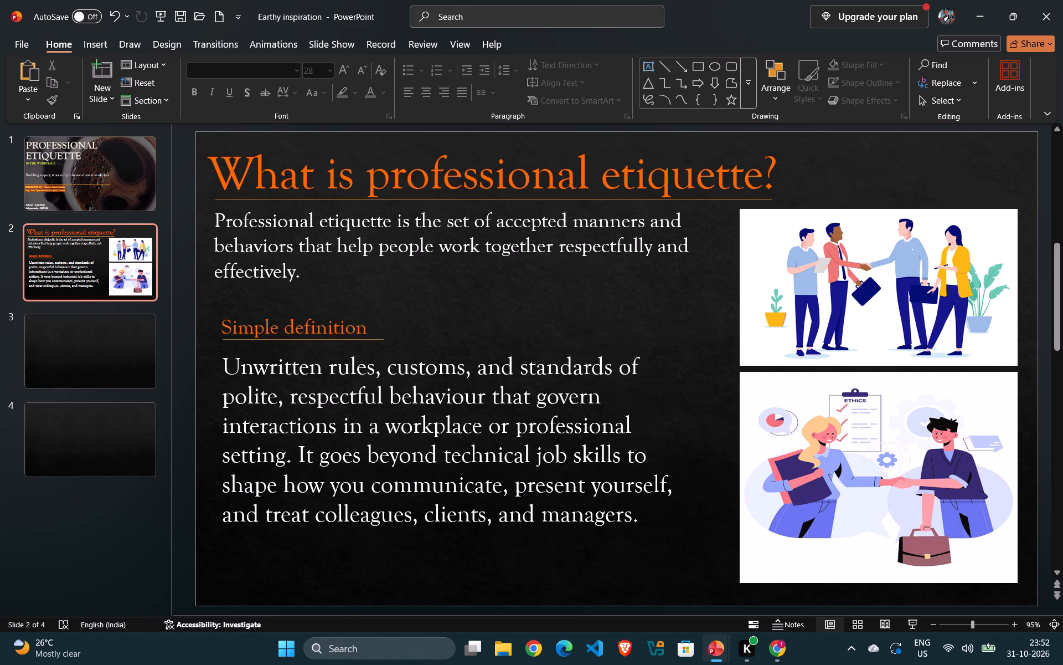
# Delete the empty title and content placeholders from slide 3.
pyautogui.click(115, 369)
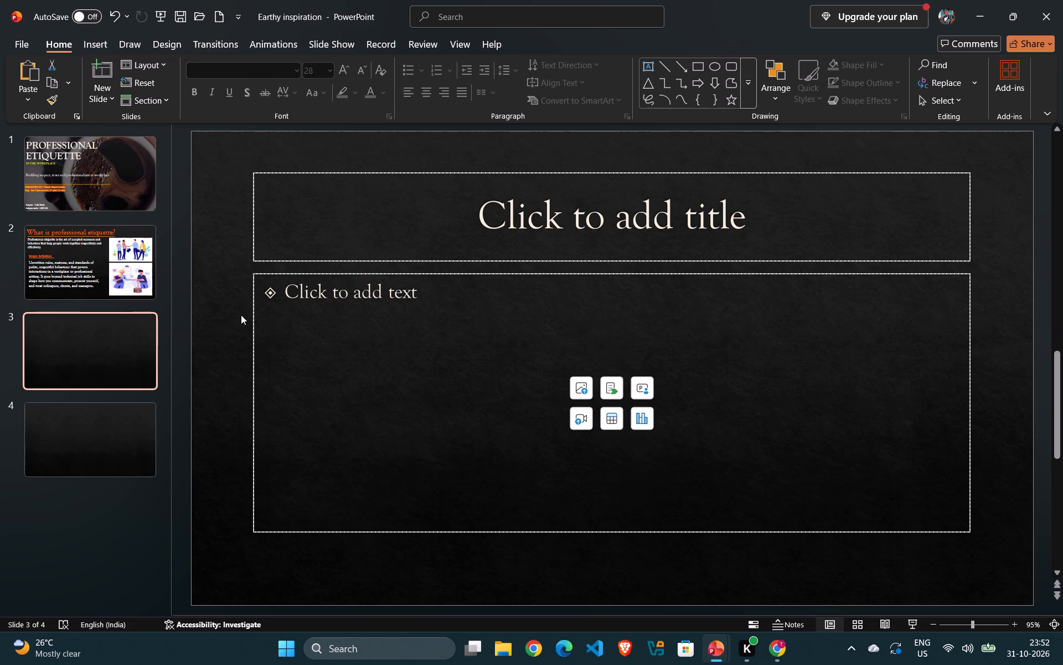
pyautogui.click(494, 172)
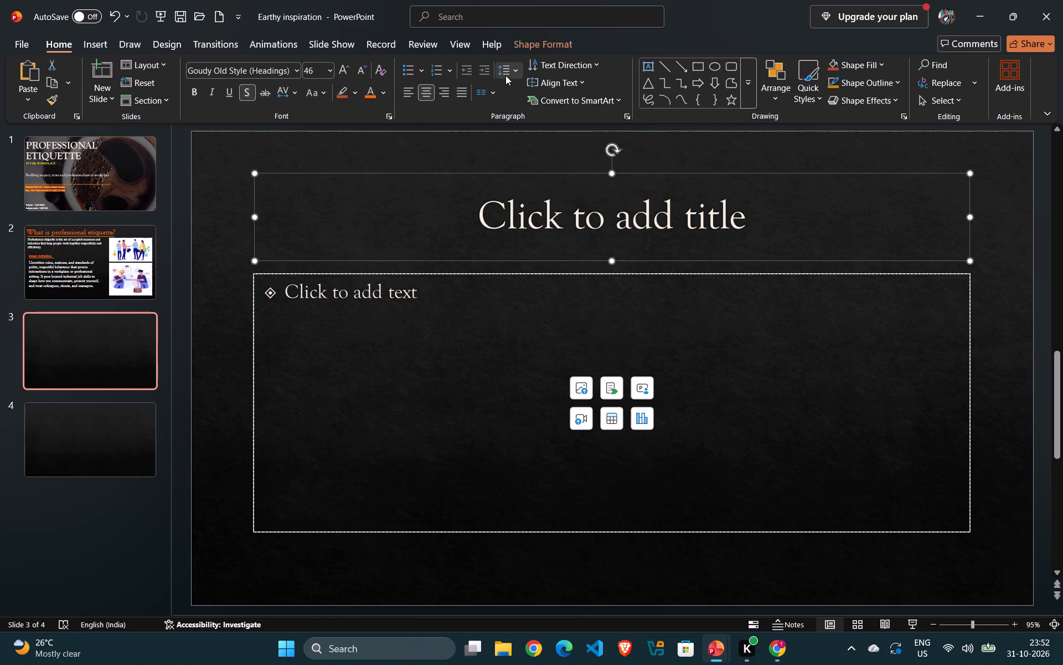
pyautogui.press('Delete')
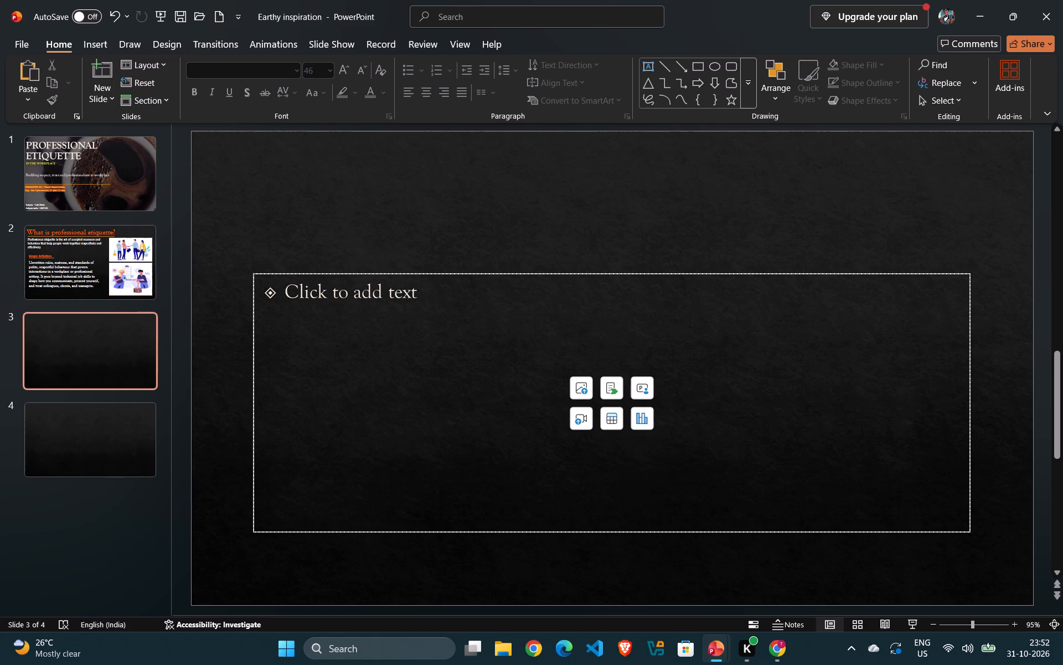
pyautogui.click(661, 272)
pyautogui.press('Delete')
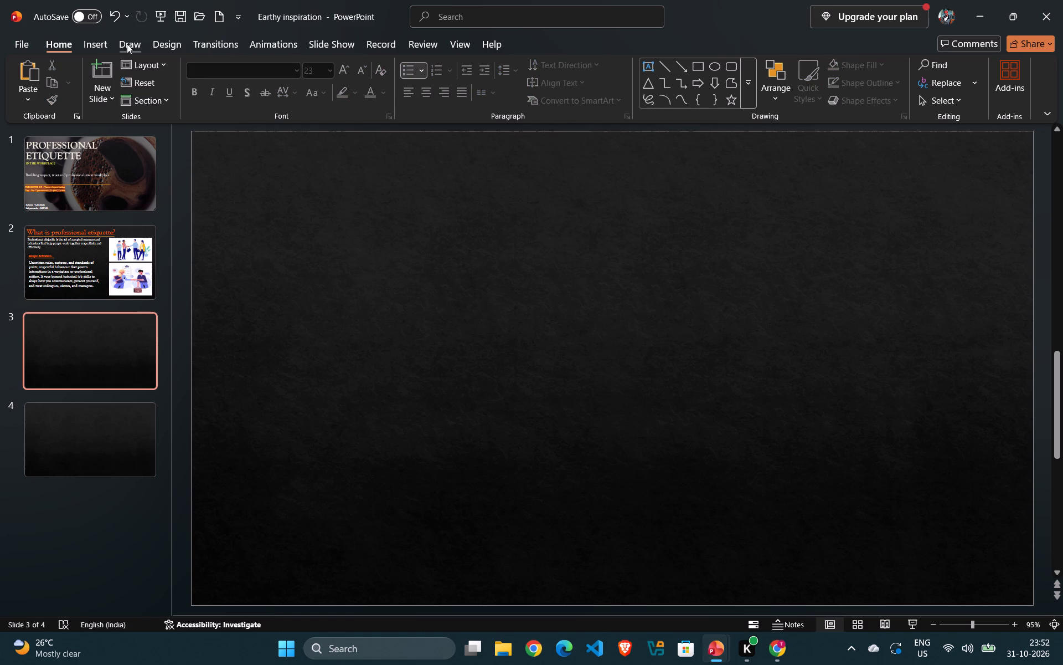
# Draw a wide text box across the top of slide 3 for the heading.
pyautogui.click(102, 44)
pyautogui.click(594, 77)
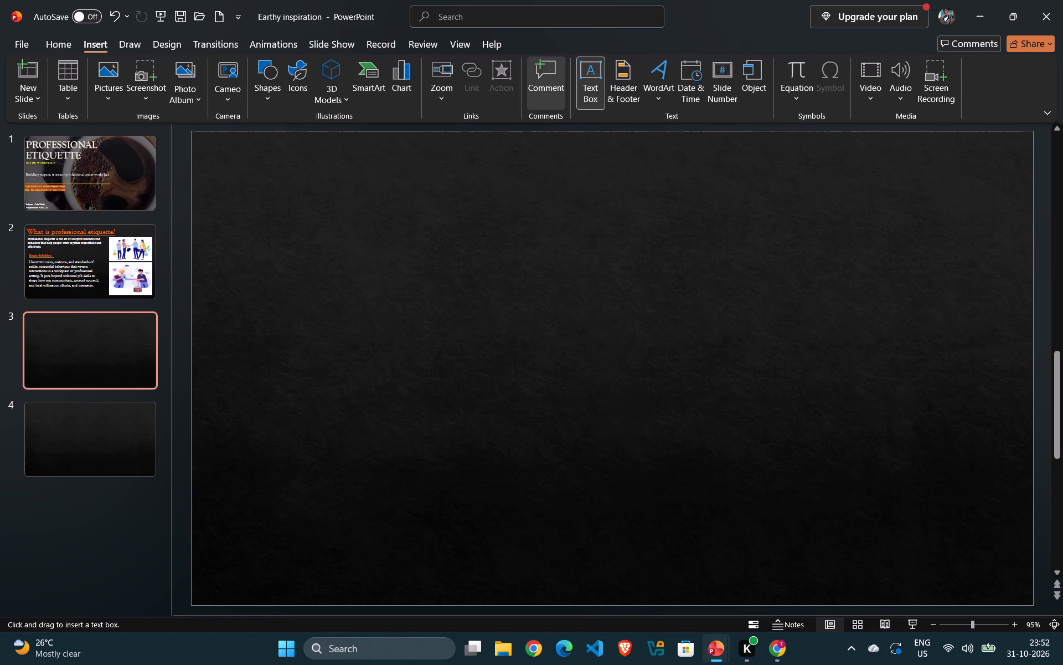
pyautogui.moveTo(210, 151); pyautogui.dragTo(969, 220)
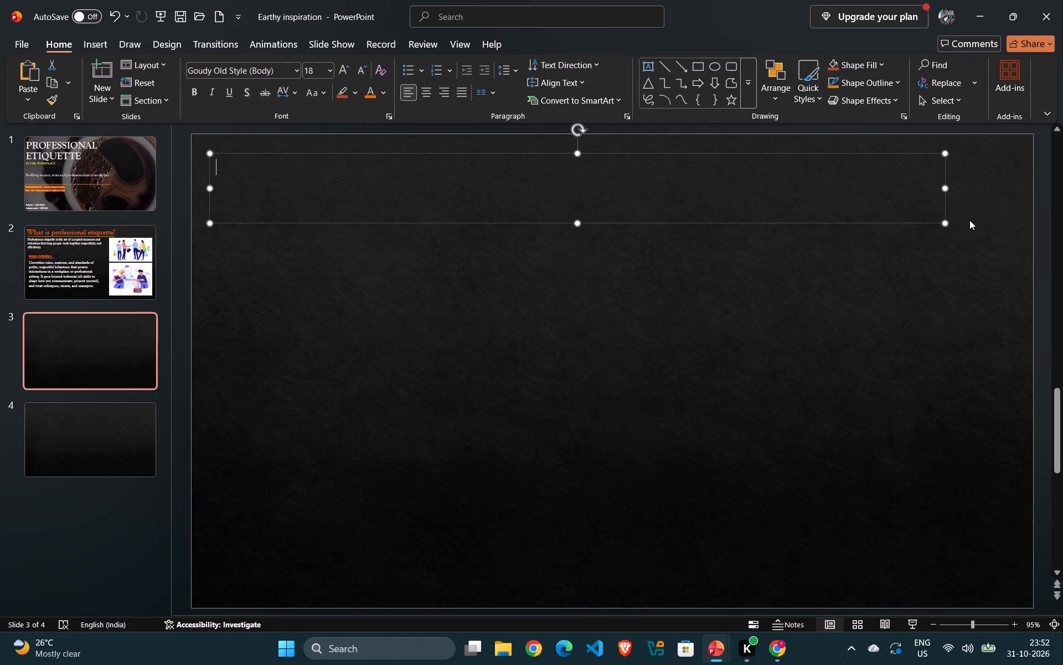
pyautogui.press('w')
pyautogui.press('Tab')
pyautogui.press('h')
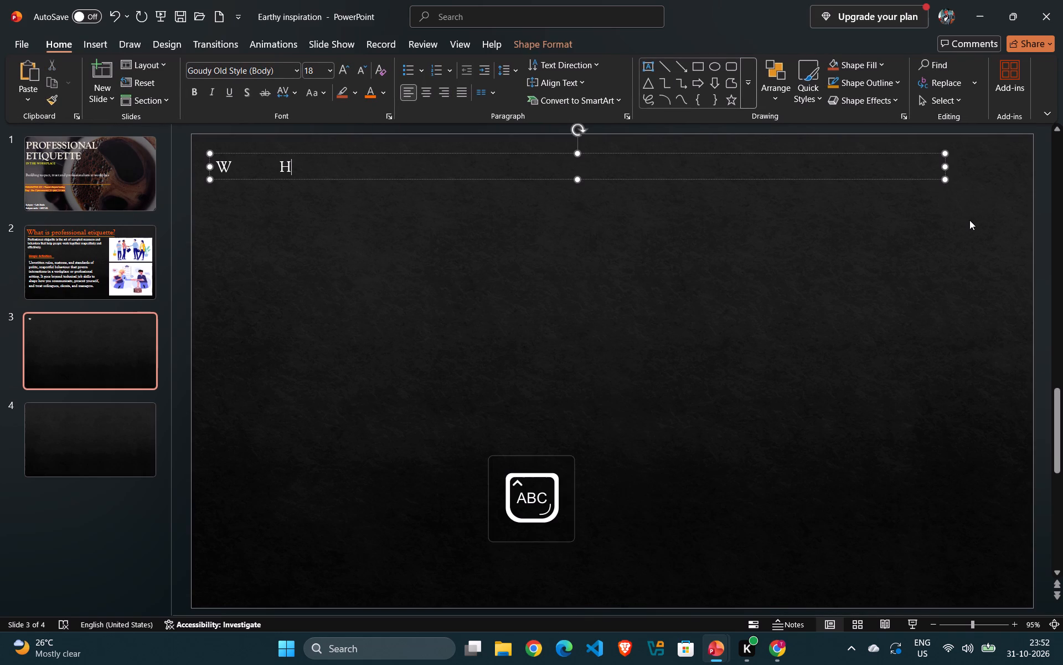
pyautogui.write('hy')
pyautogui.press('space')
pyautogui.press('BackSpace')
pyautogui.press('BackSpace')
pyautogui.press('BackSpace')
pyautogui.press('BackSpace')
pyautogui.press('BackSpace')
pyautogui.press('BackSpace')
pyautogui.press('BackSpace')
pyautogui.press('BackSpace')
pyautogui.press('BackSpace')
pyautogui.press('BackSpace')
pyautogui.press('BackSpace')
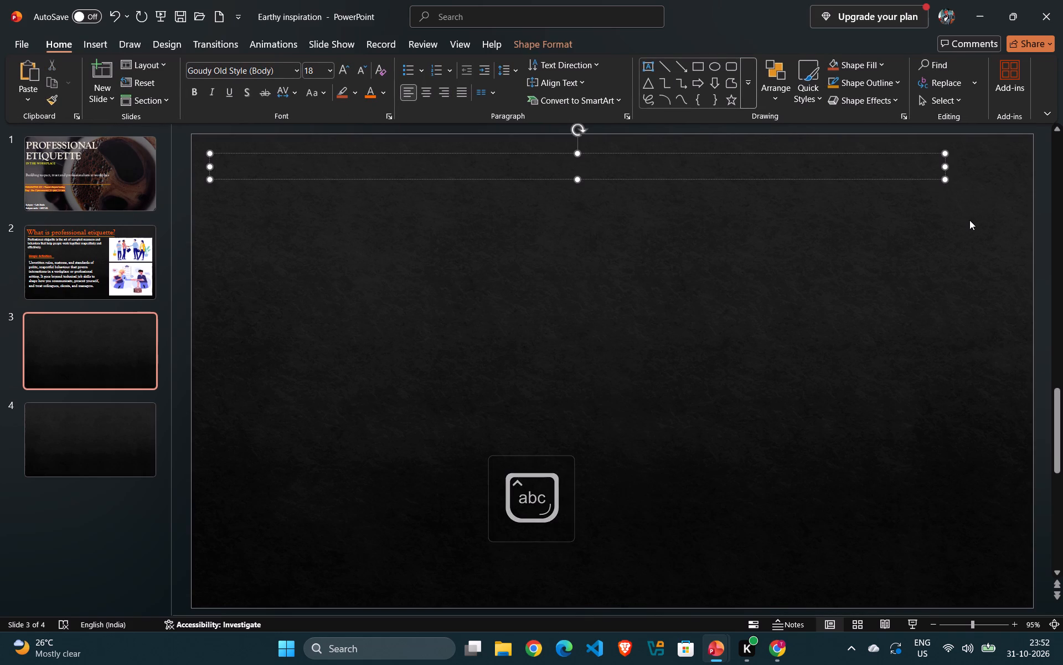
# Enter the heading "Why does workplace etiquette matter?" in the text box, with the last word spelled correctly.
pyautogui.write('hy dos')
pyautogui.press('BackSpace')
pyautogui.write('es')
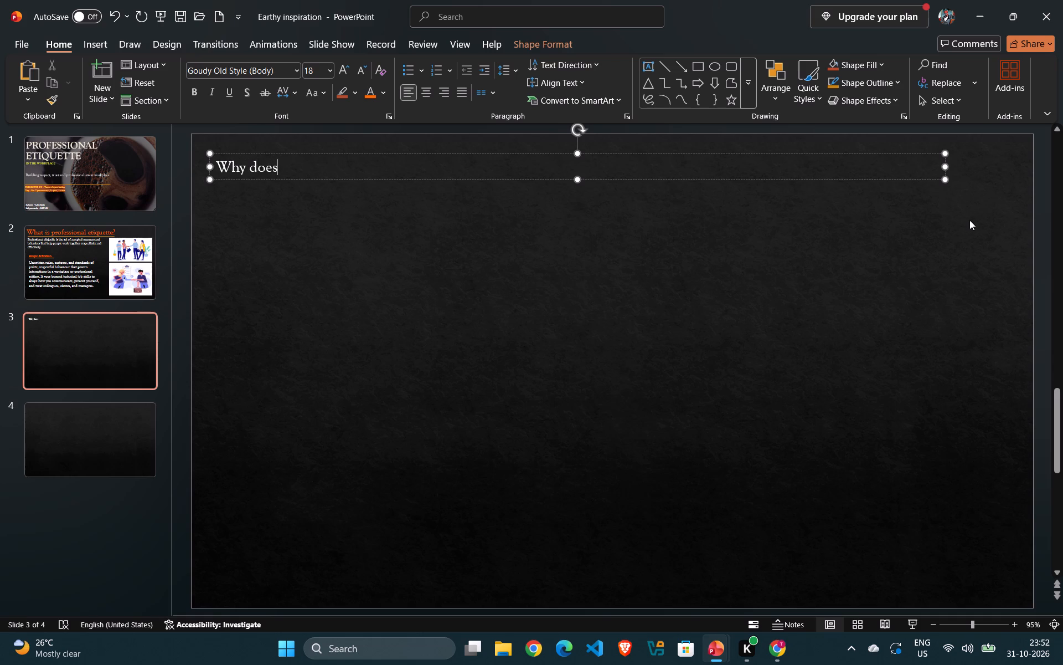
pyautogui.press('space')
pyautogui.write('wo')
pyautogui.write('rk')
pyautogui.write('place')
pyautogui.press('space')
pyautogui.write('et')
pyautogui.write('iq')
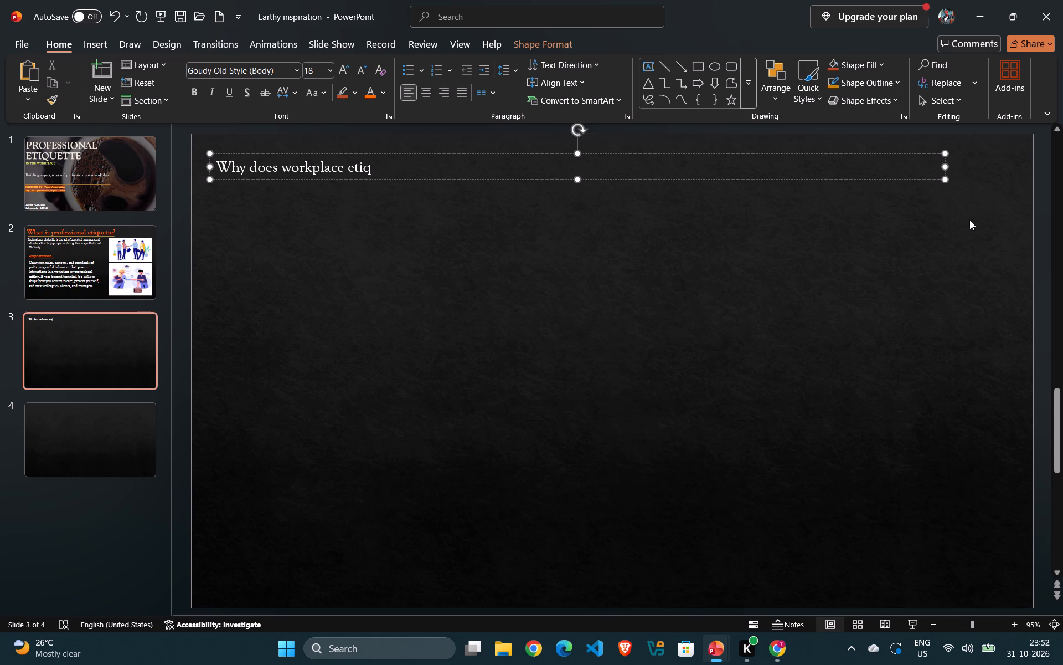
pyautogui.press('u')
pyautogui.write('ette')
pyautogui.press('space')
pyautogui.write('me')
pyautogui.write('tter')
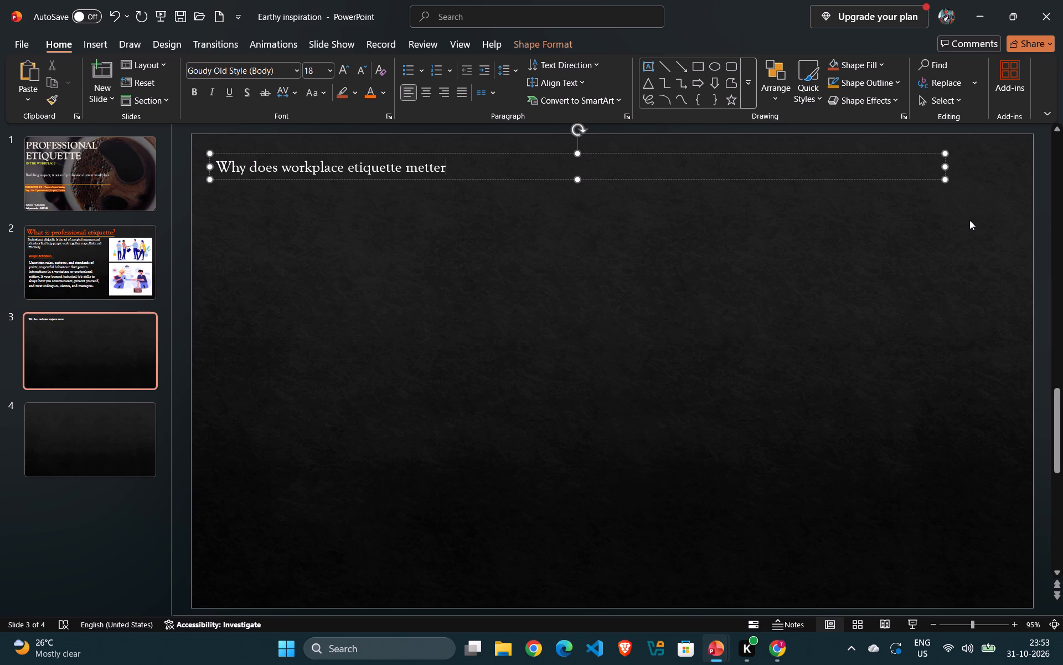
pyautogui.hotkey('shift', '?')
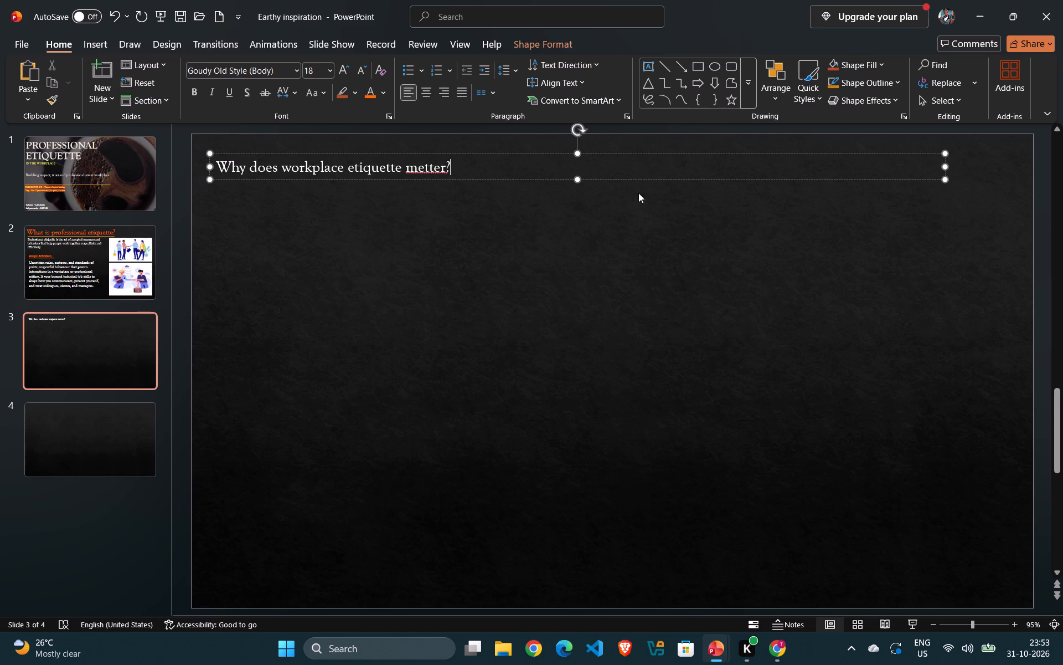
pyautogui.rightClick(438, 167)
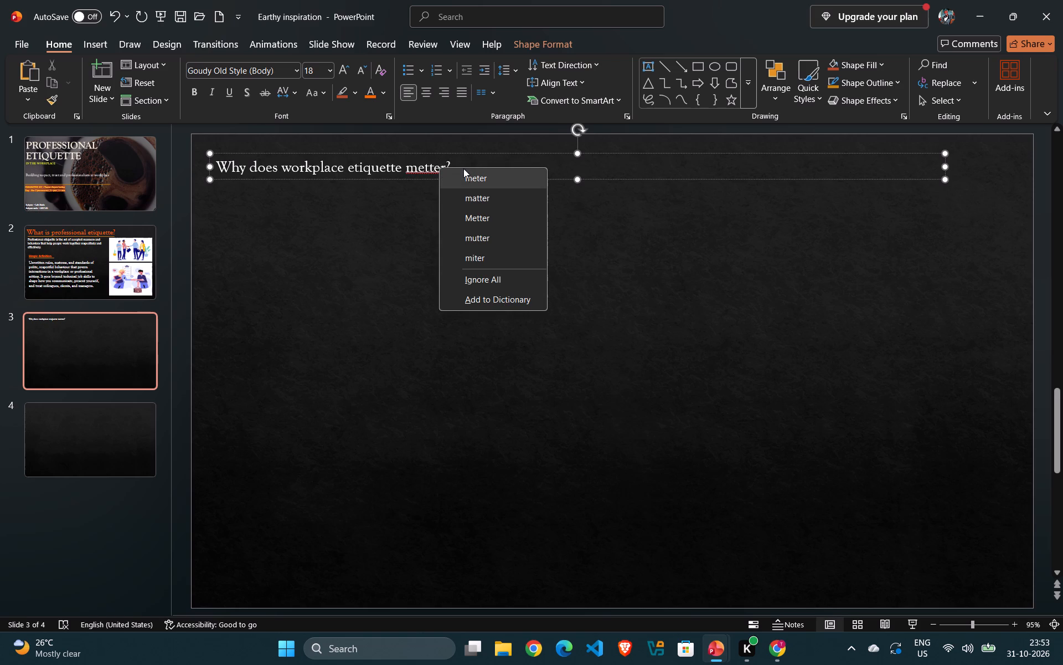
pyautogui.click(468, 199)
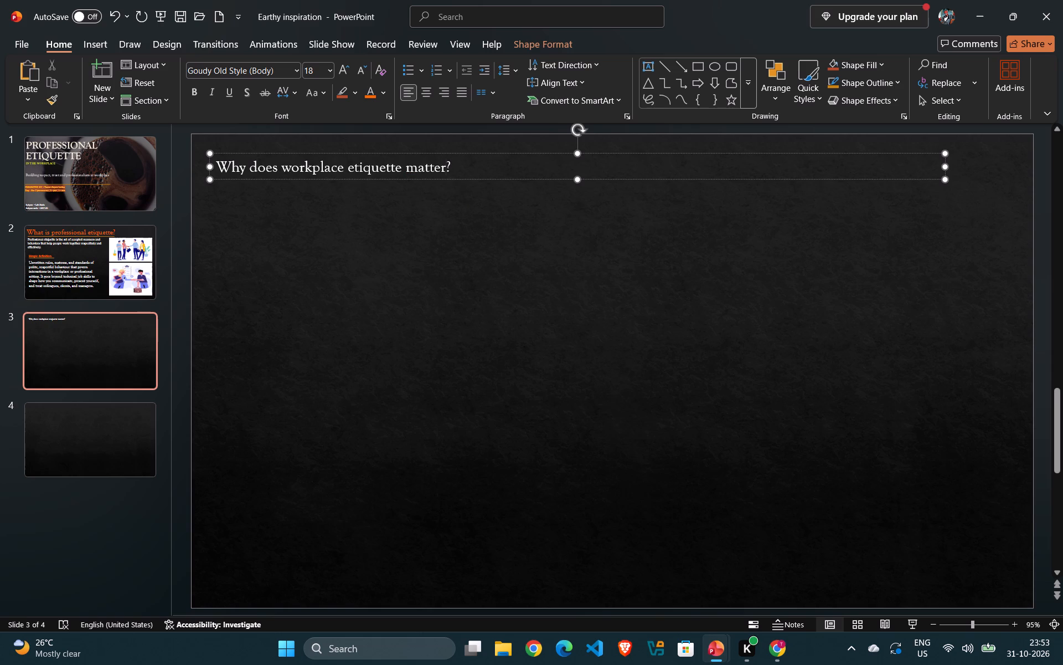
# Set the font size of the whole slide 3 heading to 32.
pyautogui.moveTo(220, 166); pyautogui.dragTo(359, 166)
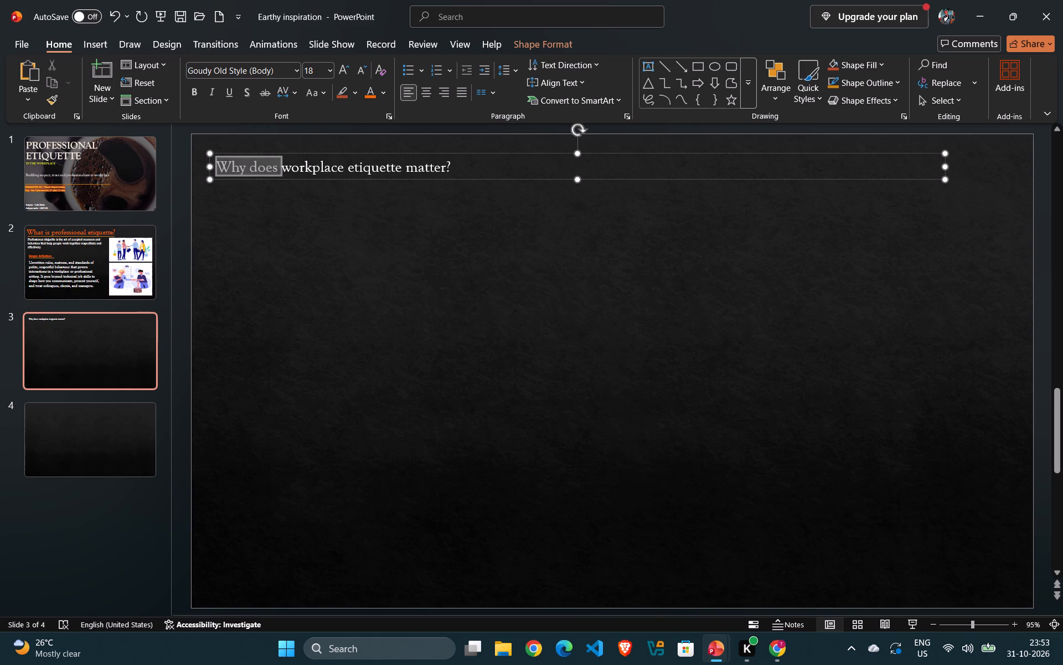
pyautogui.moveTo(359, 166); pyautogui.dragTo(612, 166)
pyautogui.click(715, 124)
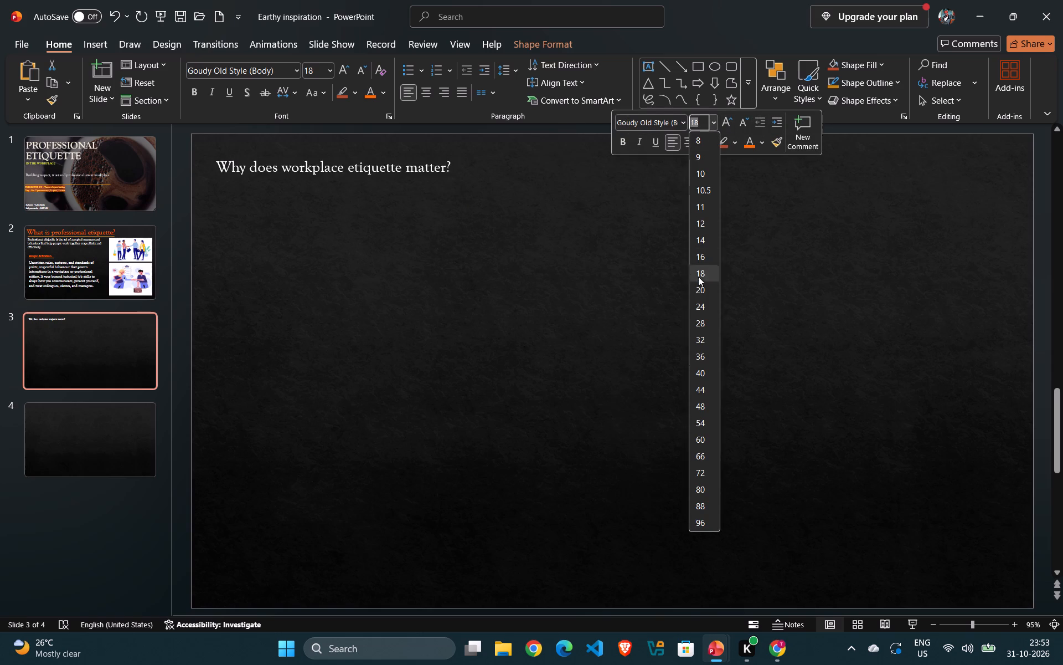
pyautogui.click(701, 345)
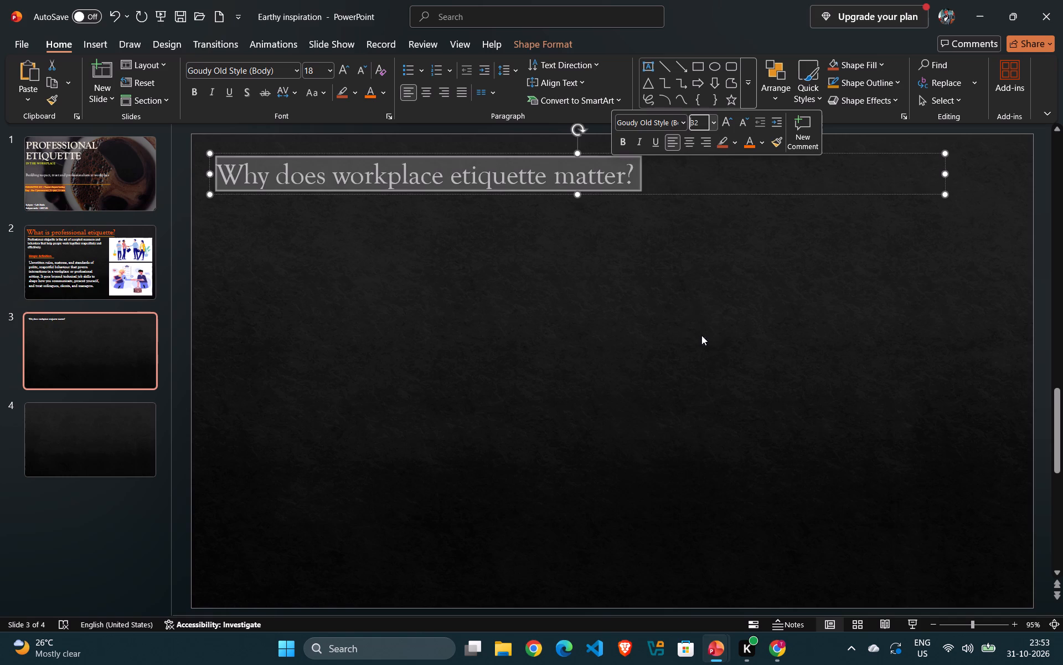
# Move the heading's text box slightly up and left, closer to the slide's top-left corner.
pyautogui.moveTo(598, 152); pyautogui.dragTo(586, 141)
# Colour the whole heading "Why does workplace etiquette matter?" in the recently used bright orange.
pyautogui.moveTo(618, 164); pyautogui.dragTo(308, 171)
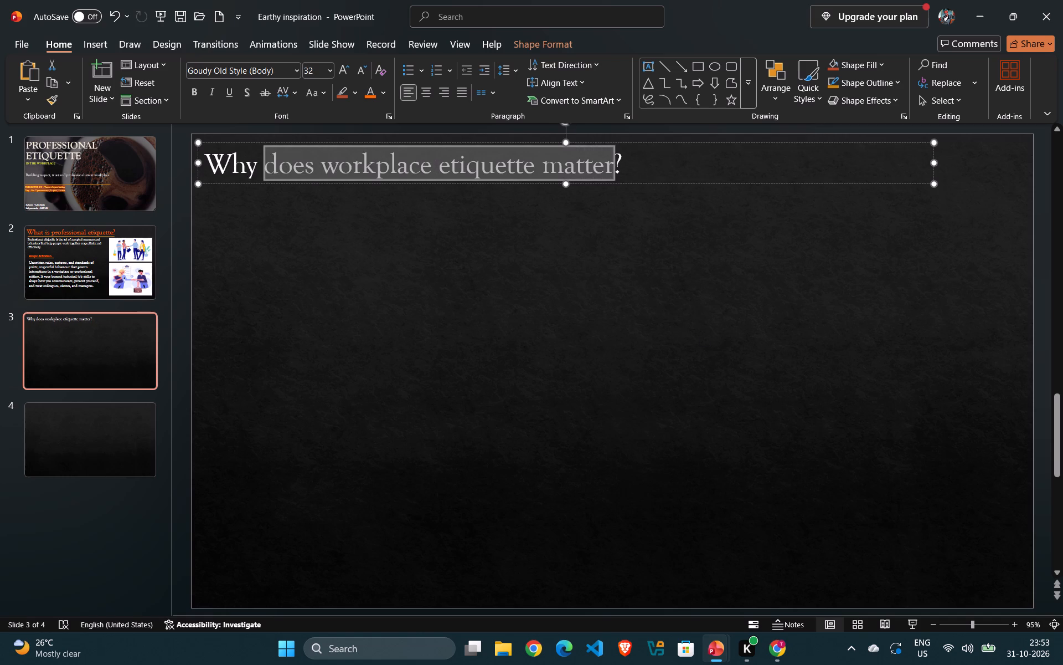
pyautogui.moveTo(308, 171); pyautogui.dragTo(254, 171)
pyautogui.click(797, 158)
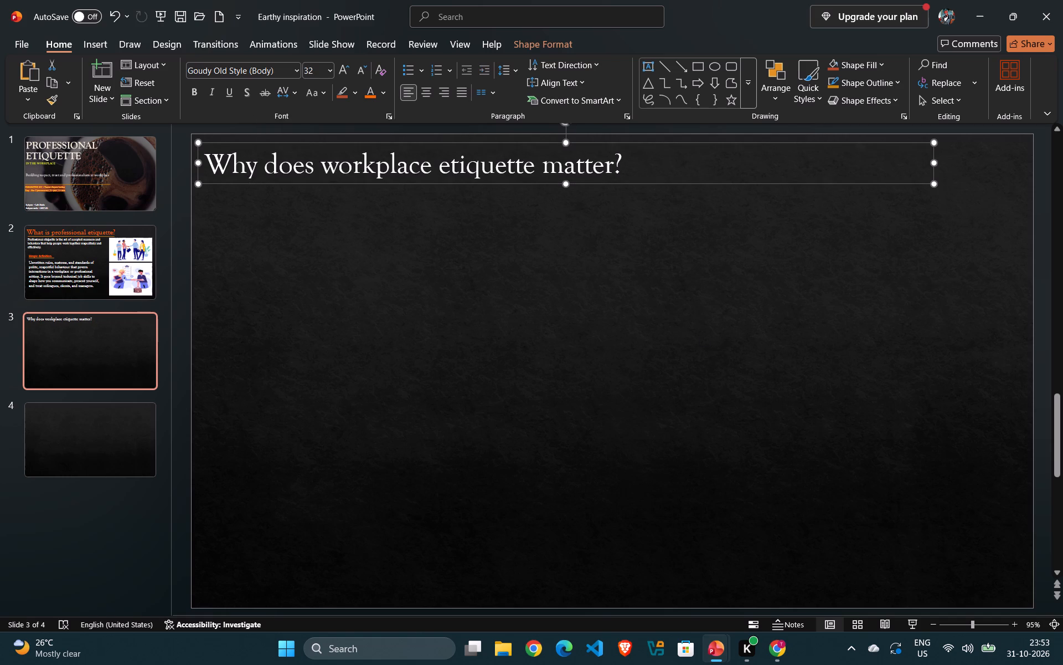
pyautogui.moveTo(620, 165); pyautogui.dragTo(499, 168)
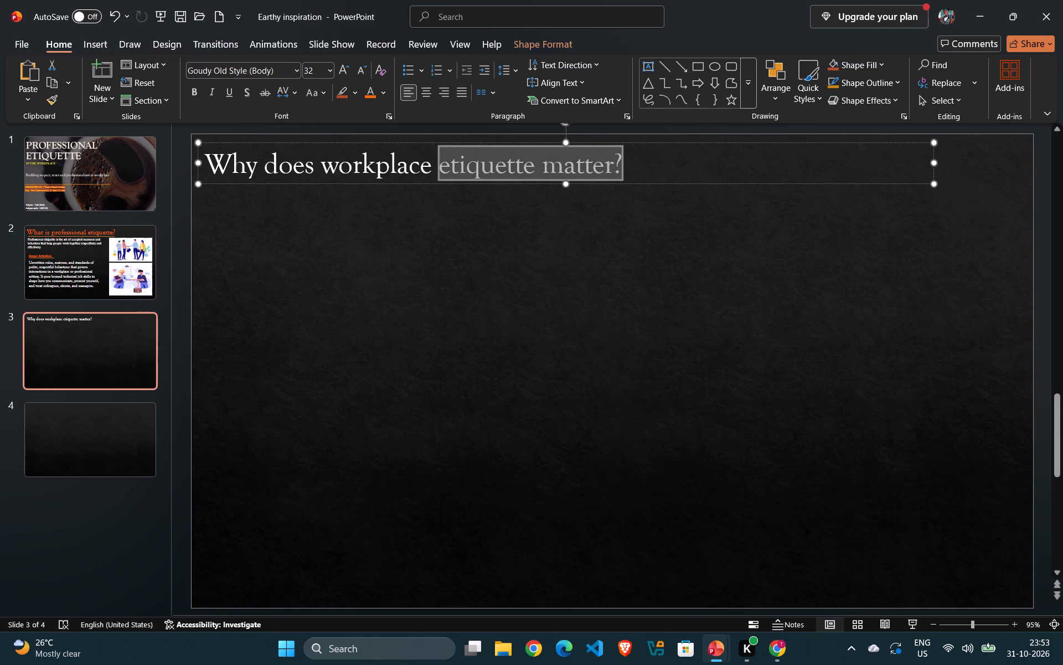
pyautogui.moveTo(499, 168); pyautogui.dragTo(202, 162)
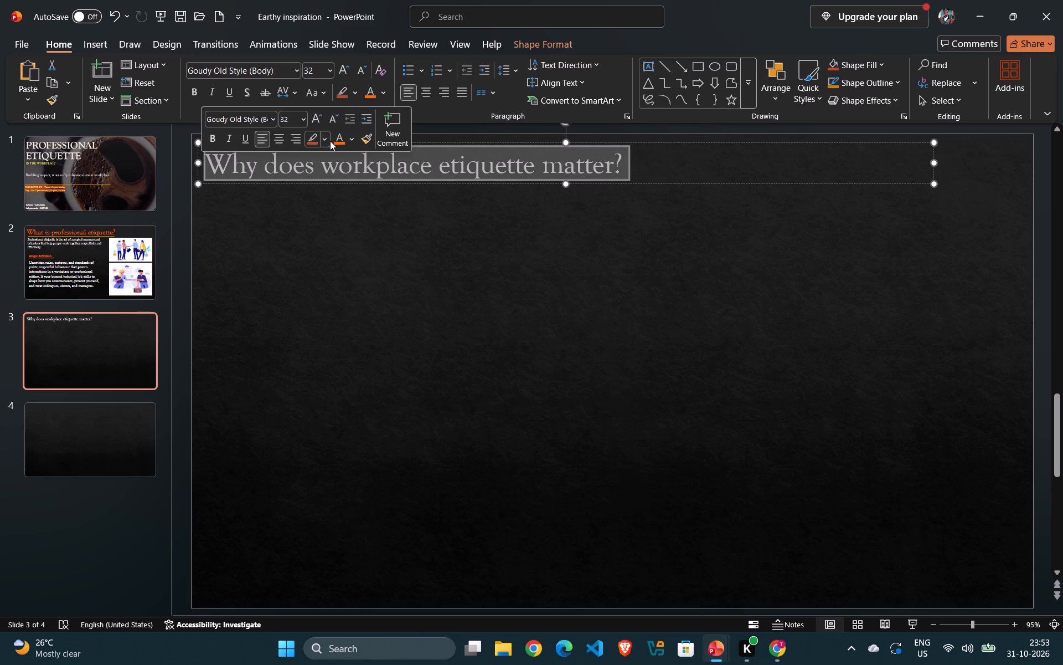
pyautogui.click(349, 141)
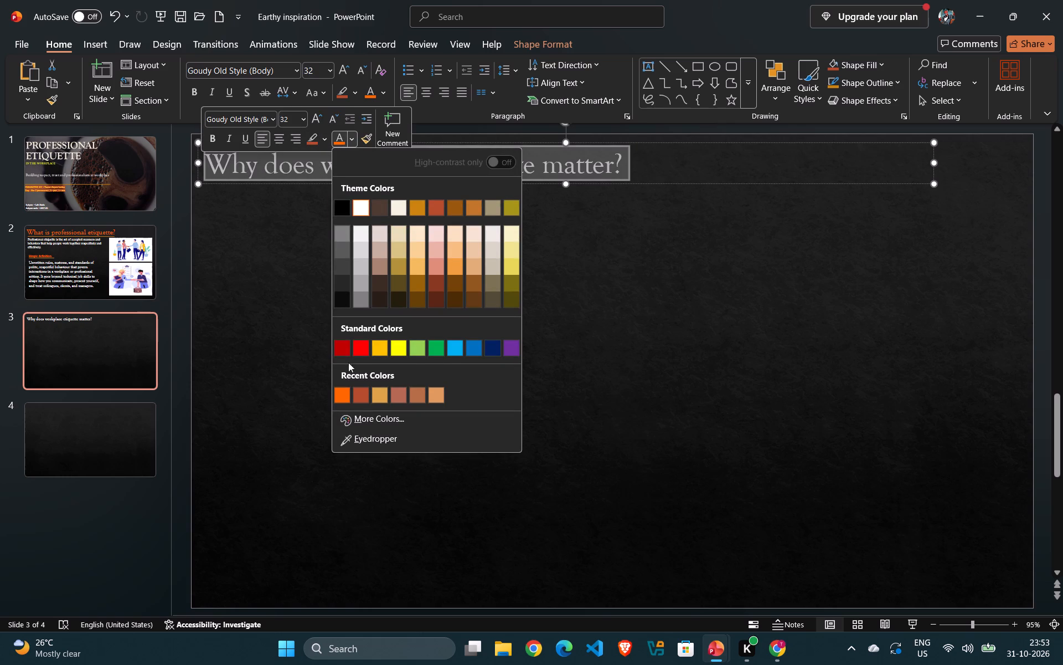
pyautogui.click(339, 390)
pyautogui.click(313, 317)
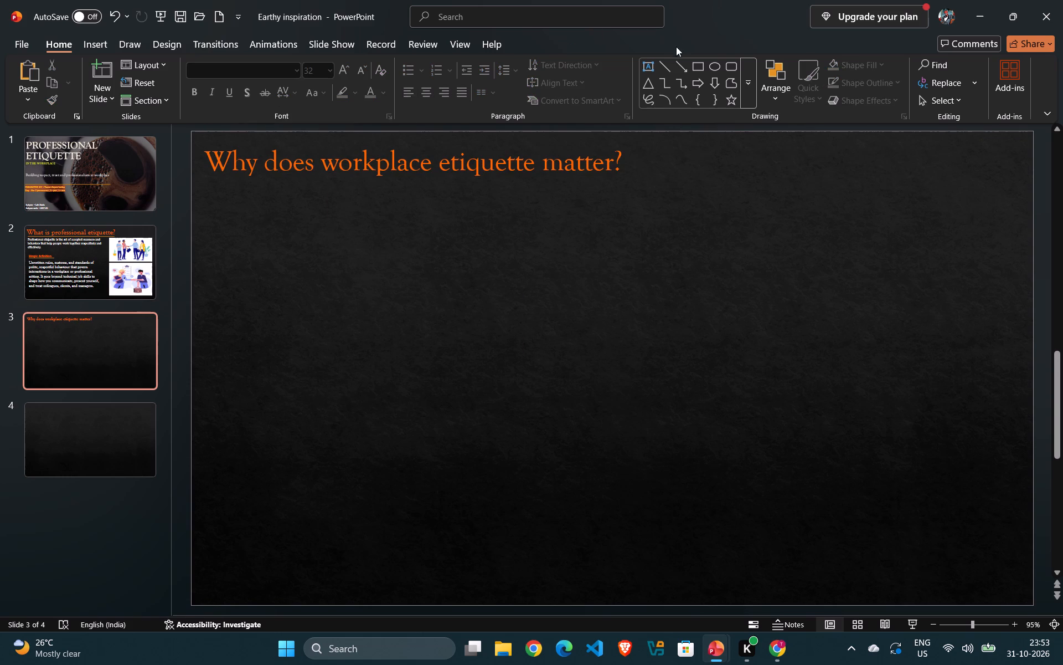
# Draw a line about 17.5 cm long just below the slide 3 heading, running from its start to slightly past its end.
pyautogui.click(660, 67)
pyautogui.moveTo(203, 175); pyautogui.dragTo(392, 183)
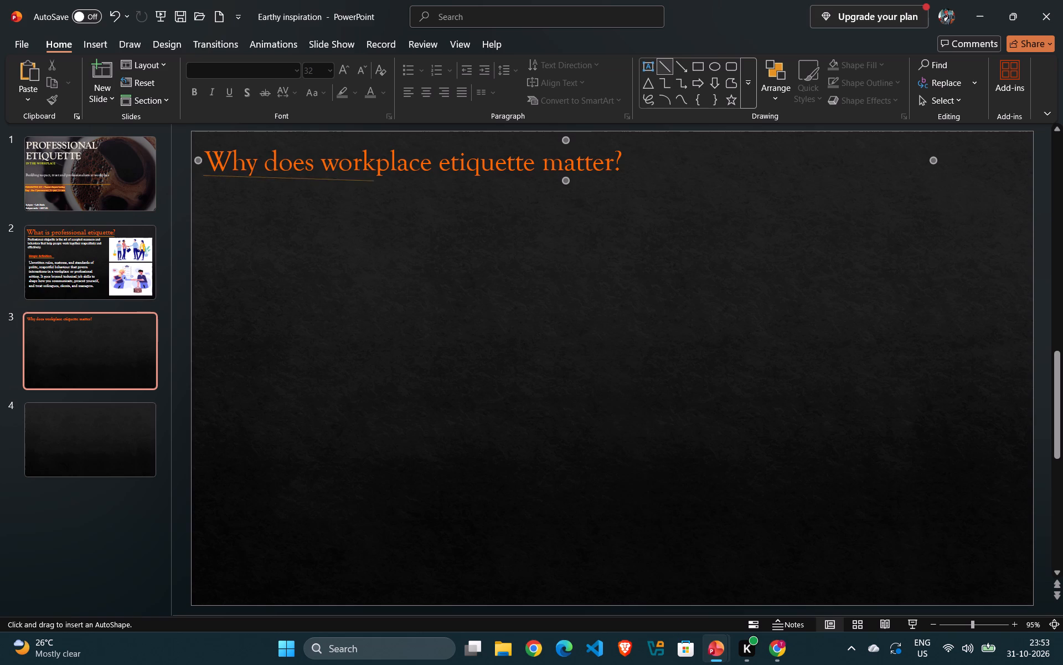
pyautogui.moveTo(392, 183); pyautogui.dragTo(639, 171)
pyautogui.click(626, 170)
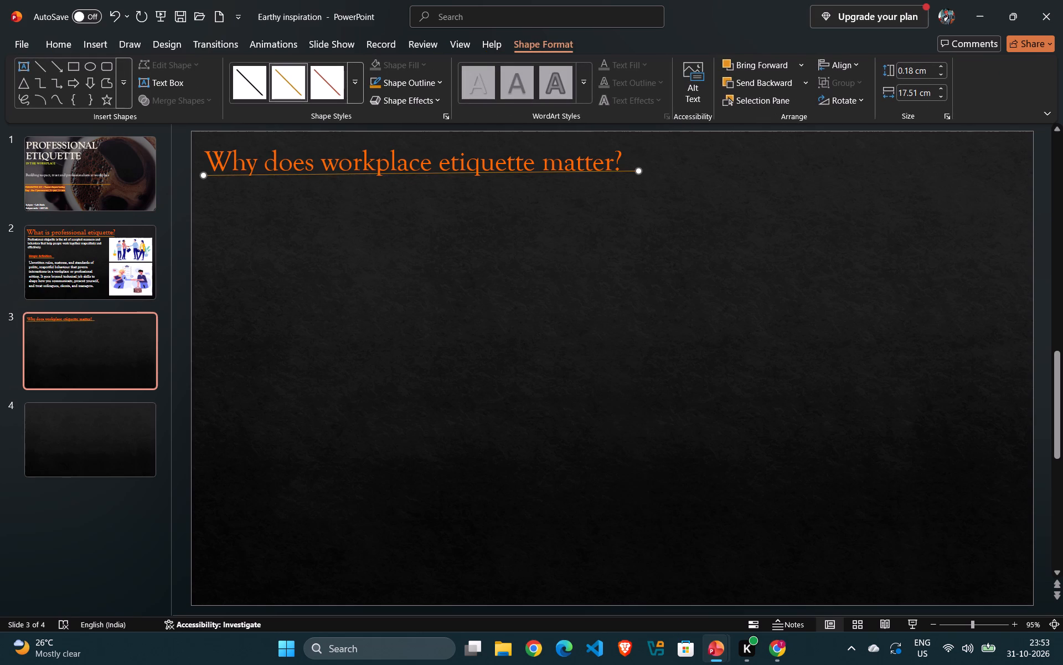
pyautogui.click(567, 198)
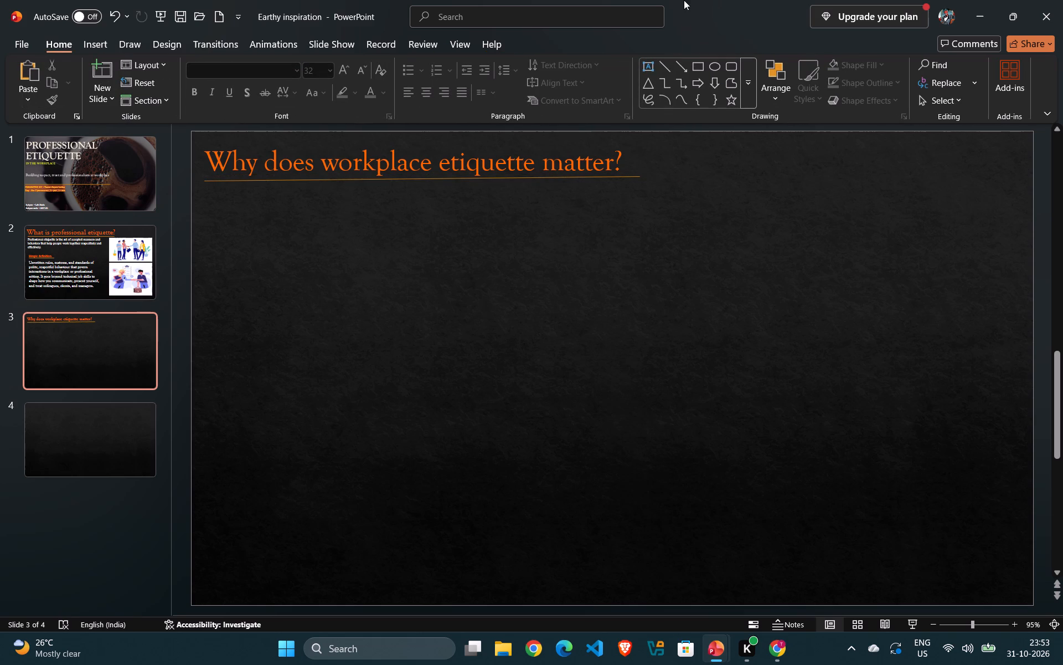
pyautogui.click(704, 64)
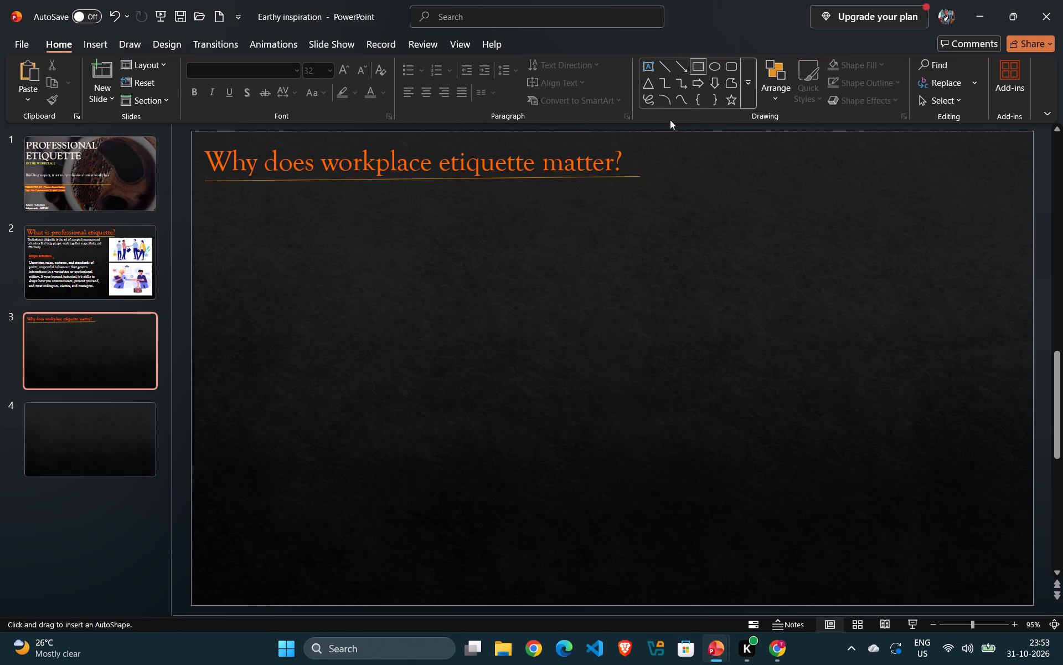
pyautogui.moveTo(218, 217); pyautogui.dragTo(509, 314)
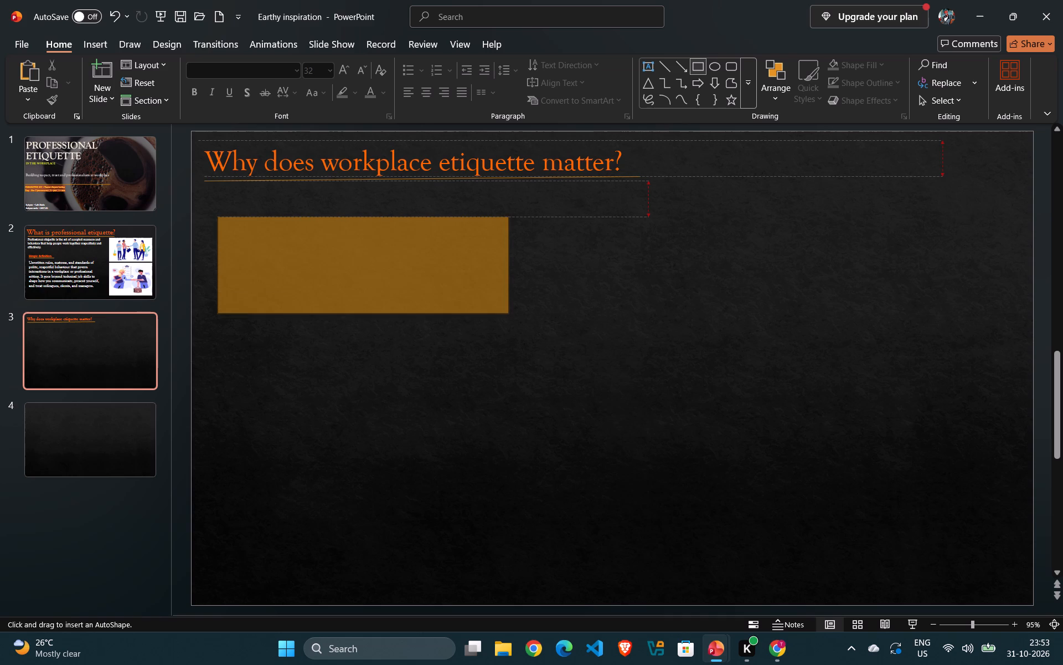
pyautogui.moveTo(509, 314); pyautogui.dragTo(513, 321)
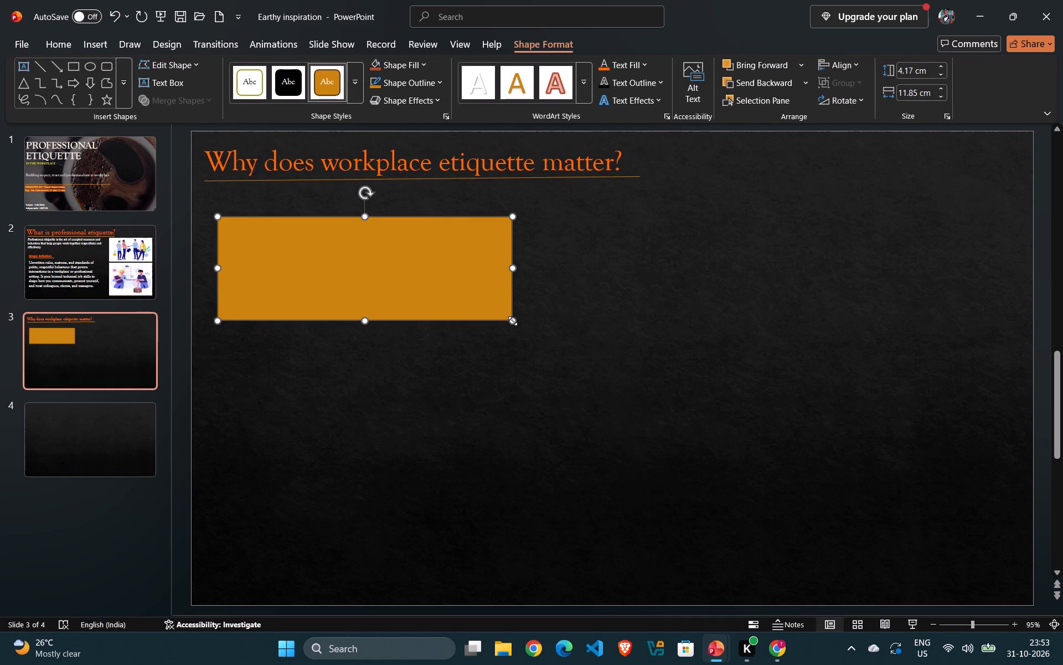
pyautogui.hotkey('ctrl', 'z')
# Draw a rounded rectangle about 11.1 by 4.6 cm and place it below the start of the heading's underline.
pyautogui.click(739, 65)
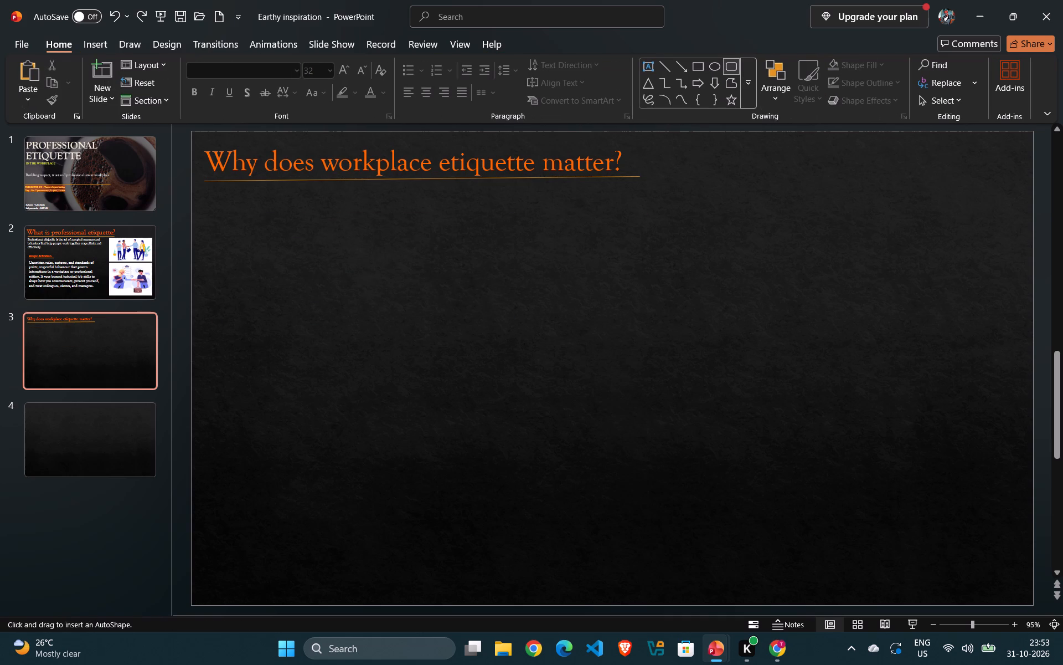
pyautogui.moveTo(246, 223); pyautogui.dragTo(536, 336)
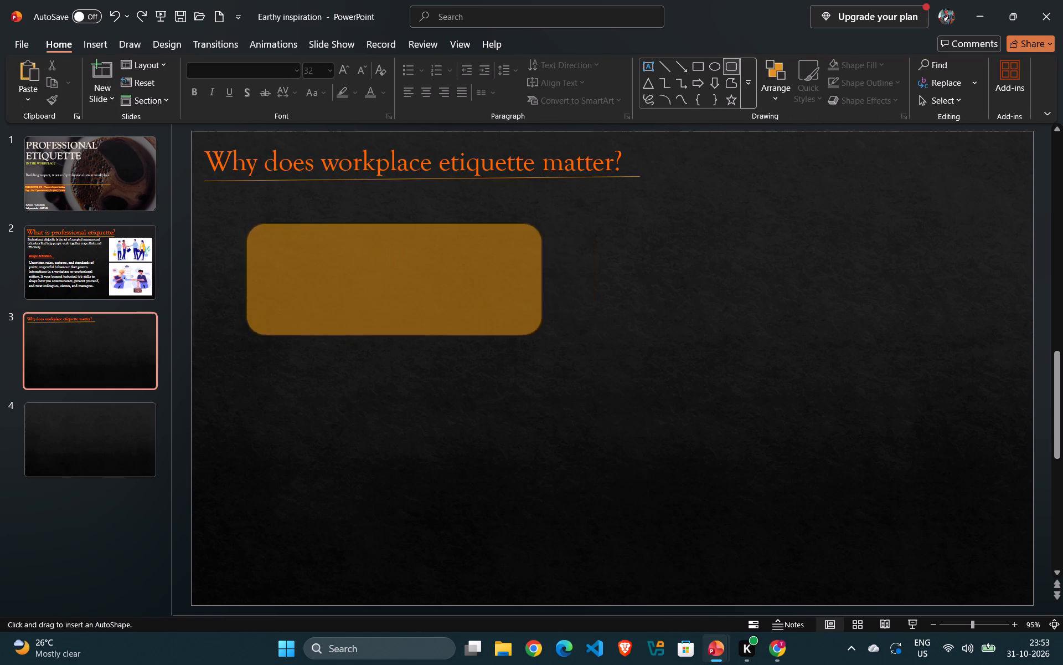
pyautogui.moveTo(536, 336); pyautogui.dragTo(520, 339)
pyautogui.click(587, 244)
pyautogui.click(485, 259)
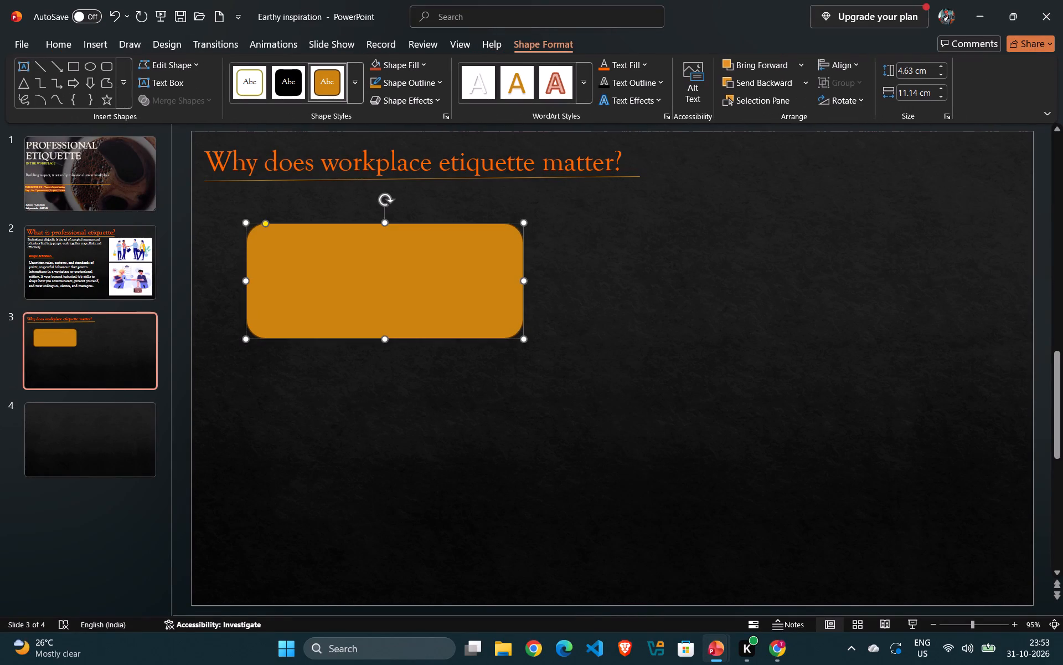
pyautogui.moveTo(478, 259); pyautogui.dragTo(443, 247)
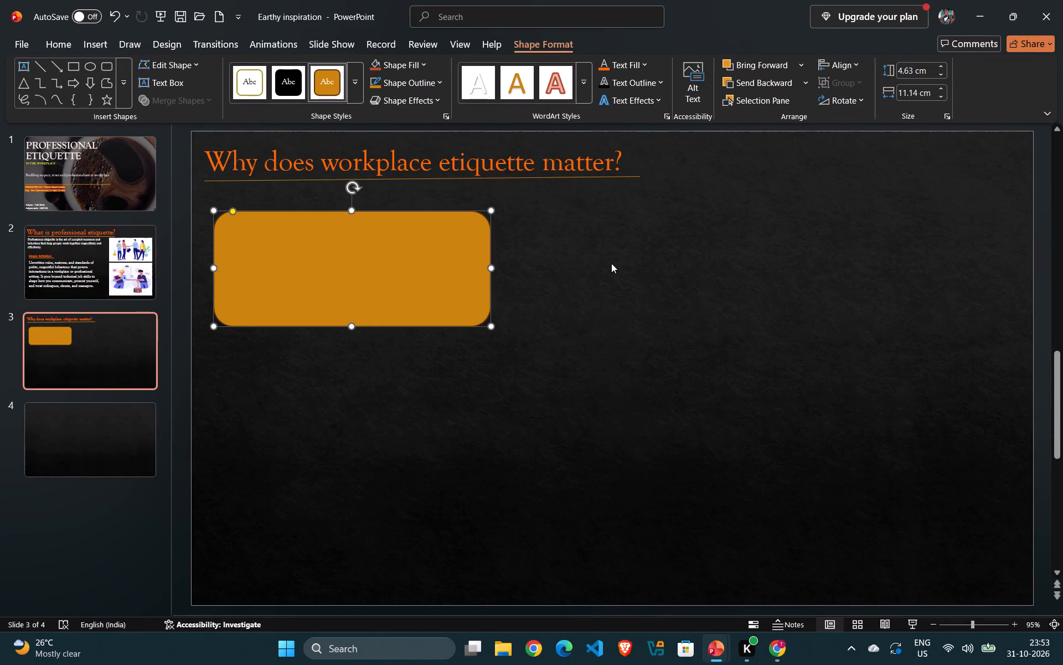
# Draw a second rounded rectangle about 10.8 by 4.6 cm and align it level beside the first one.
pyautogui.click(611, 263)
pyautogui.moveTo(540, 215); pyautogui.dragTo(553, 220)
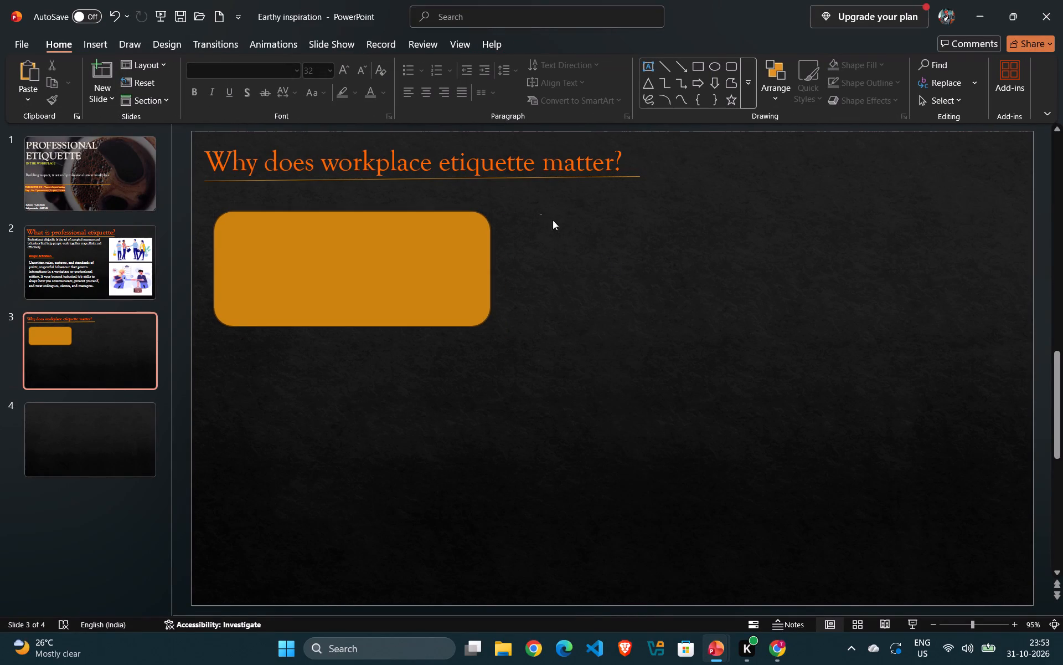
pyautogui.moveTo(553, 220); pyautogui.dragTo(765, 315)
pyautogui.click(731, 67)
pyautogui.moveTo(535, 227); pyautogui.dragTo(826, 357)
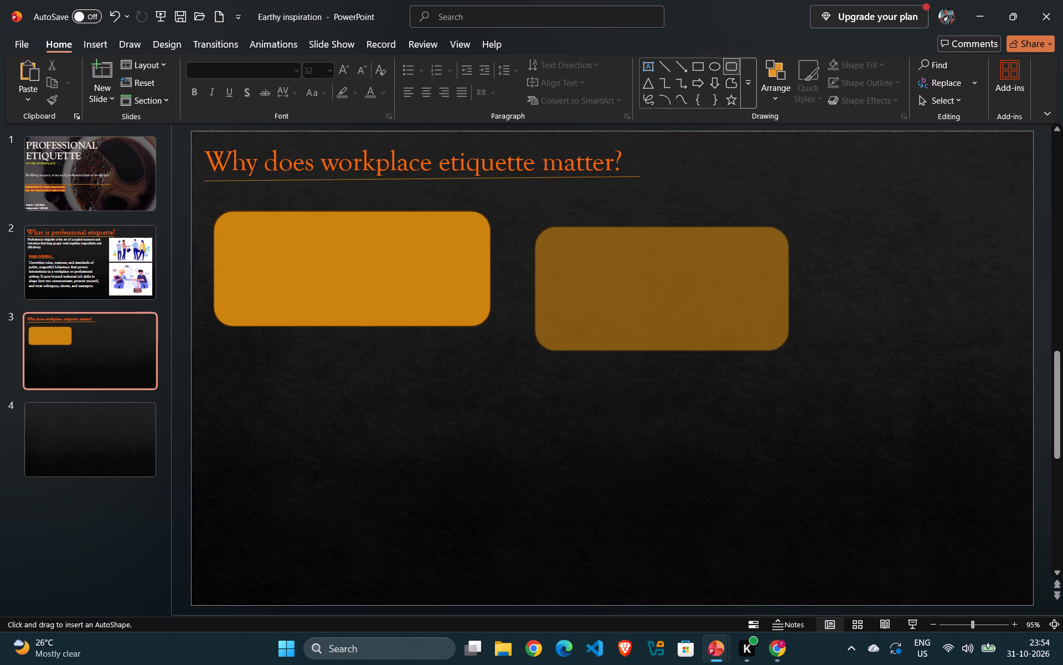
pyautogui.moveTo(826, 357); pyautogui.dragTo(849, 351)
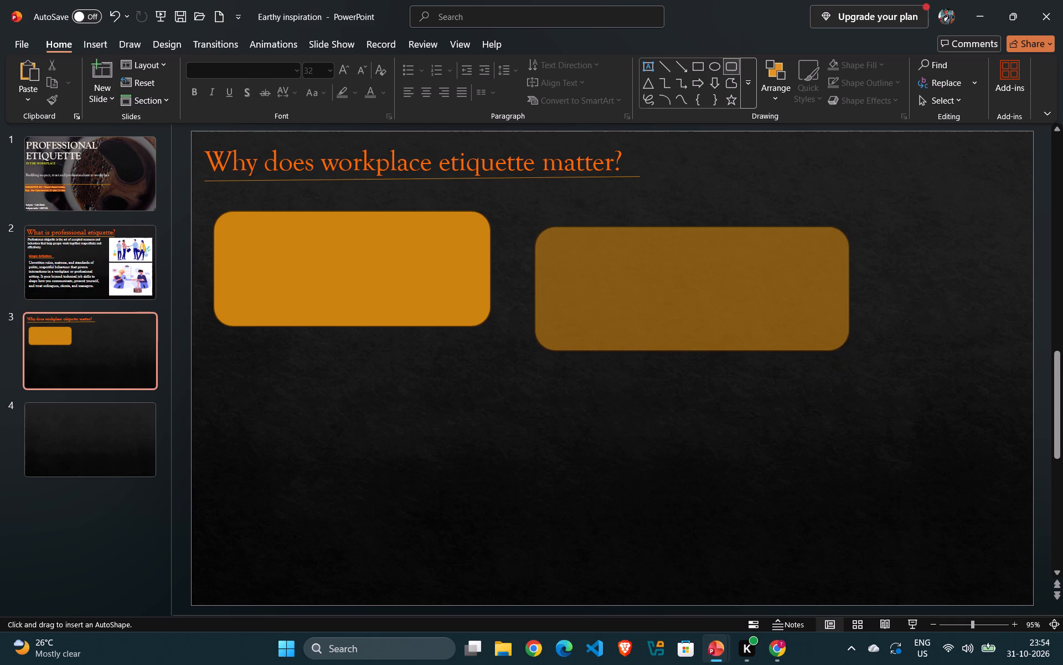
pyautogui.moveTo(849, 351); pyautogui.dragTo(806, 342)
pyautogui.moveTo(773, 284); pyautogui.dragTo(773, 280)
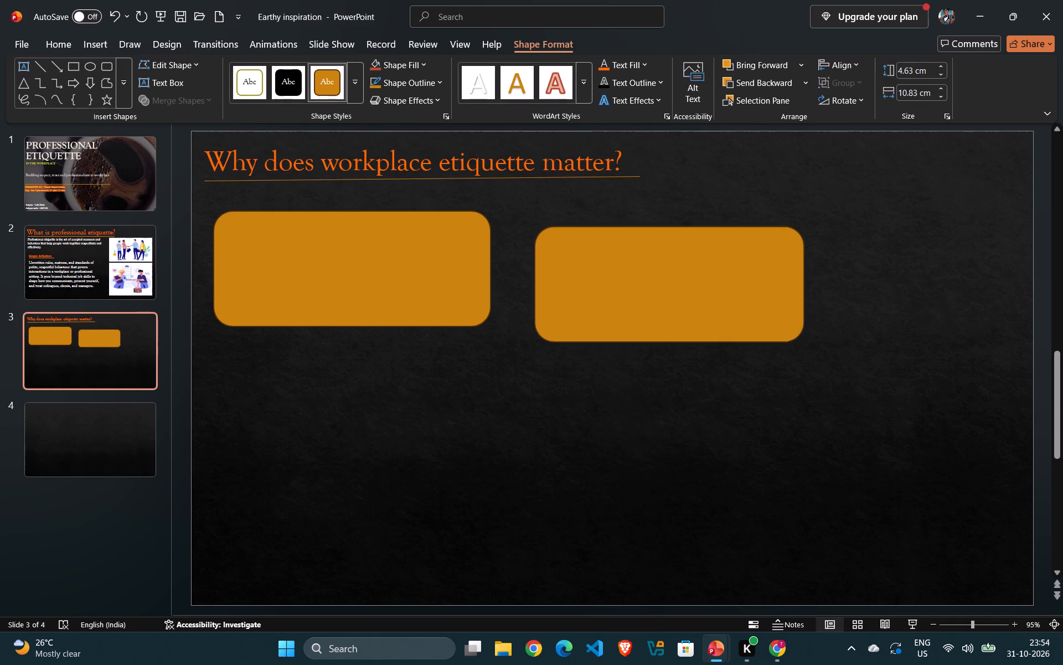
pyautogui.moveTo(773, 280); pyautogui.dragTo(762, 266)
pyautogui.click(872, 260)
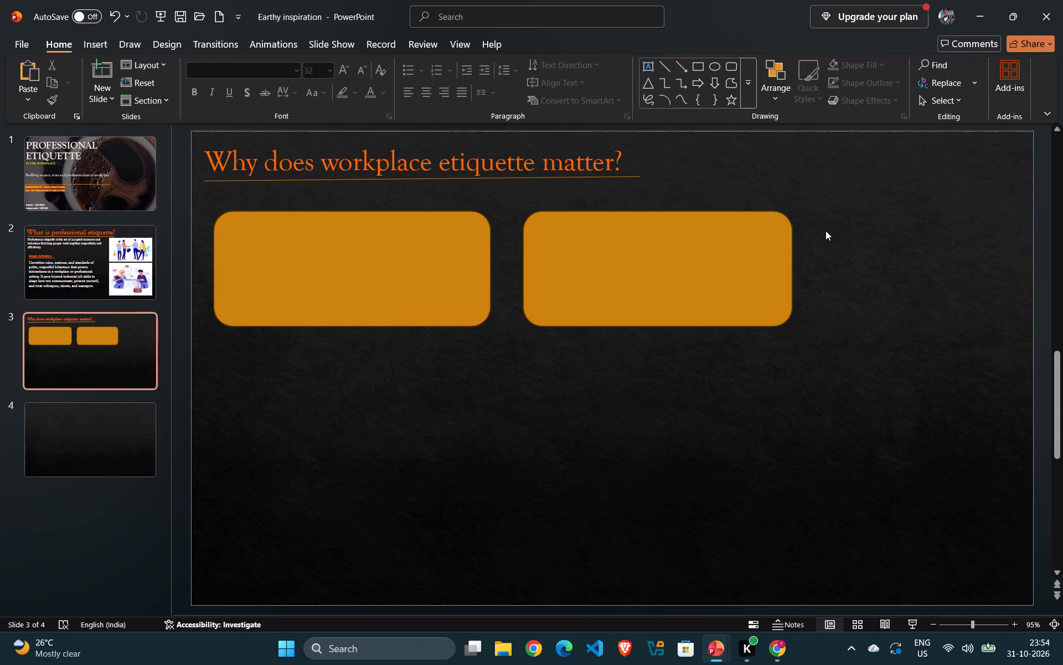
# Duplicate the first rounded rectangle twice and place the copies in a second row, one near the slide's centre and one near its right edge.
pyautogui.click(438, 270)
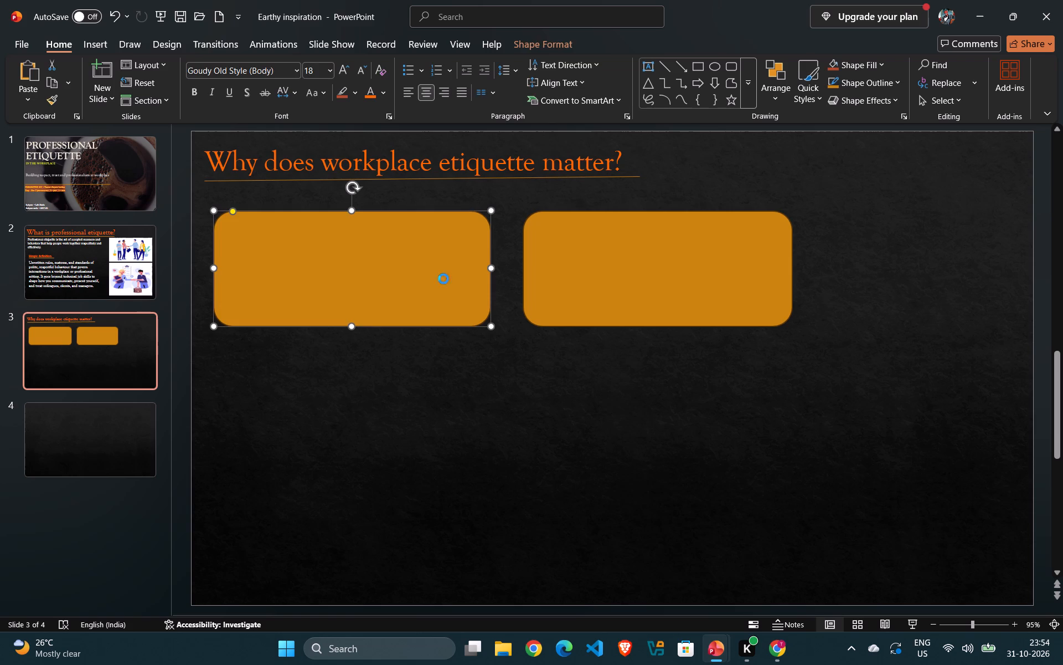
pyautogui.hotkey('ctrl', 'c')
pyautogui.hotkey('ctrl', 'v')
pyautogui.hotkey('ctrl', 'v')
pyautogui.moveTo(420, 303); pyautogui.dragTo(403, 405)
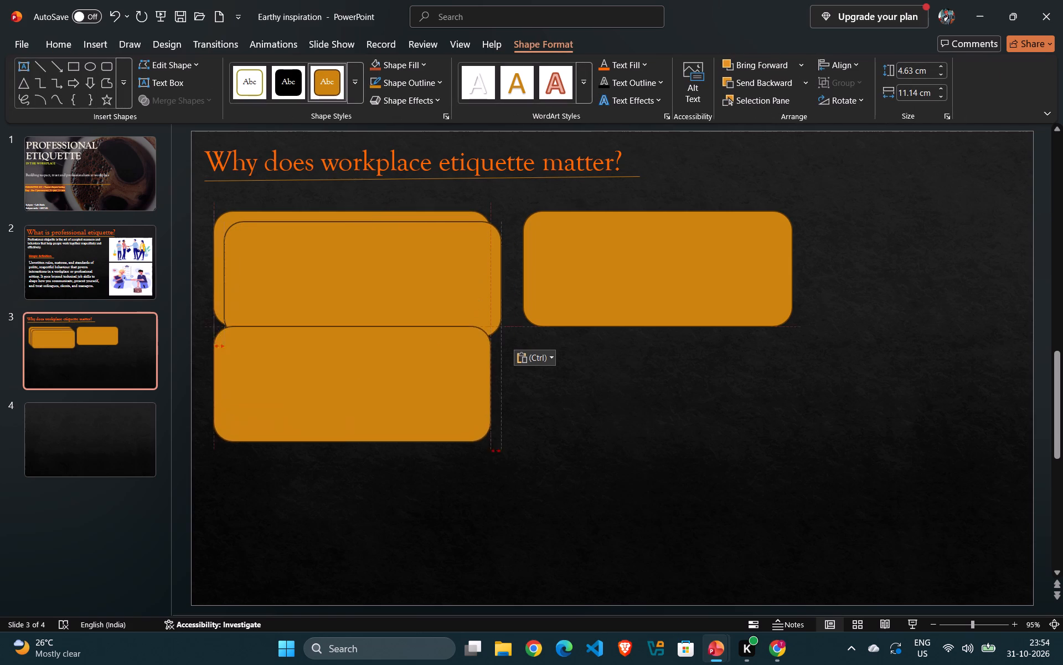
pyautogui.moveTo(403, 405); pyautogui.dragTo(515, 516)
pyautogui.moveTo(383, 290); pyautogui.dragTo(765, 346)
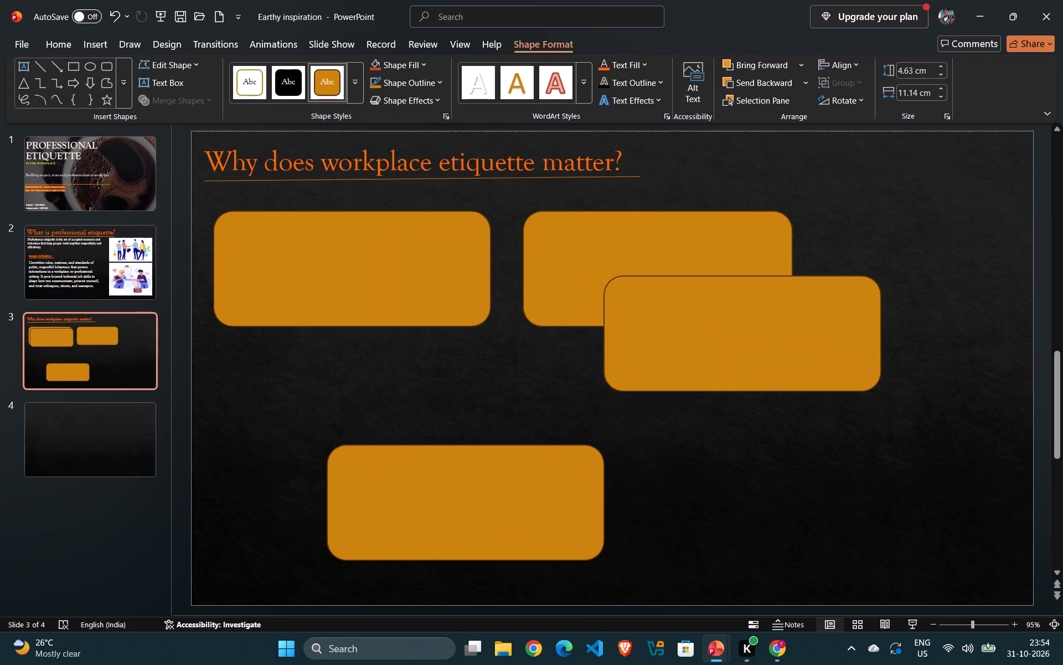
pyautogui.moveTo(765, 346); pyautogui.dragTo(777, 408)
pyautogui.moveTo(498, 487); pyautogui.dragTo(472, 441)
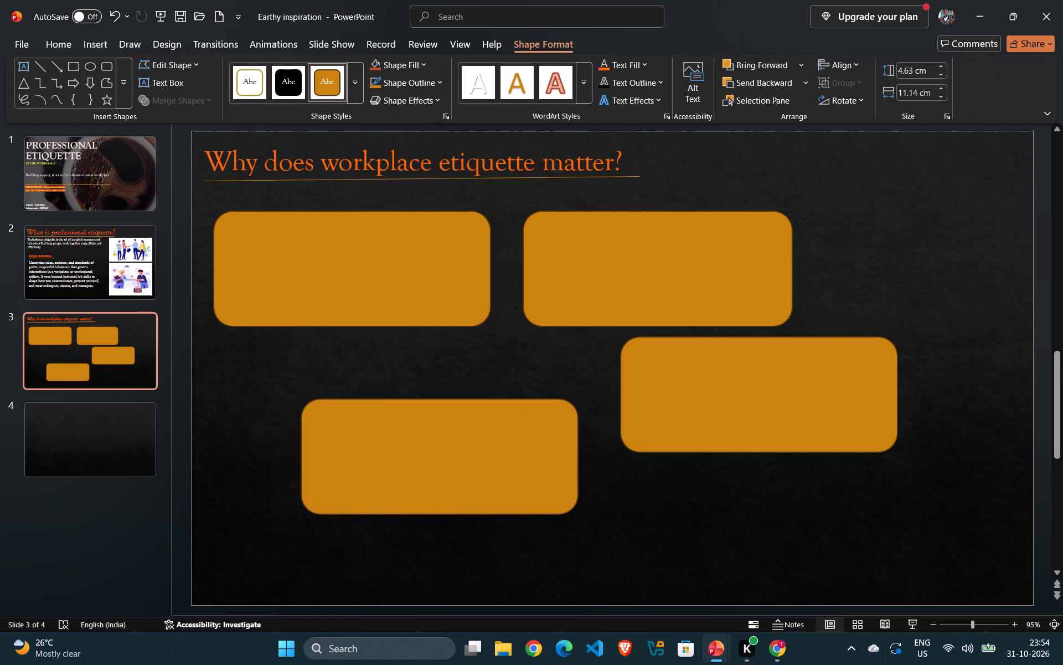
pyautogui.moveTo(472, 441); pyautogui.dragTo(498, 405)
pyautogui.moveTo(725, 413); pyautogui.dragTo(804, 423)
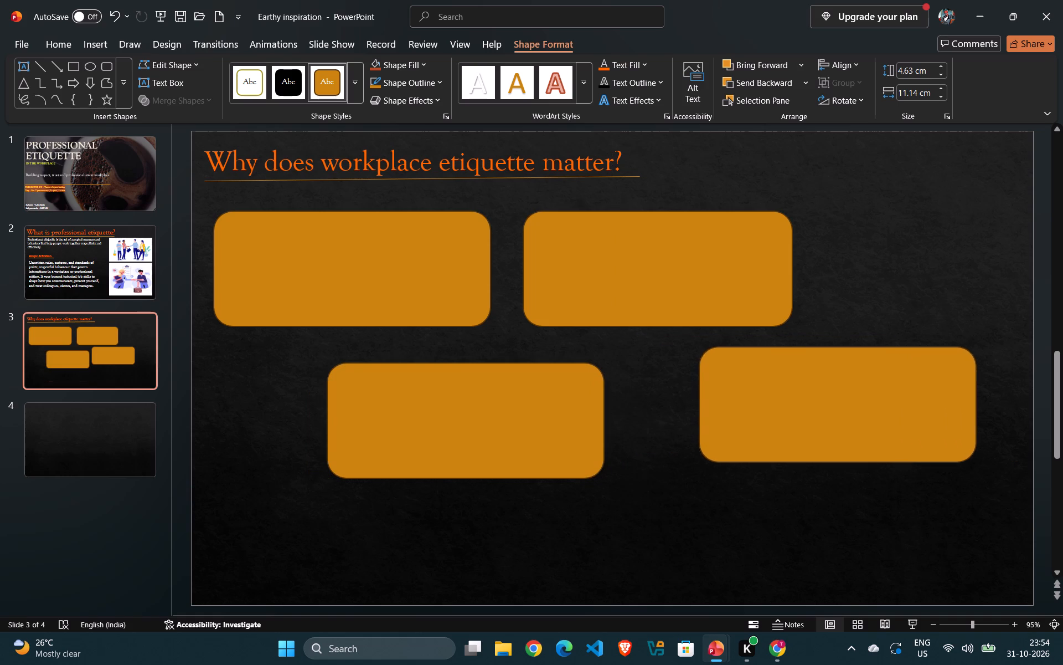
pyautogui.moveTo(804, 423); pyautogui.dragTo(853, 433)
pyautogui.moveTo(524, 444); pyautogui.dragTo(560, 444)
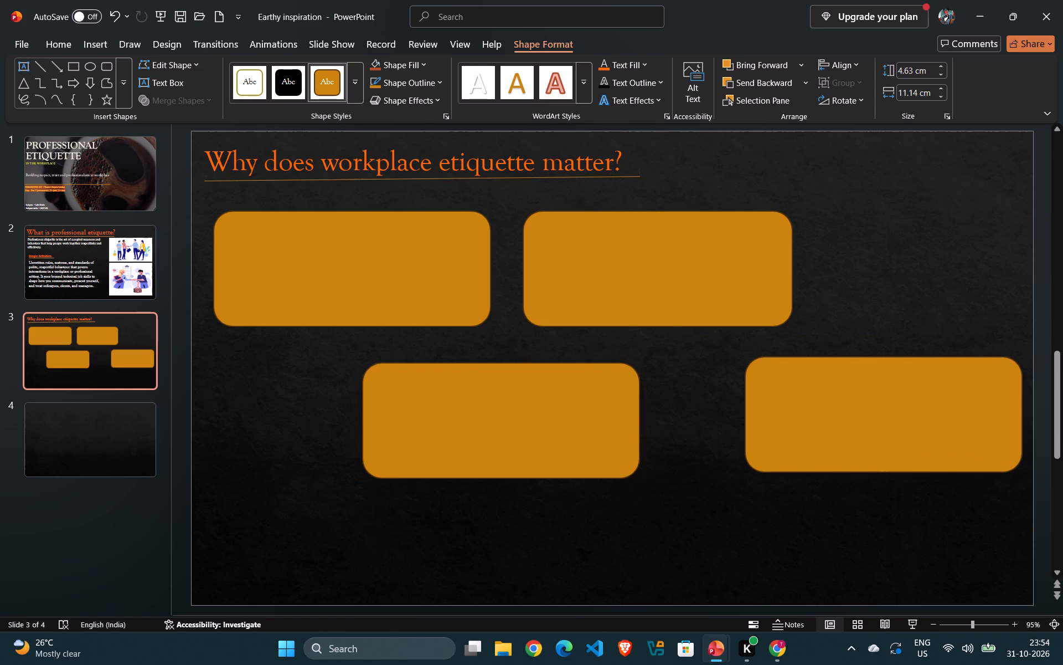
pyautogui.moveTo(560, 444); pyautogui.dragTo(594, 444)
pyautogui.click(452, 558)
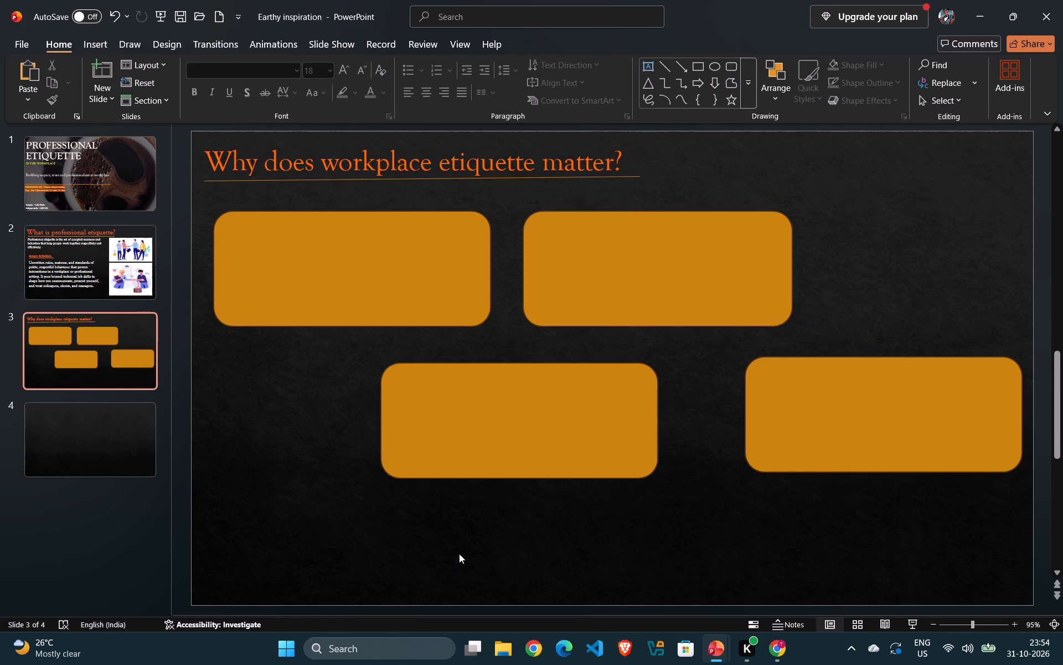
# Paste another copy of the first rounded rectangle and place it directly beneath the original, near the slide's bottom edge.
pyautogui.hotkey('ctrl', 'v')
pyautogui.moveTo(385, 288); pyautogui.dragTo(992, 273)
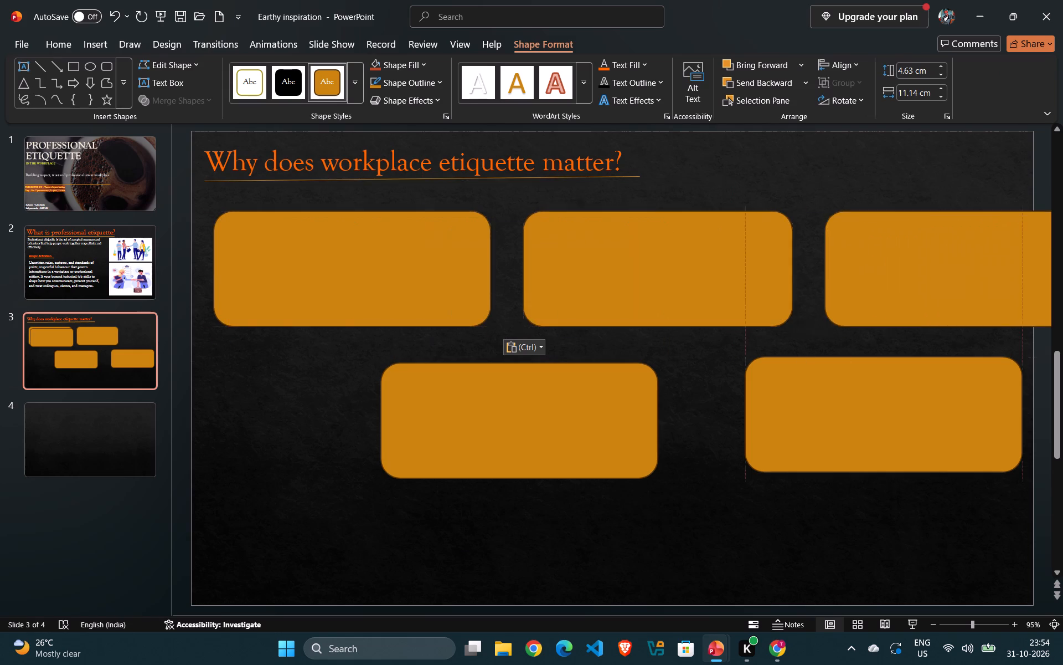
pyautogui.moveTo(992, 273); pyautogui.dragTo(378, 552)
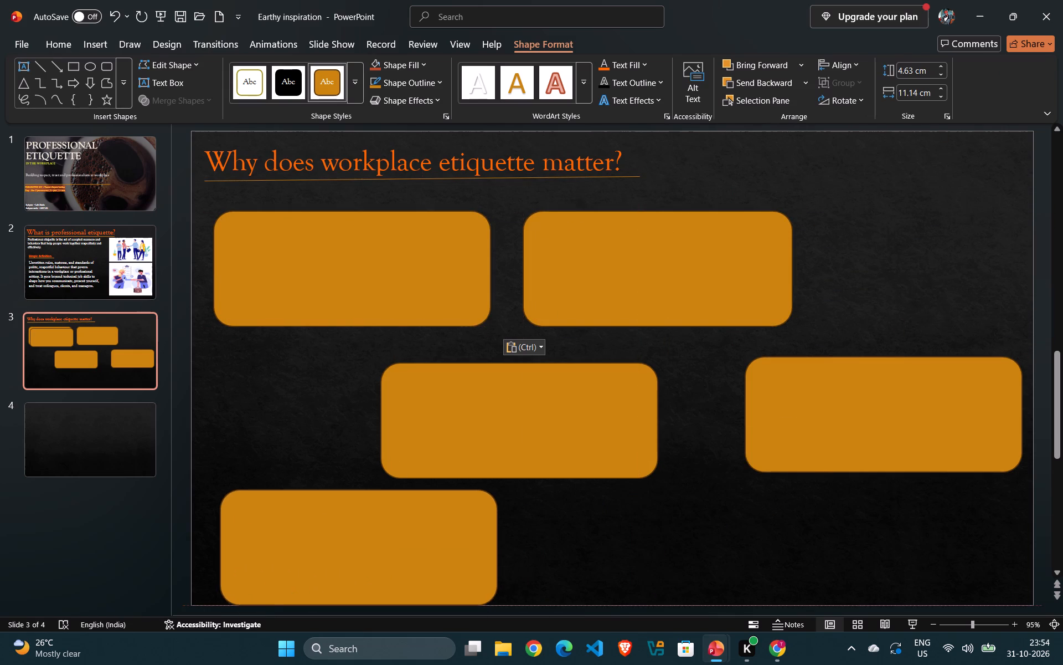
pyautogui.moveTo(378, 552); pyautogui.dragTo(371, 543)
# Move the centre box slightly higher on the slide and realign the second top-row box level beside the first.
pyautogui.moveTo(502, 426); pyautogui.dragTo(535, 414)
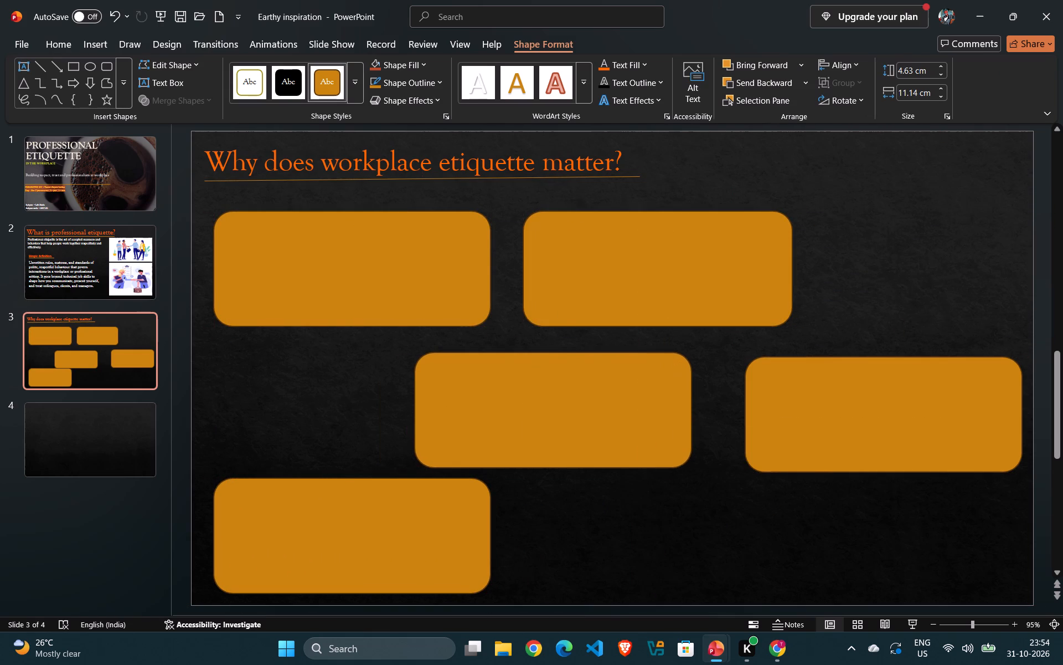
pyautogui.moveTo(535, 414); pyautogui.dragTo(539, 412)
pyautogui.moveTo(627, 285); pyautogui.dragTo(813, 287)
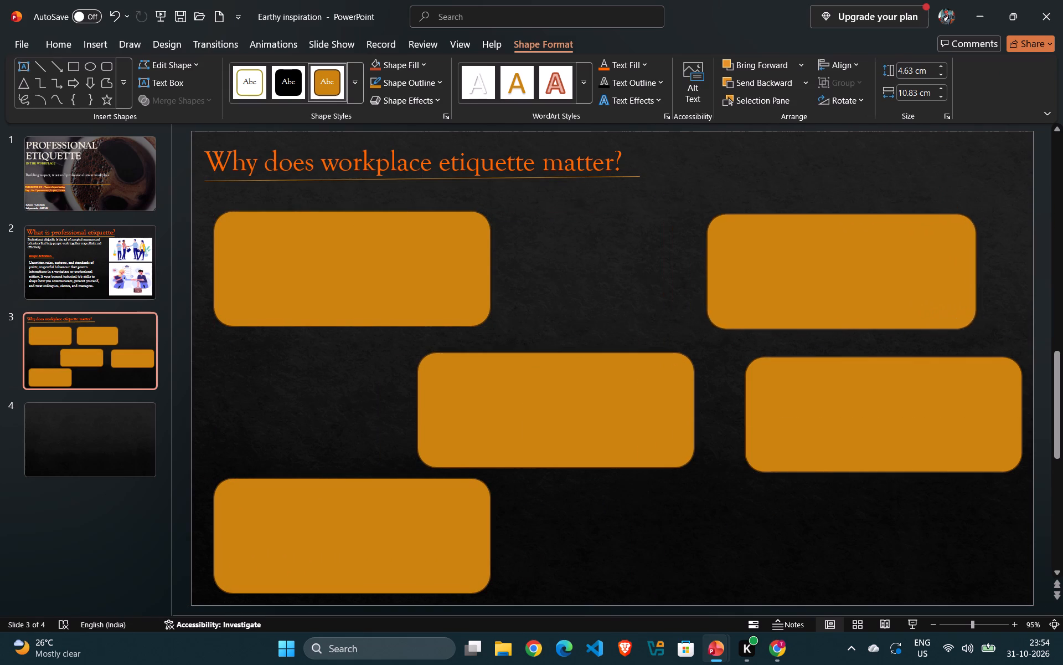
pyautogui.moveTo(813, 287); pyautogui.dragTo(863, 287)
pyautogui.moveTo(555, 421); pyautogui.dragTo(618, 310)
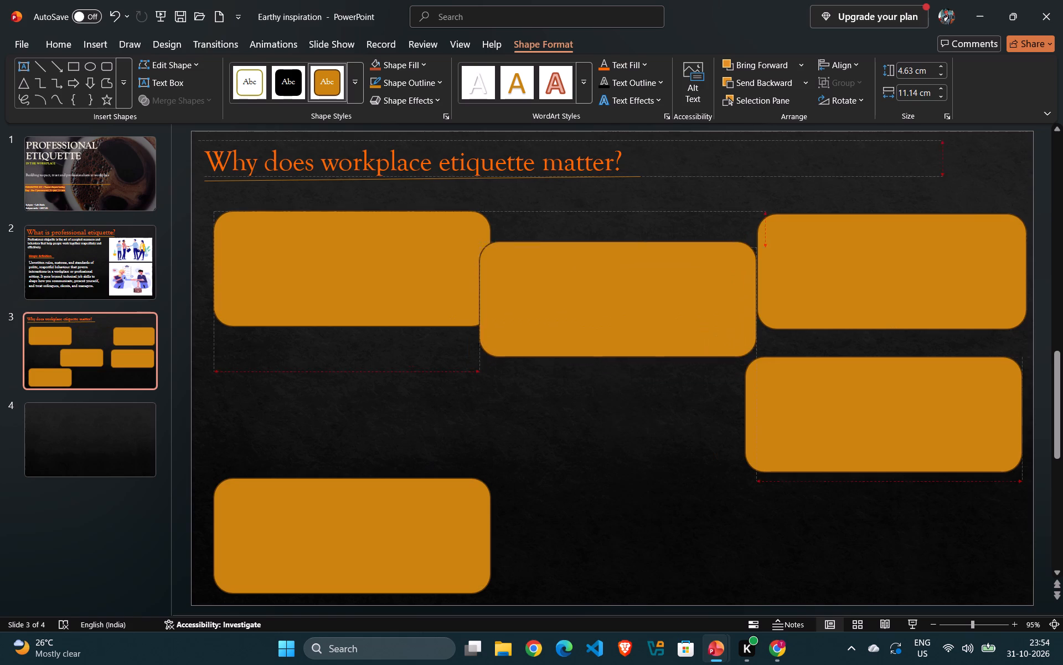
pyautogui.moveTo(618, 310); pyautogui.dragTo(523, 418)
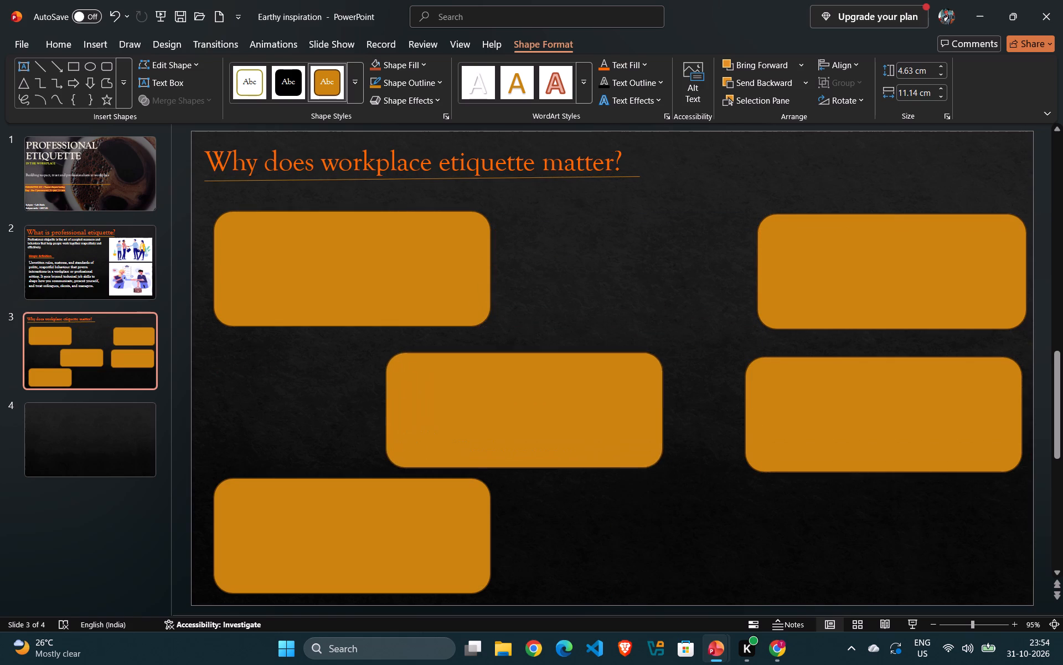
pyautogui.moveTo(523, 418); pyautogui.dragTo(523, 418)
pyautogui.moveTo(817, 263); pyautogui.dragTo(580, 264)
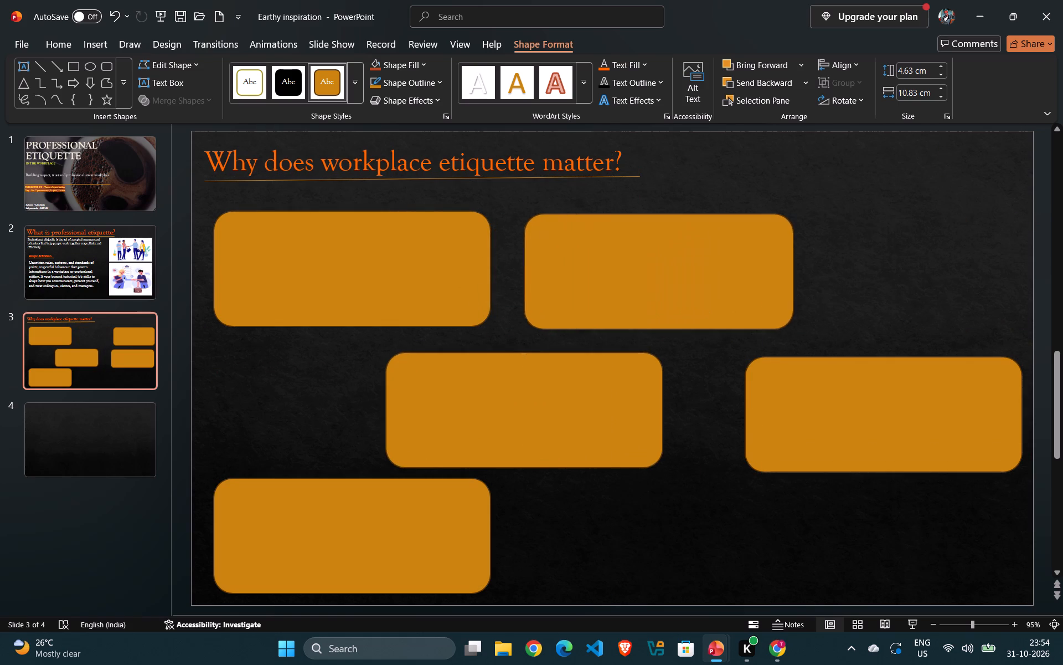
pyautogui.moveTo(580, 264); pyautogui.dragTo(554, 258)
pyautogui.moveTo(554, 258); pyautogui.dragTo(584, 257)
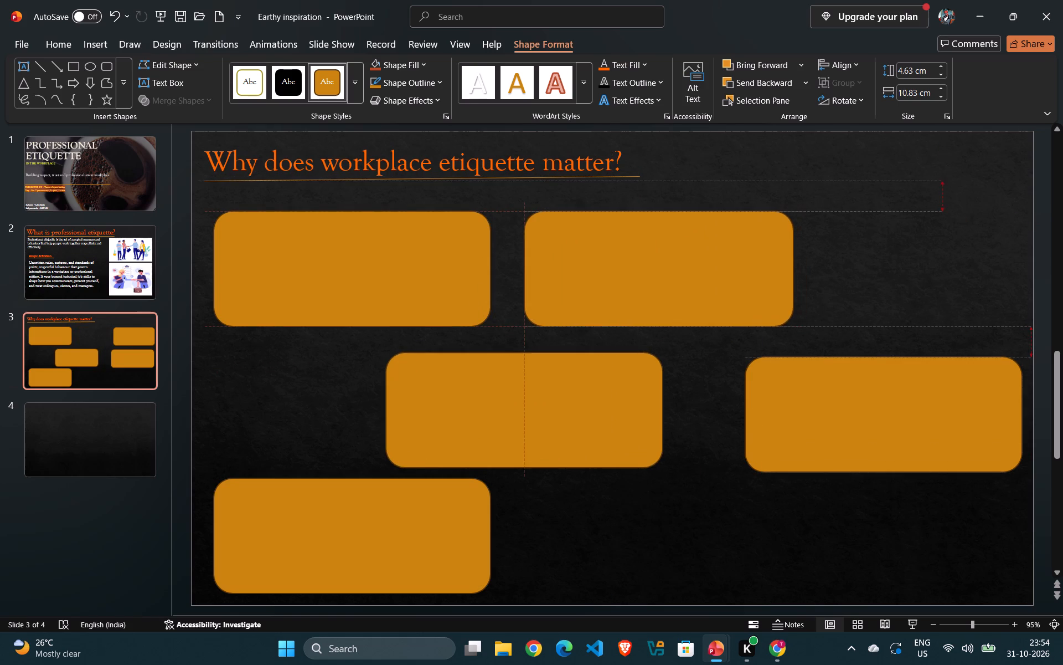
pyautogui.moveTo(584, 257); pyautogui.dragTo(582, 257)
# Narrow the second row's right-hand box to about 9.8 cm and move it to the right end of the top row.
pyautogui.moveTo(870, 408); pyautogui.dragTo(857, 430)
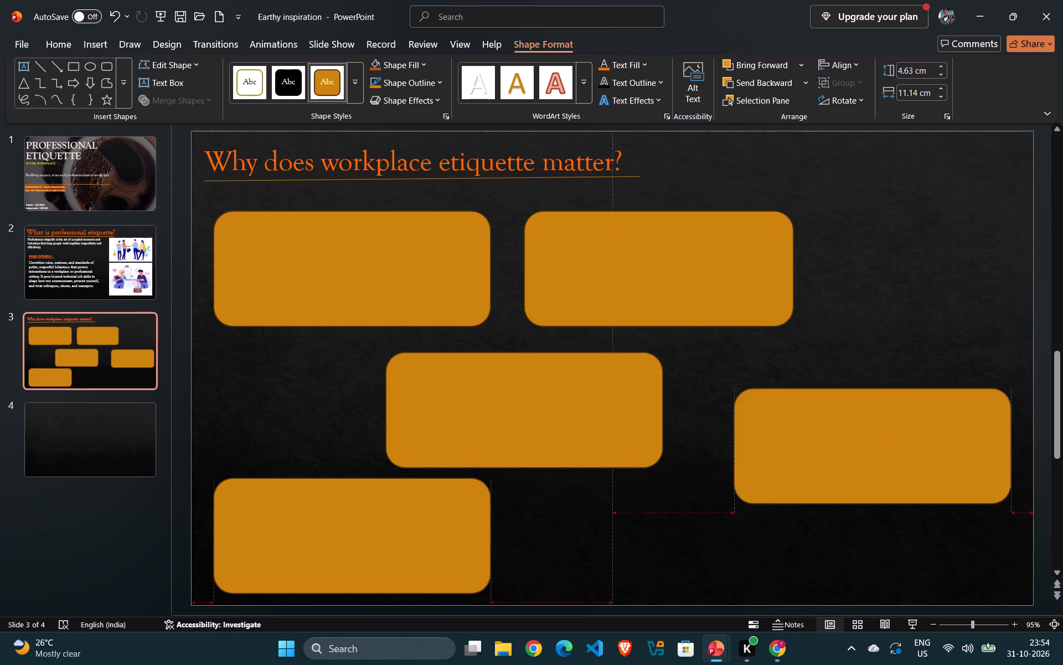
pyautogui.moveTo(857, 430); pyautogui.dragTo(833, 398)
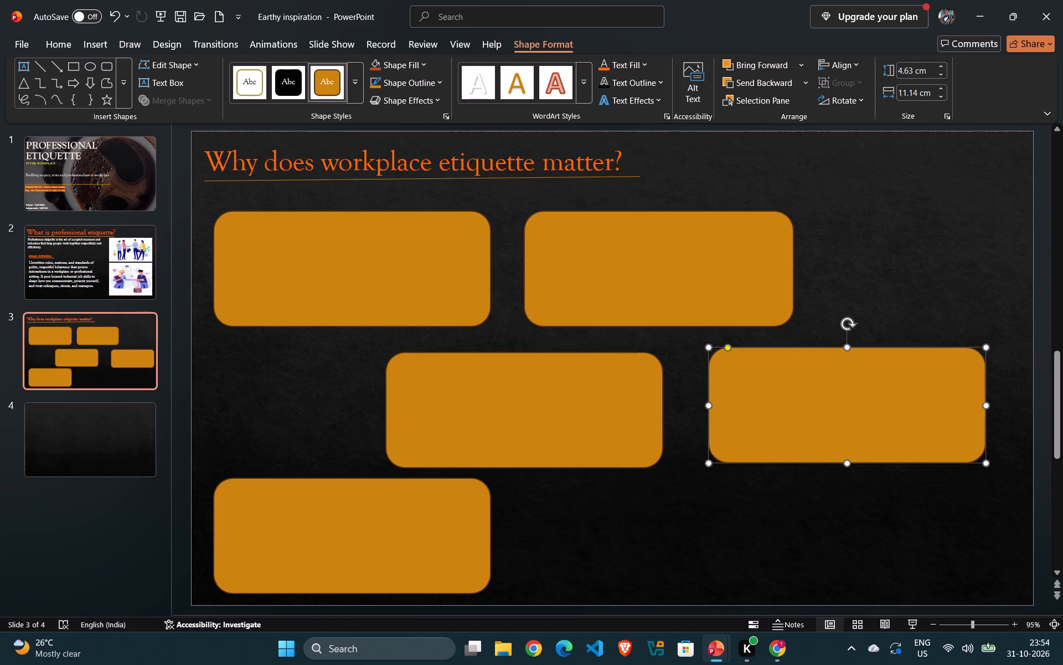
pyautogui.moveTo(988, 406); pyautogui.dragTo(948, 412)
pyautogui.click(948, 412)
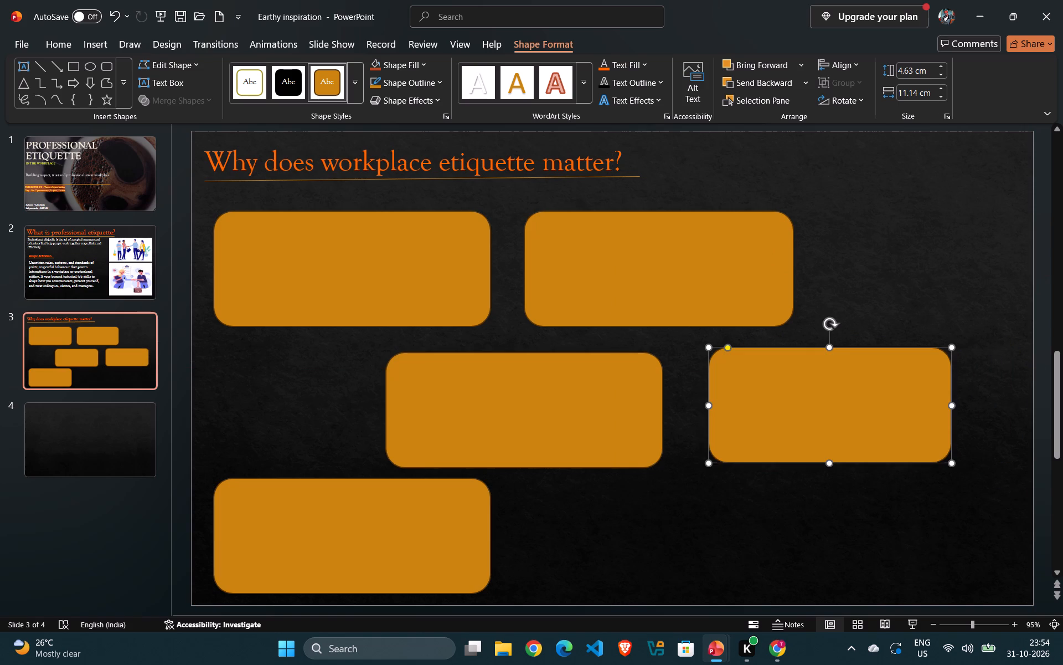
pyautogui.moveTo(853, 424); pyautogui.dragTo(940, 285)
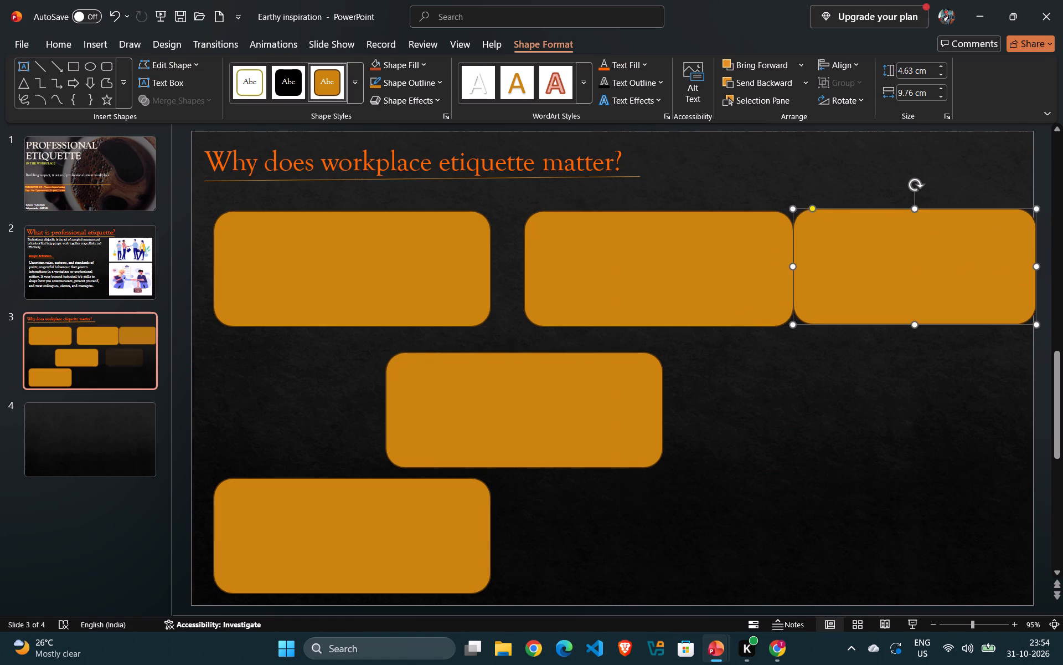
# Narrow the first and second top-row boxes to about 9.2 cm each and shift the first one slightly to the right.
pyautogui.click(729, 298)
pyautogui.moveTo(791, 268); pyautogui.dragTo(752, 270)
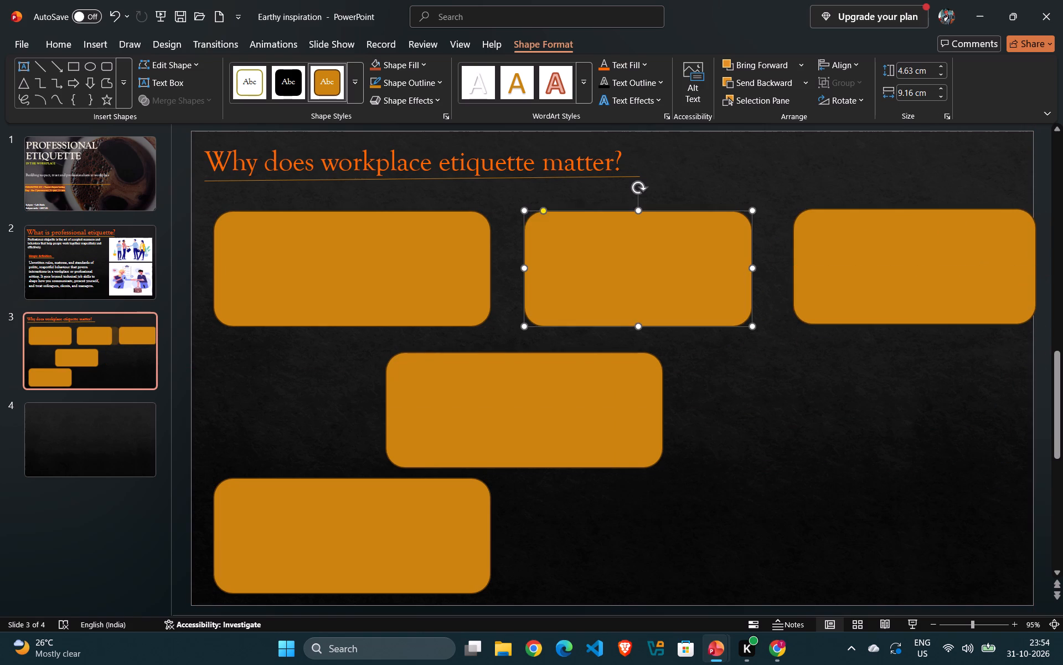
pyautogui.click(451, 290)
pyautogui.moveTo(488, 267); pyautogui.dragTo(466, 270)
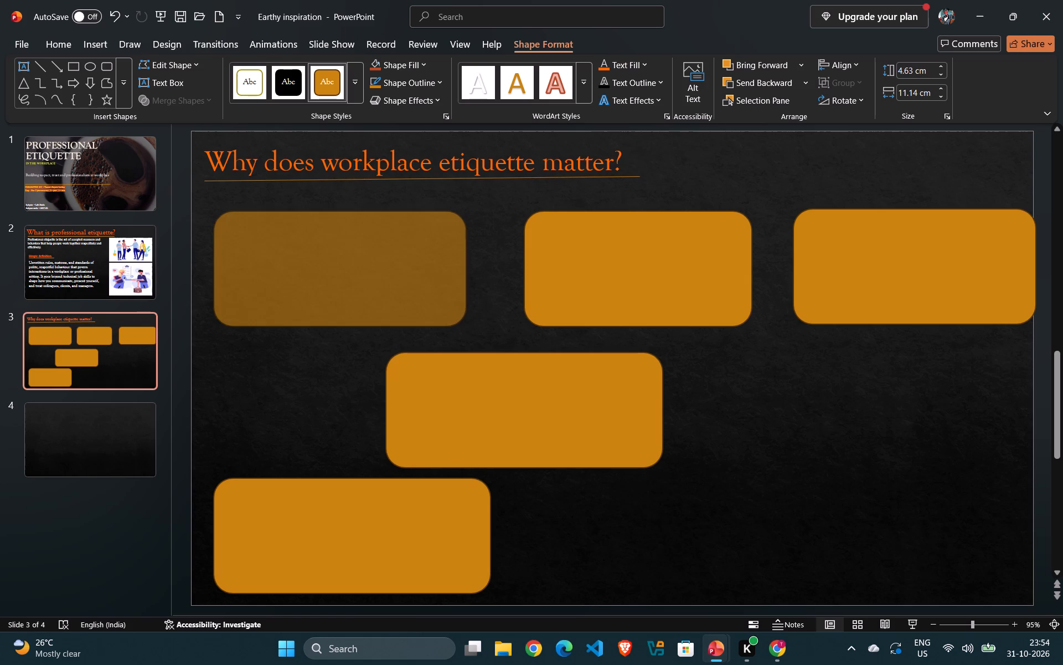
pyautogui.moveTo(466, 270); pyautogui.dragTo(441, 274)
pyautogui.moveTo(317, 274); pyautogui.dragTo(349, 274)
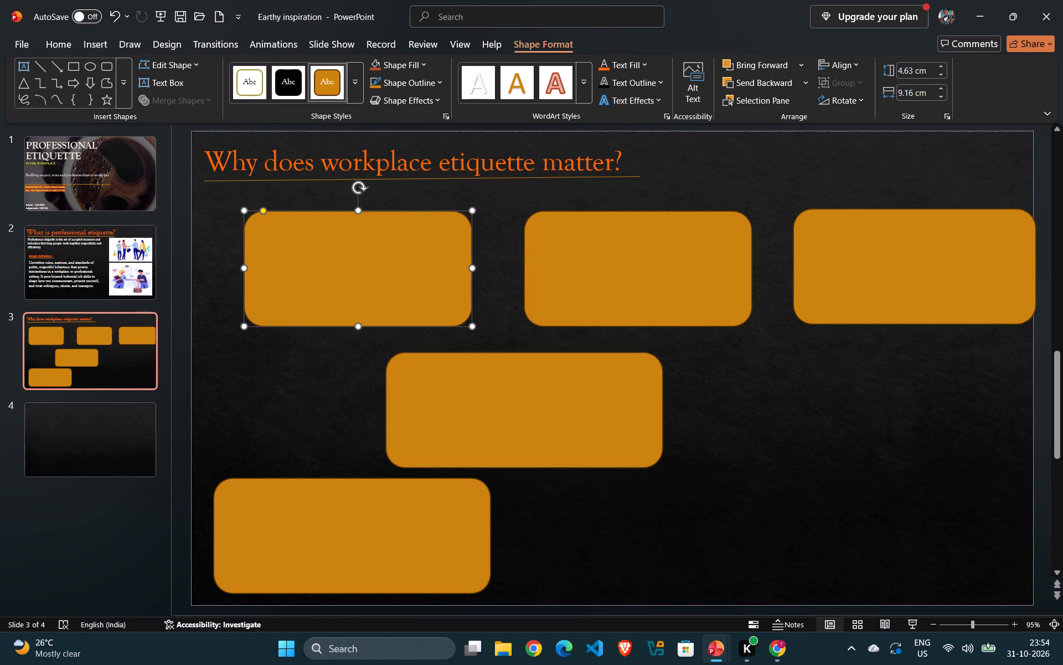
# Shift the second top-row box slightly left and move the third one inside the slide edge, level with the other two.
pyautogui.moveTo(589, 253); pyautogui.dragTo(570, 253)
pyautogui.moveTo(916, 237); pyautogui.dragTo(884, 241)
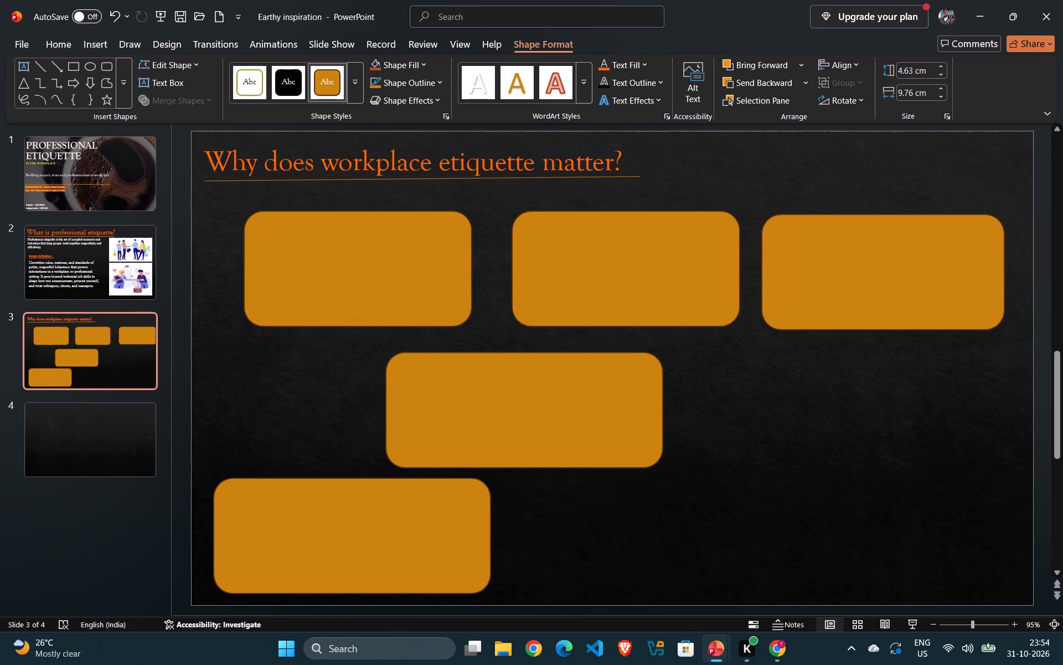
pyautogui.moveTo(884, 241); pyautogui.dragTo(885, 239)
# Move the two wide lower boxes side by side into a second row centred beneath the three top boxes.
pyautogui.moveTo(593, 434); pyautogui.dragTo(655, 419)
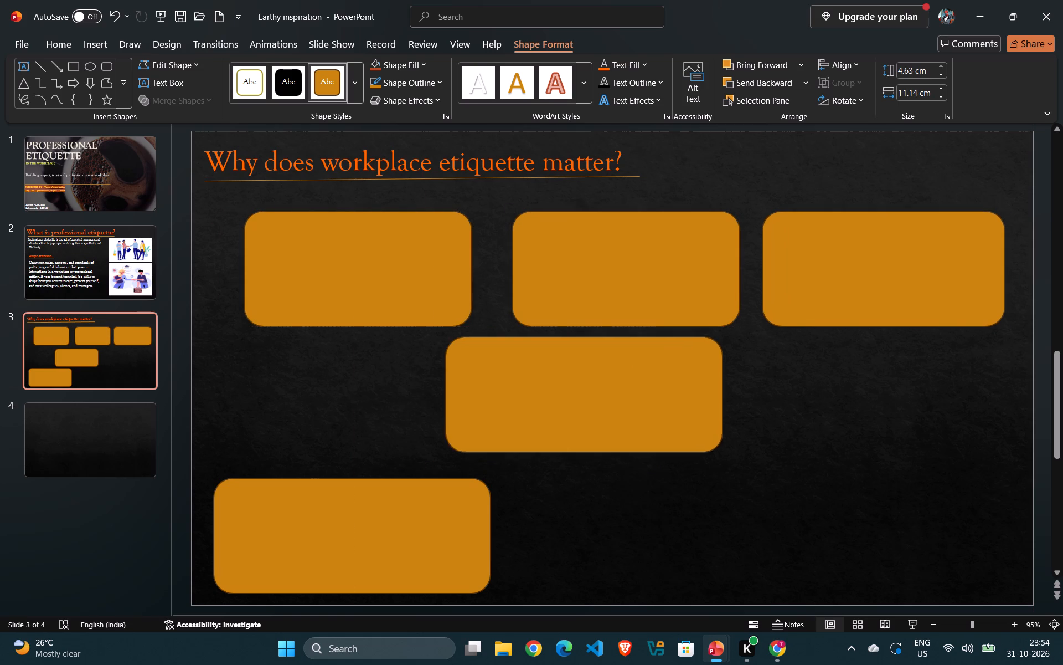
pyautogui.moveTo(655, 419); pyautogui.dragTo(844, 457)
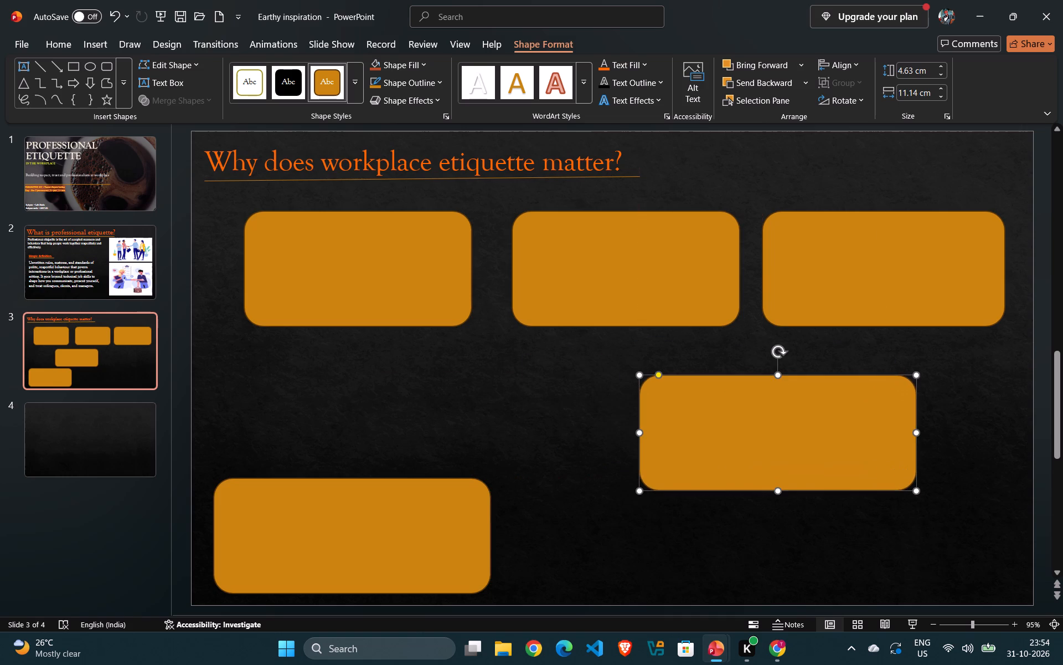
pyautogui.moveTo(391, 565); pyautogui.dragTo(503, 468)
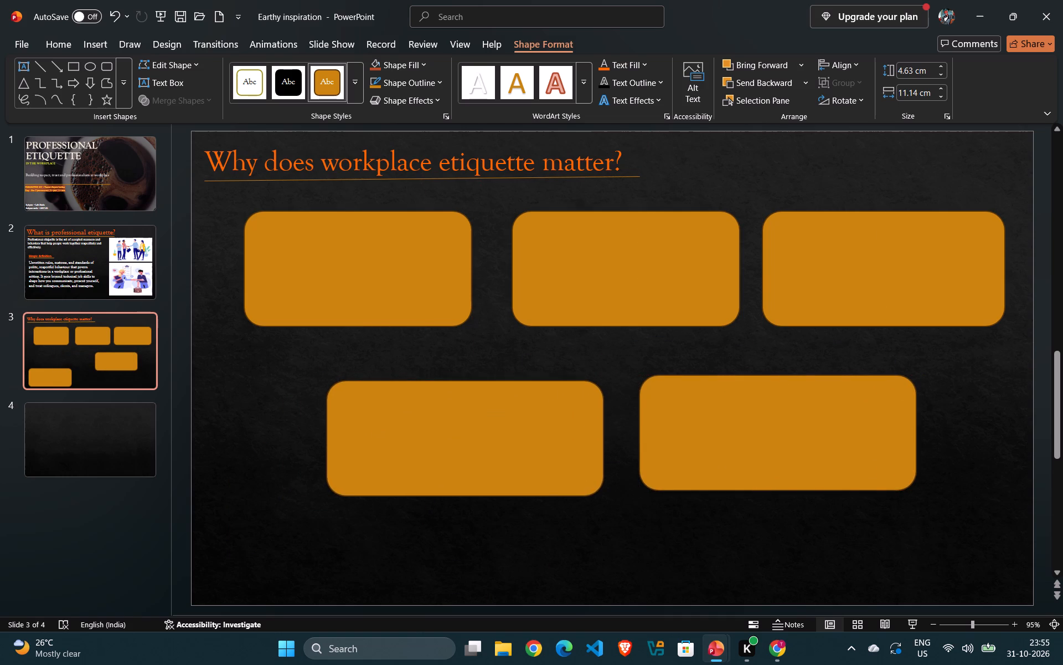
pyautogui.moveTo(503, 468); pyautogui.dragTo(505, 469)
pyautogui.click(489, 576)
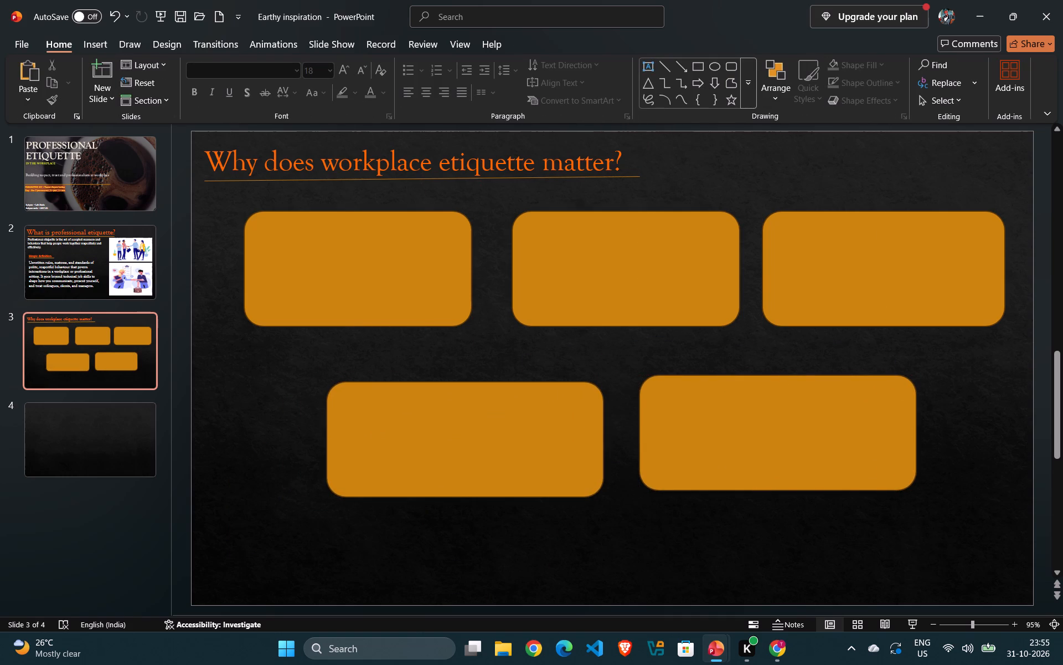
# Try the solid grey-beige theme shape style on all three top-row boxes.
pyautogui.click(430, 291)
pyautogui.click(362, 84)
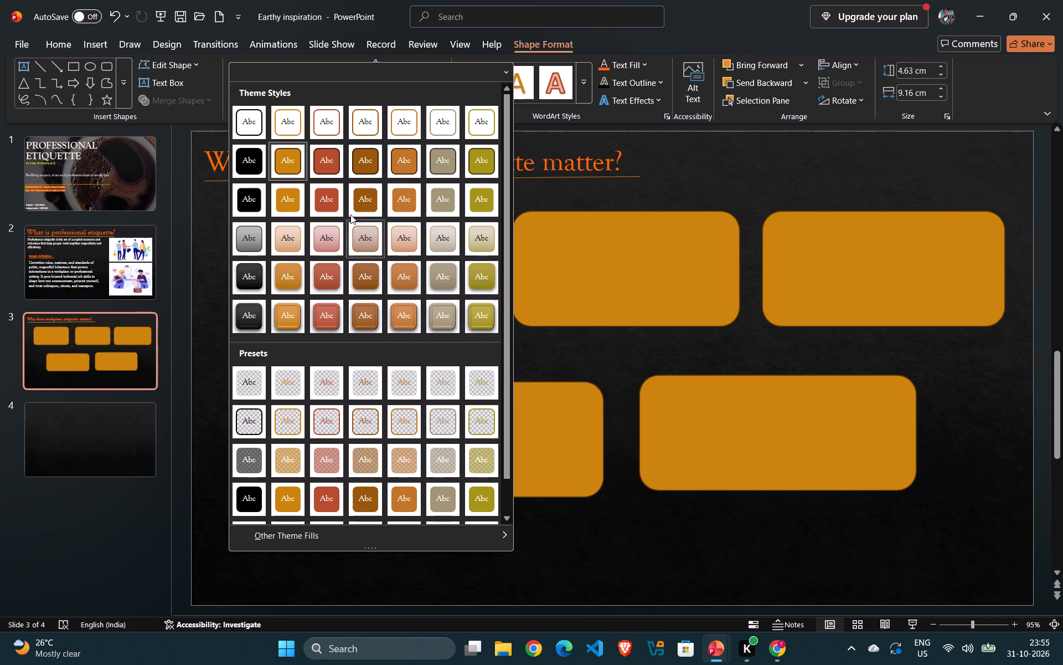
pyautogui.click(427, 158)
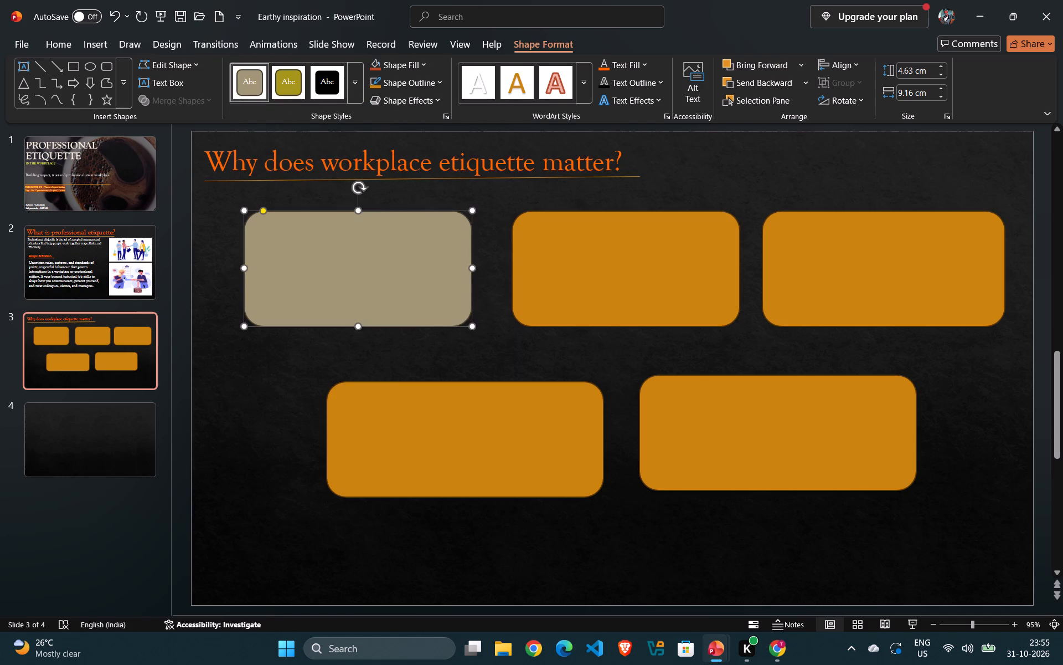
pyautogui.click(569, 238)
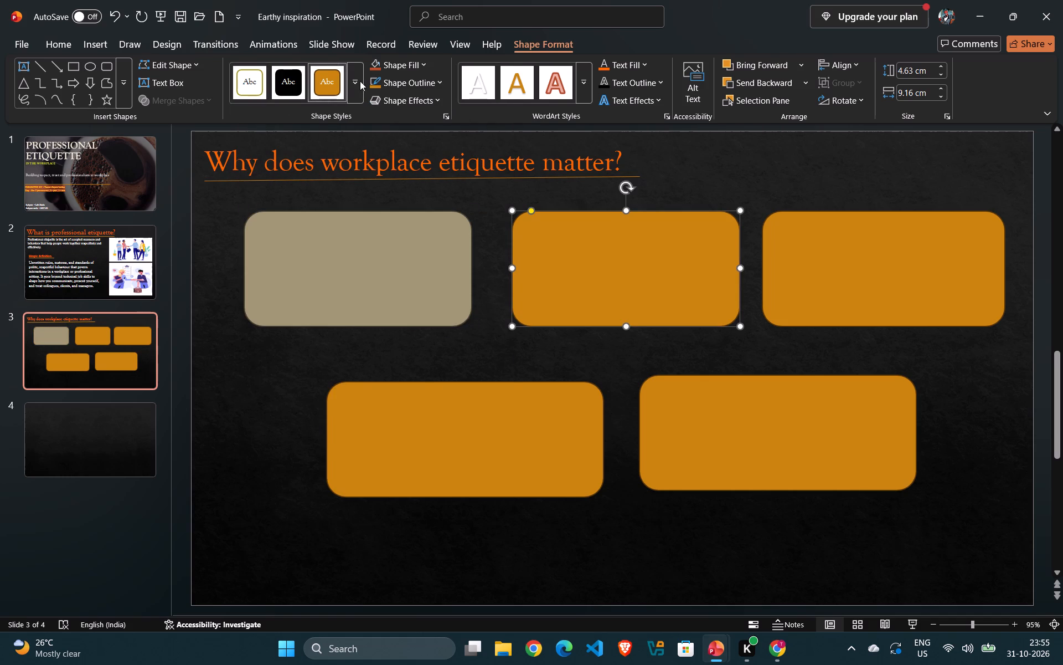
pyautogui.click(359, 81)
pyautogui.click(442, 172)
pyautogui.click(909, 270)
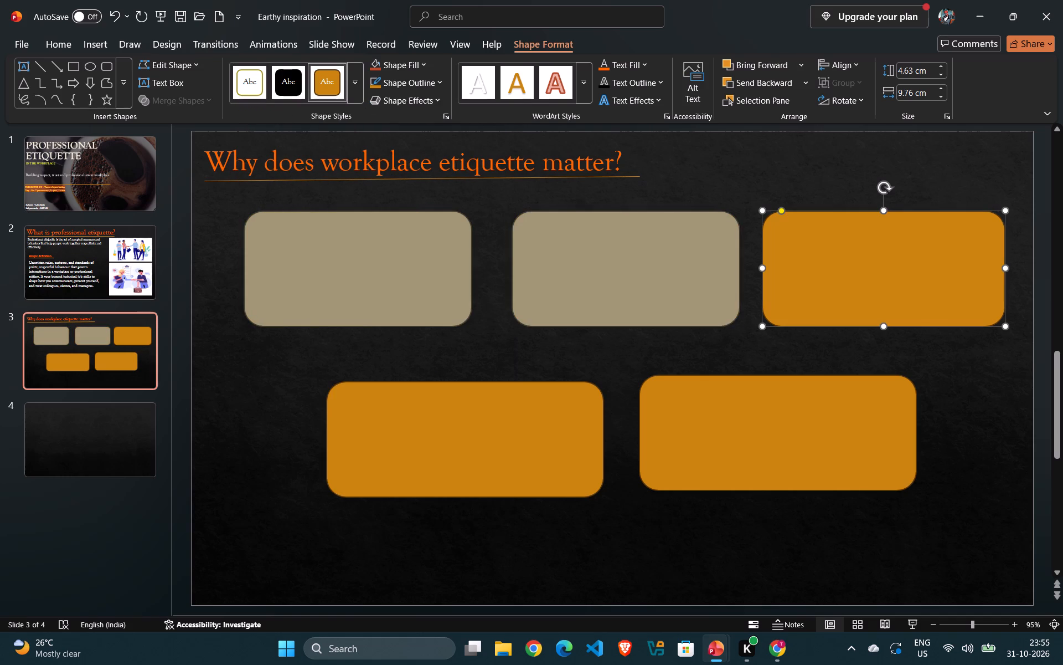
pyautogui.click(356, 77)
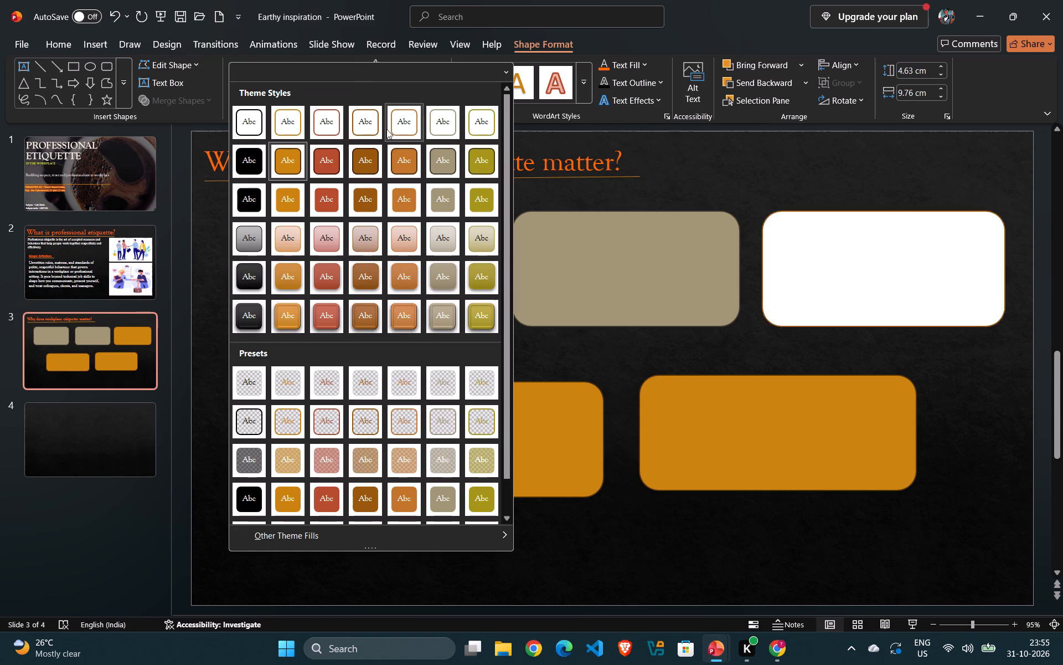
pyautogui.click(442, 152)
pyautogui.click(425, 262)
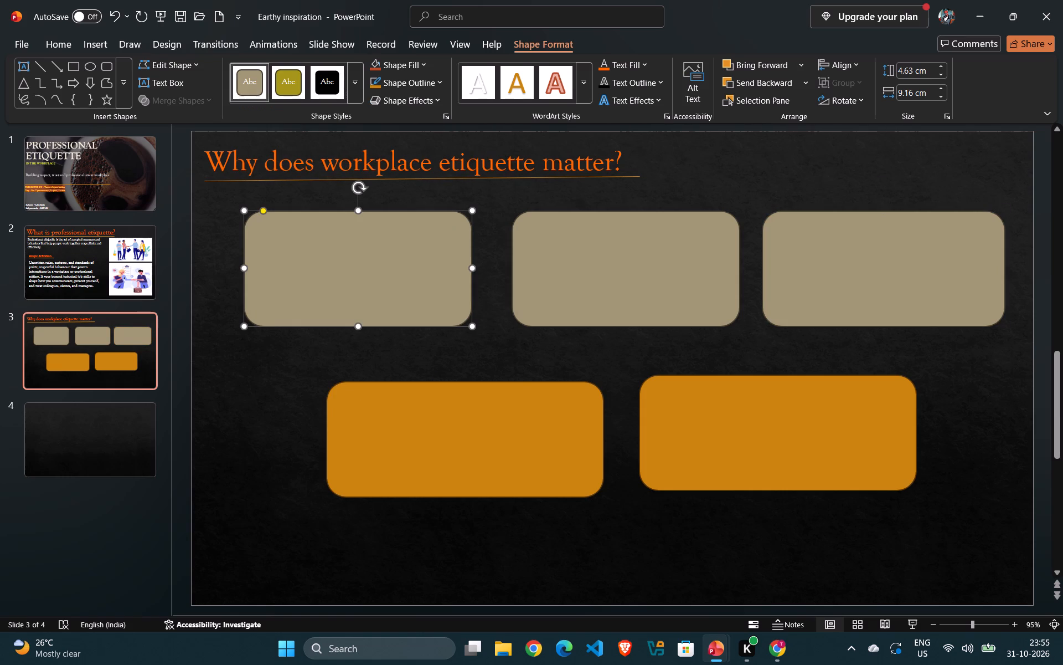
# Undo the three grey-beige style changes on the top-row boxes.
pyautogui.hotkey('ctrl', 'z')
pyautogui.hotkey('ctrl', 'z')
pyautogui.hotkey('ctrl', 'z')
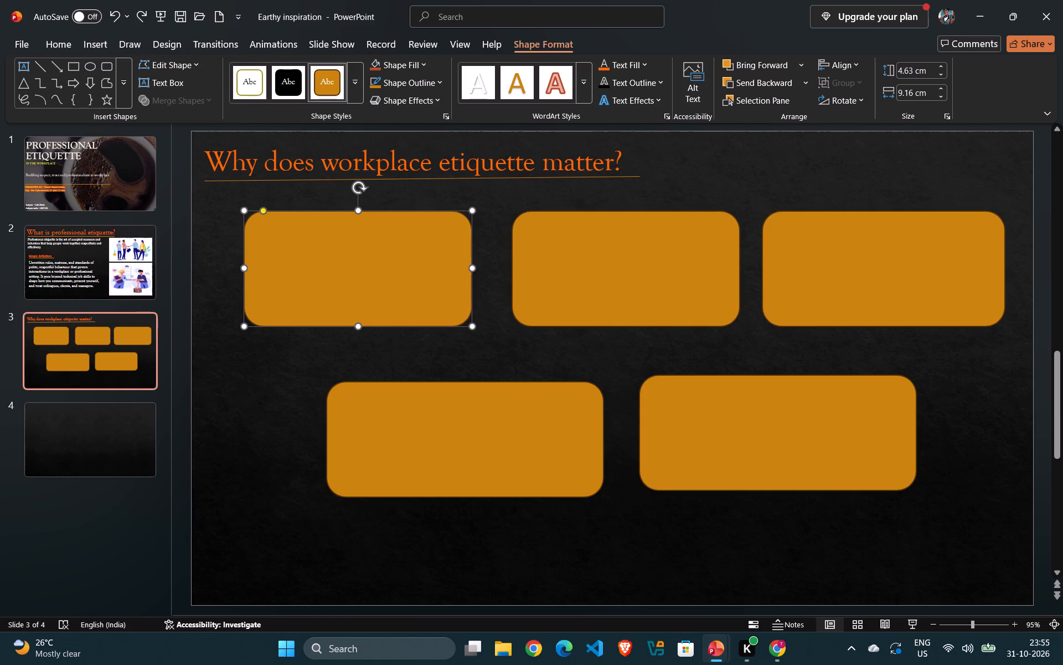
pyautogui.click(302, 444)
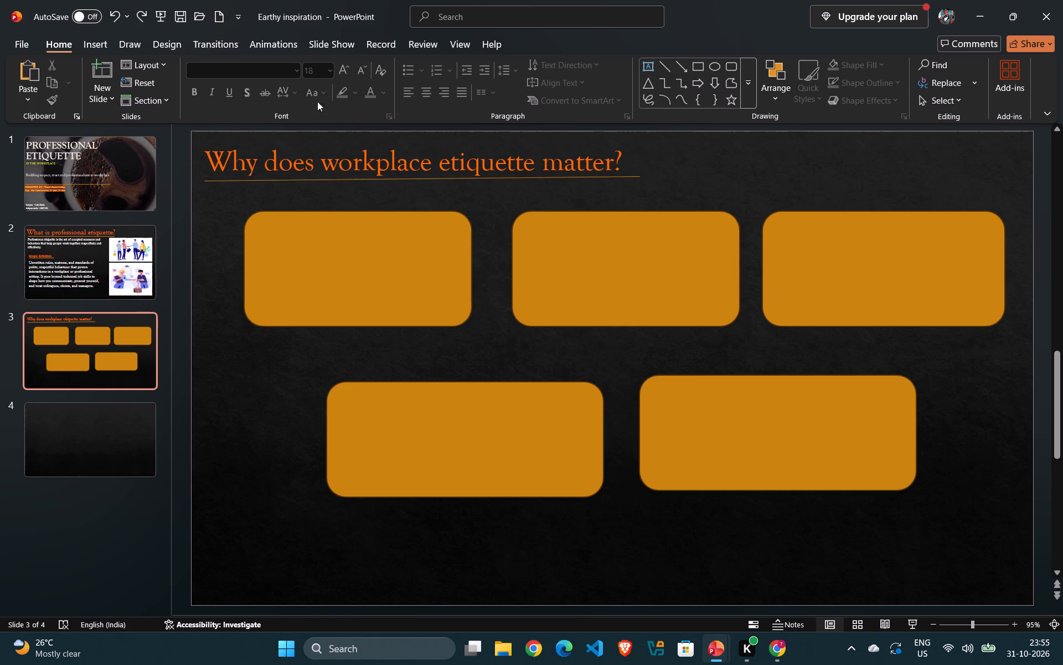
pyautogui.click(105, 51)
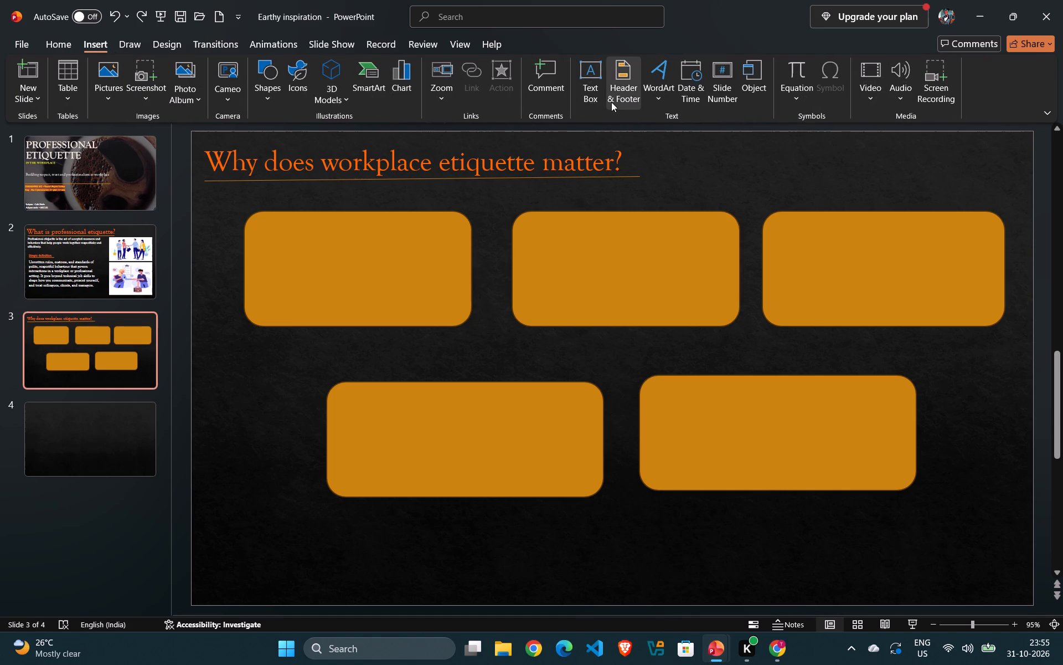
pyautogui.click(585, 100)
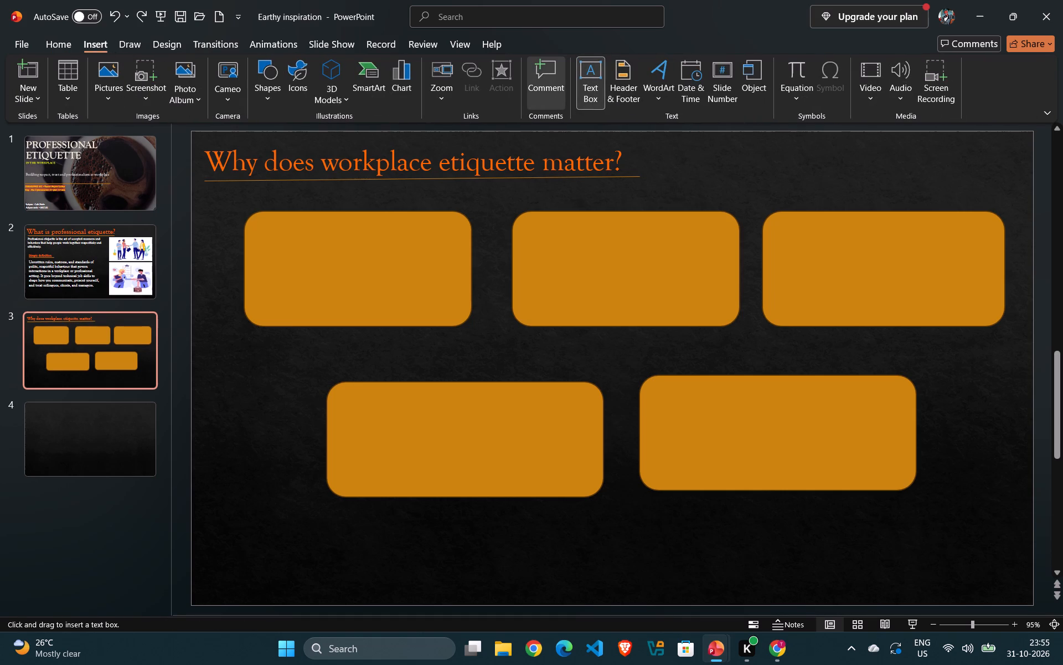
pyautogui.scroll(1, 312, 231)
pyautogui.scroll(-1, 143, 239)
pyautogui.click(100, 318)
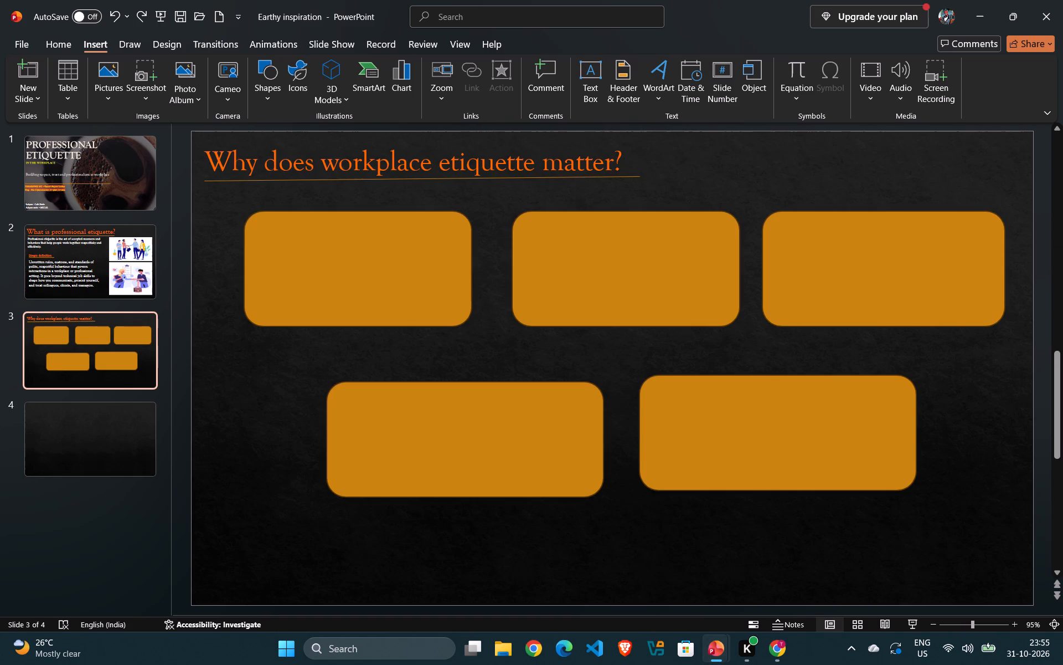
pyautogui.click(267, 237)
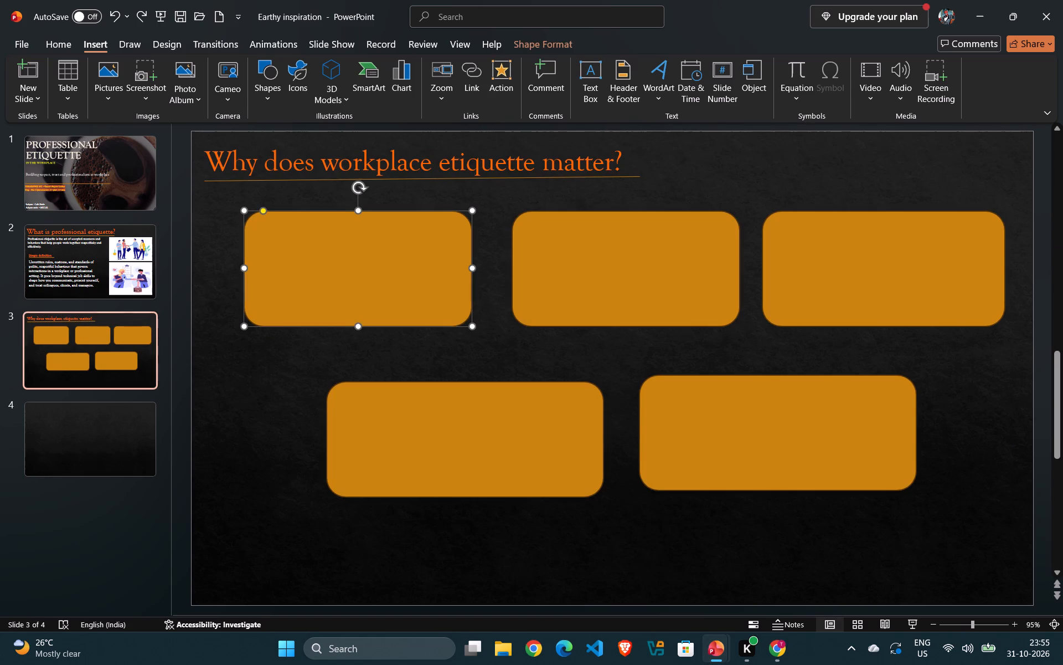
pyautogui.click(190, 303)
# Insert a text box inside the first top-row box and enter the heading "Builds trust".
pyautogui.click(591, 79)
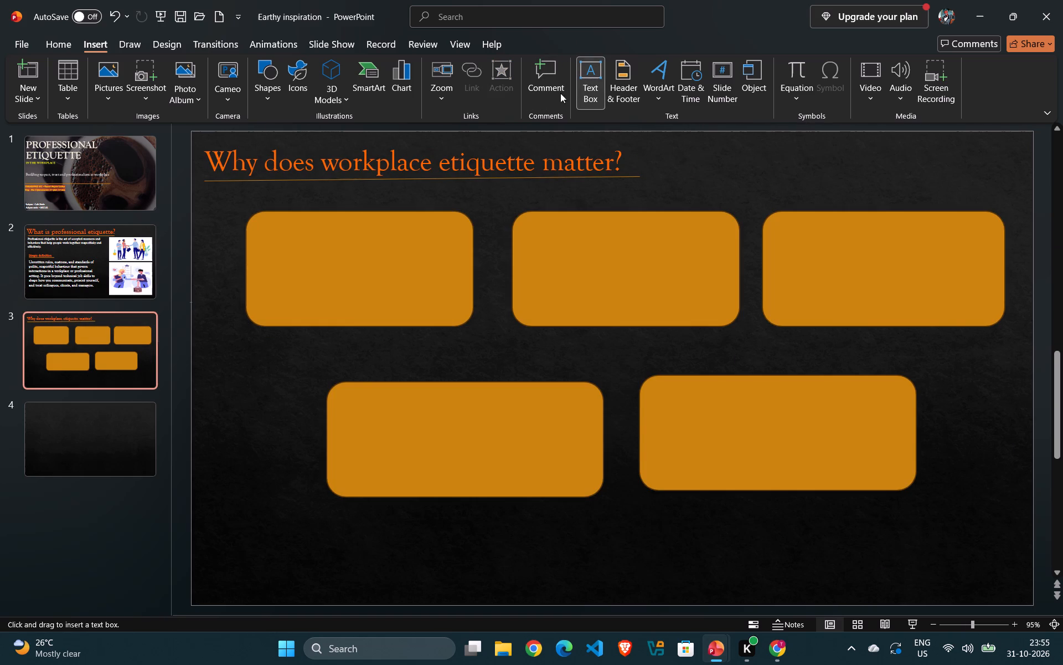
pyautogui.moveTo(261, 232); pyautogui.dragTo(430, 258)
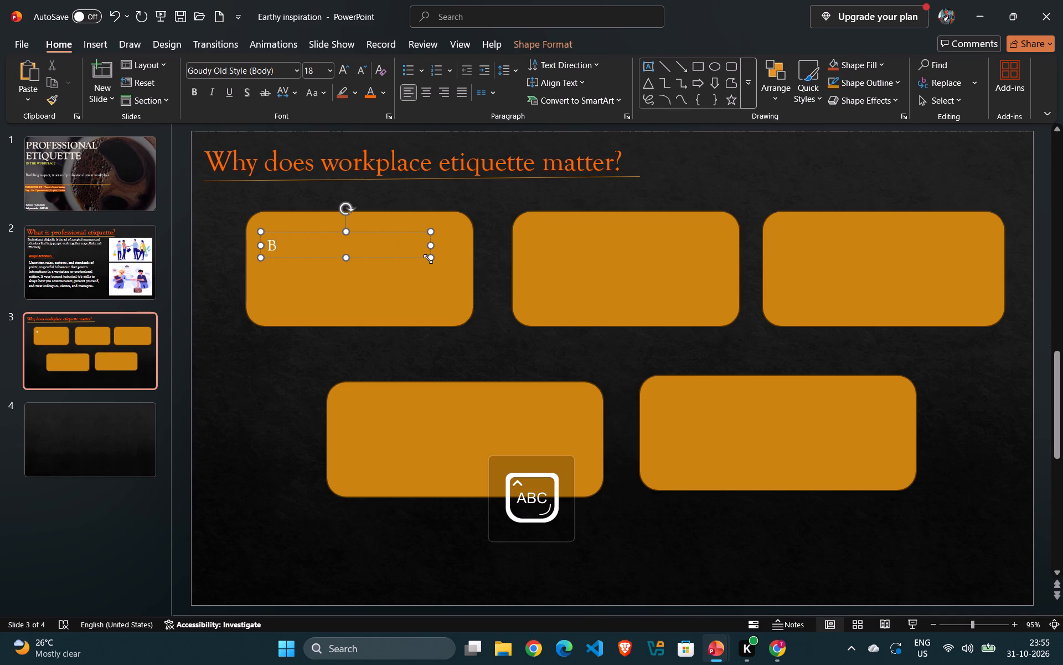
pyautogui.press('u')
pyautogui.press('BackSpace')
pyautogui.press('BackSpace')
pyautogui.press('i')
pyautogui.press('BackSpace')
pyautogui.write('uils')
pyautogui.press('BackSpace')
pyautogui.press('d')
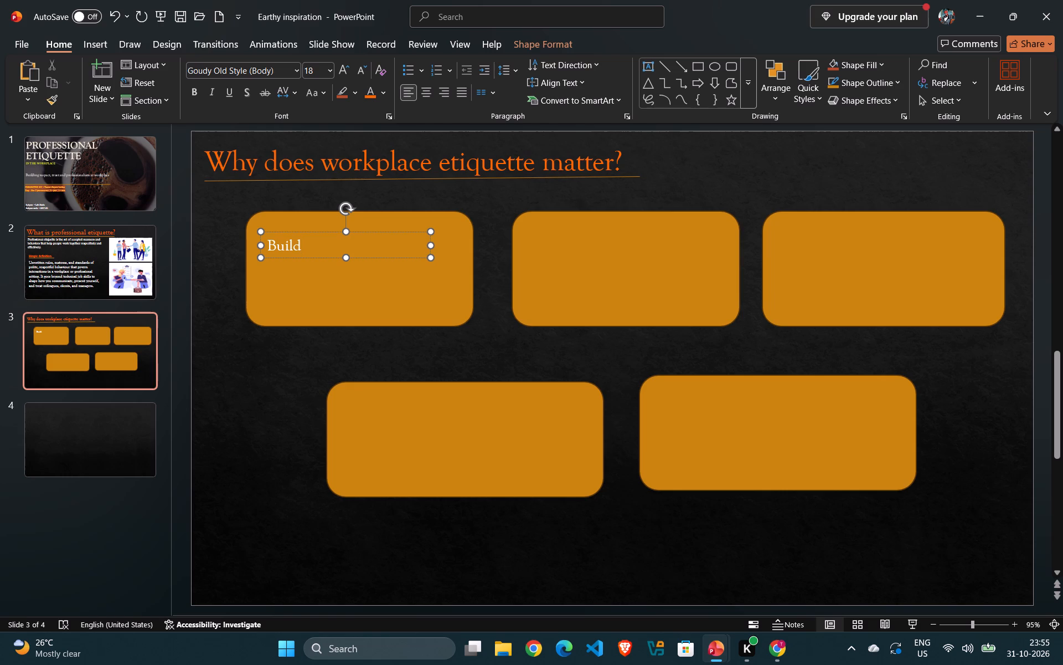
pyautogui.write('a')
pyautogui.press('space')
pyautogui.press('BackSpace')
pyautogui.press('BackSpace')
pyautogui.write('s')
pyautogui.press('space')
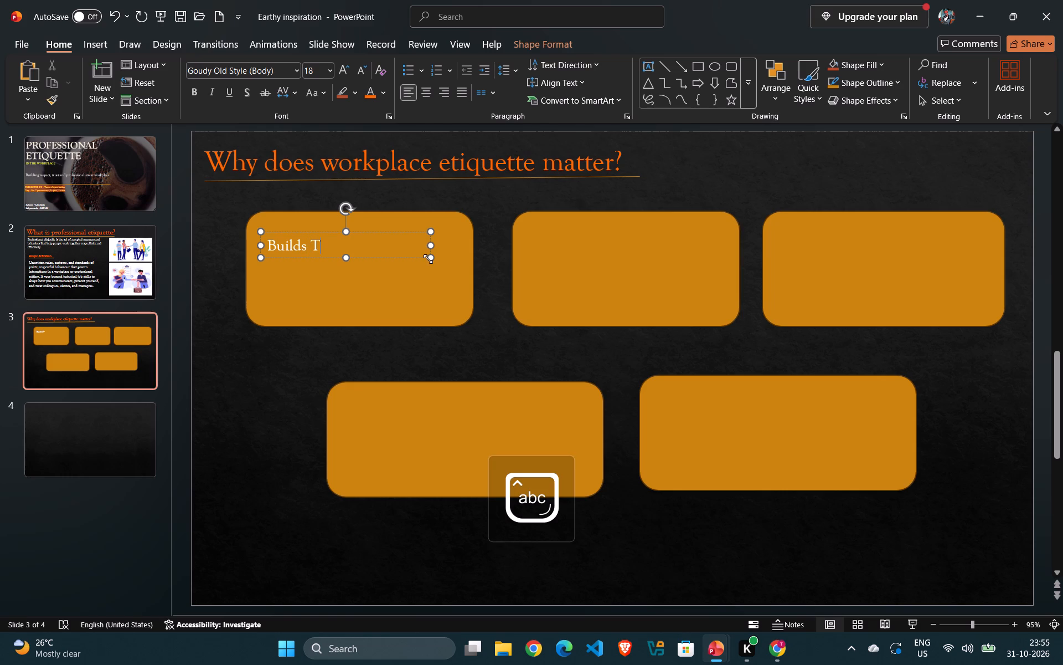
pyautogui.press('BackSpace')
pyautogui.write('trust')
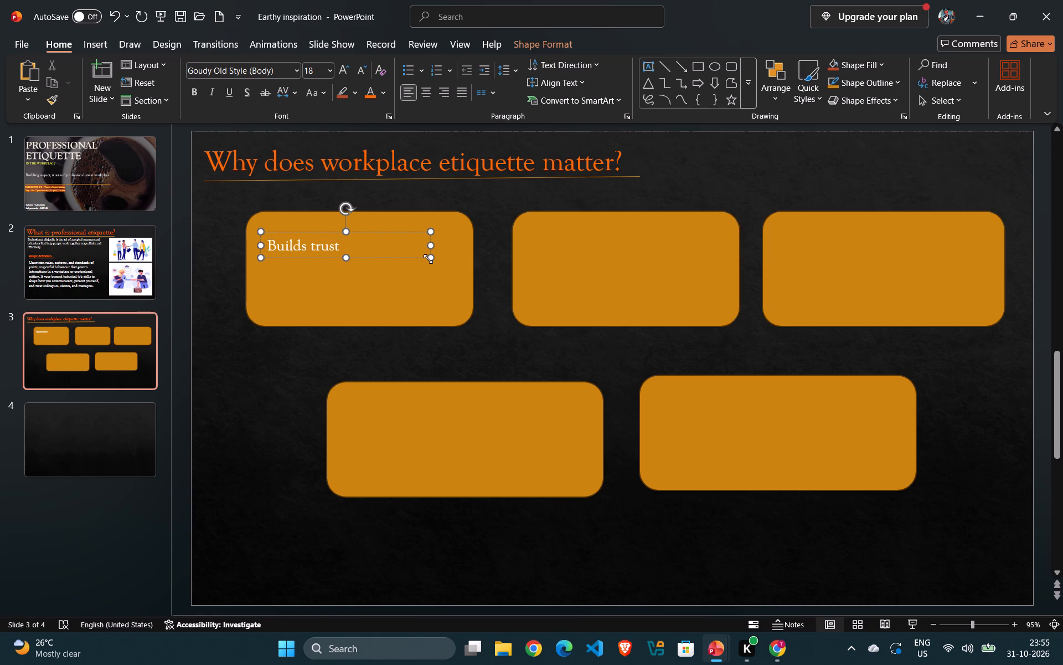
# Add the line "People know they can rely on you." beneath the "Builds trust" heading.
pyautogui.press('b')
pyautogui.press('Return')
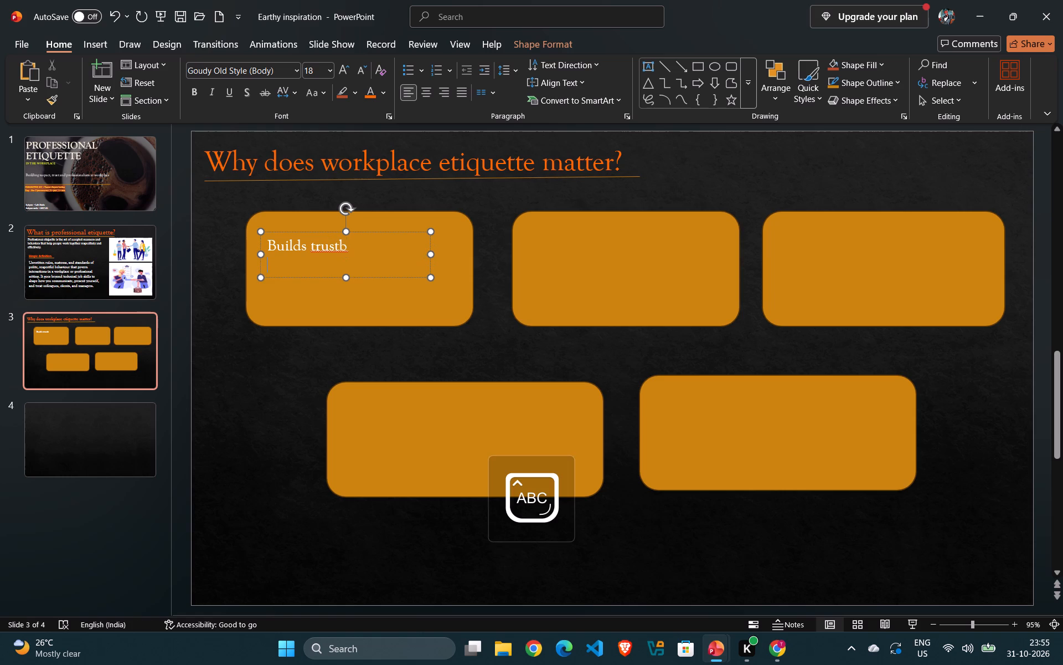
pyautogui.write('eopl')
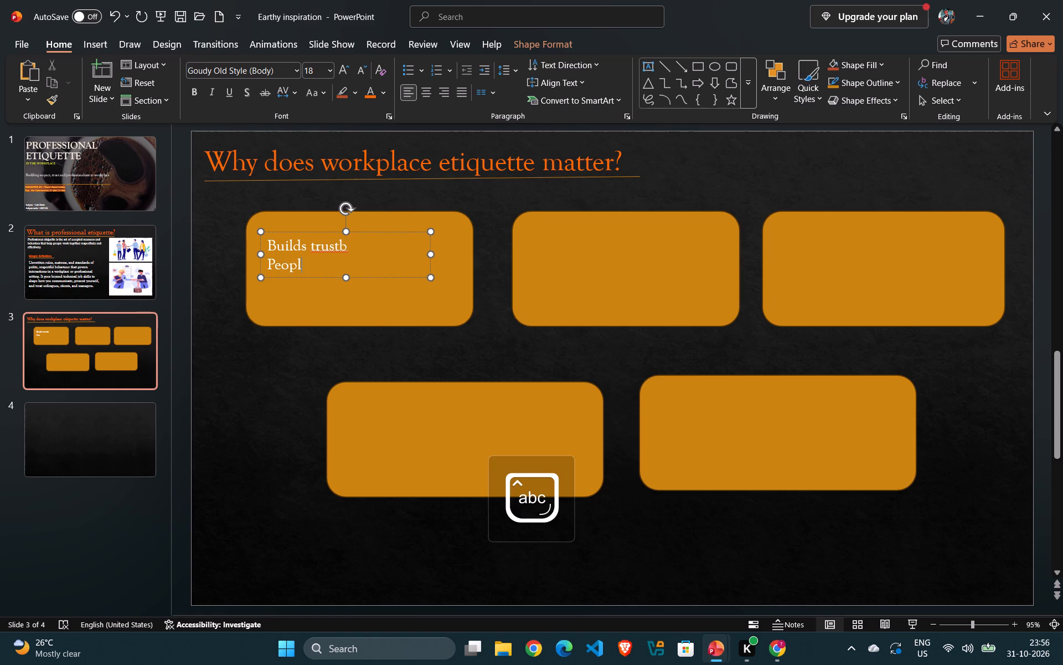
pyautogui.press('e')
pyautogui.press('space')
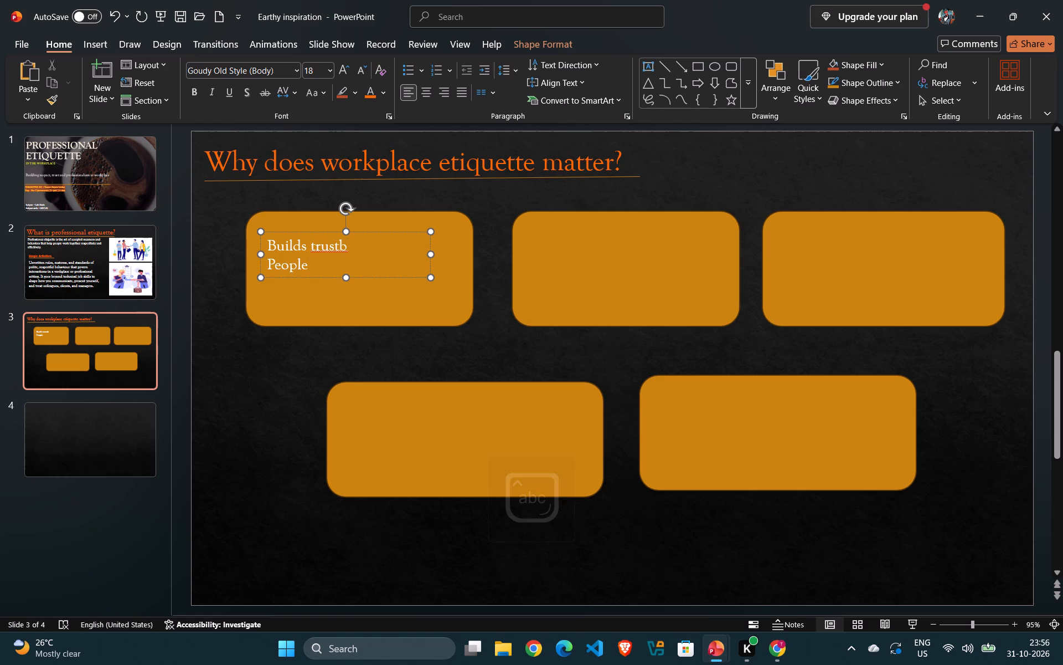
pyautogui.write('l')
pyautogui.press('BackSpace')
pyautogui.write('know')
pyautogui.press('space')
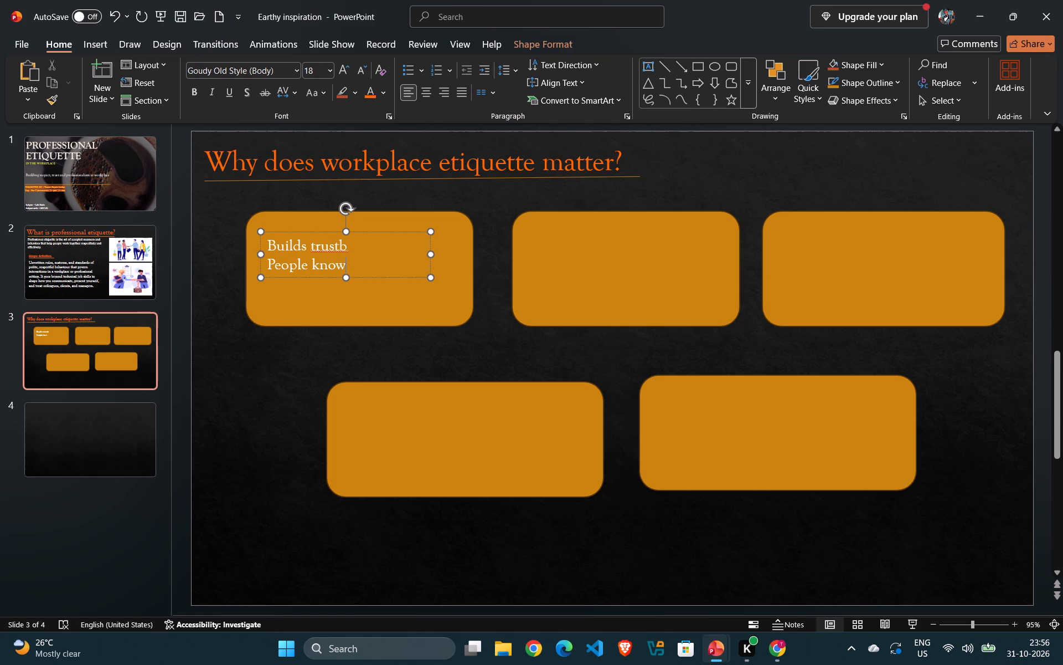
pyautogui.write('rh')
pyautogui.write('ey')
pyautogui.press('BackSpace')
pyautogui.press('BackSpace')
pyautogui.press('BackSpace')
pyautogui.press('BackSpace')
pyautogui.write('they')
pyautogui.press('space')
pyautogui.write('ca')
pyautogui.write('n re')
pyautogui.press('l')
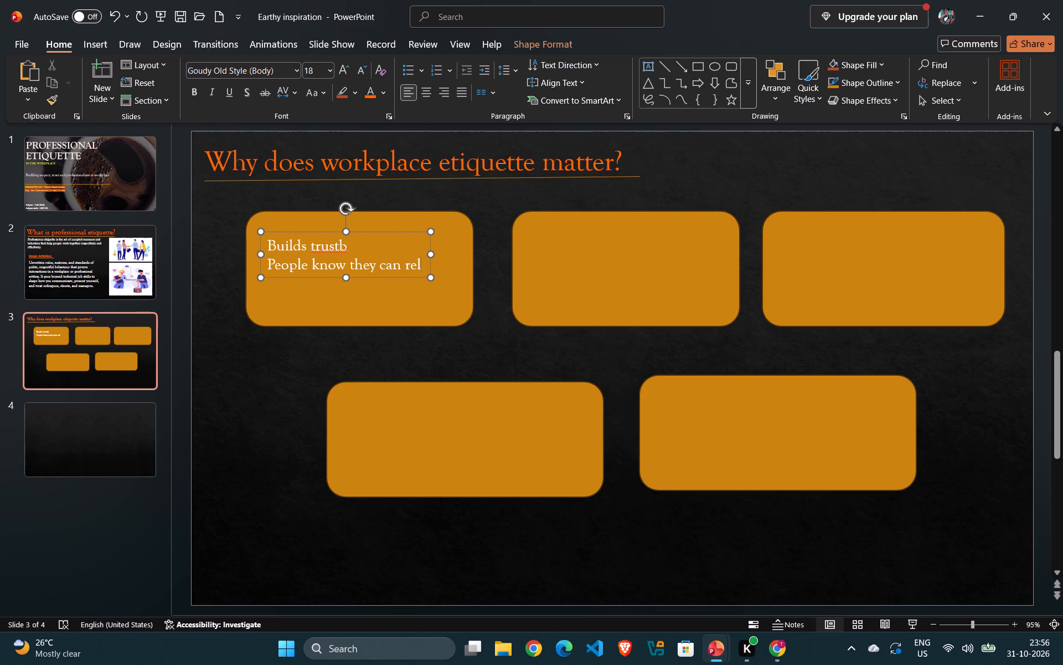
pyautogui.write('y')
pyautogui.press('space')
pyautogui.write('on')
pyautogui.press('space')
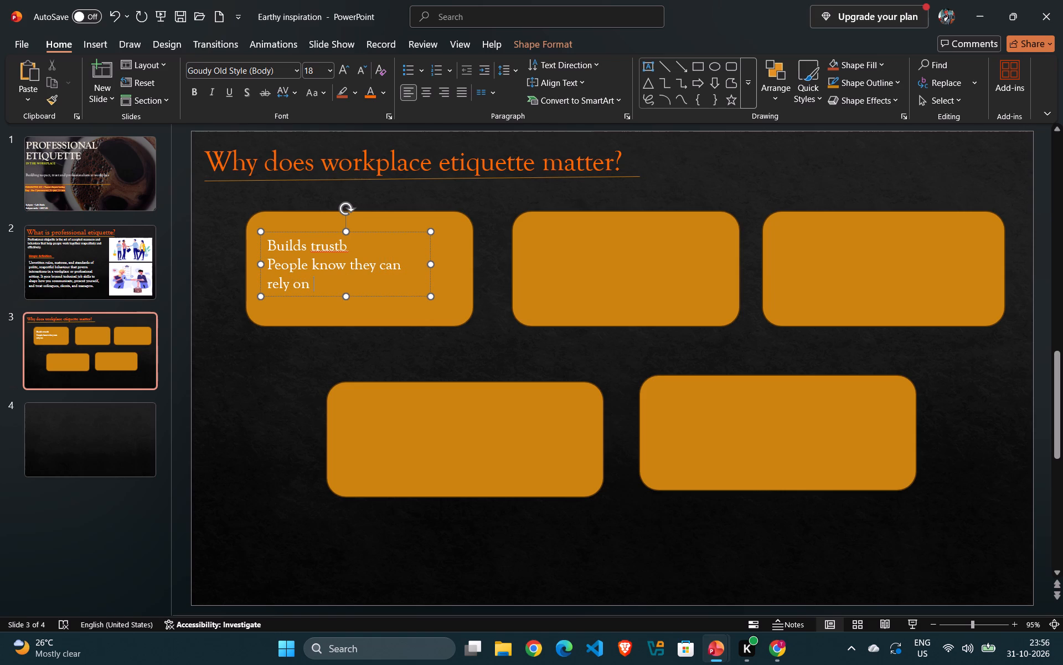
pyautogui.write('you.')
# Delete the stray "b" at the end of the "Builds trust" heading.
pyautogui.click(345, 243)
pyautogui.press('BackSpace')
# Set the "Builds trust" heading to font size 36.
pyautogui.moveTo(342, 244); pyautogui.dragTo(207, 239)
pyautogui.click(313, 199)
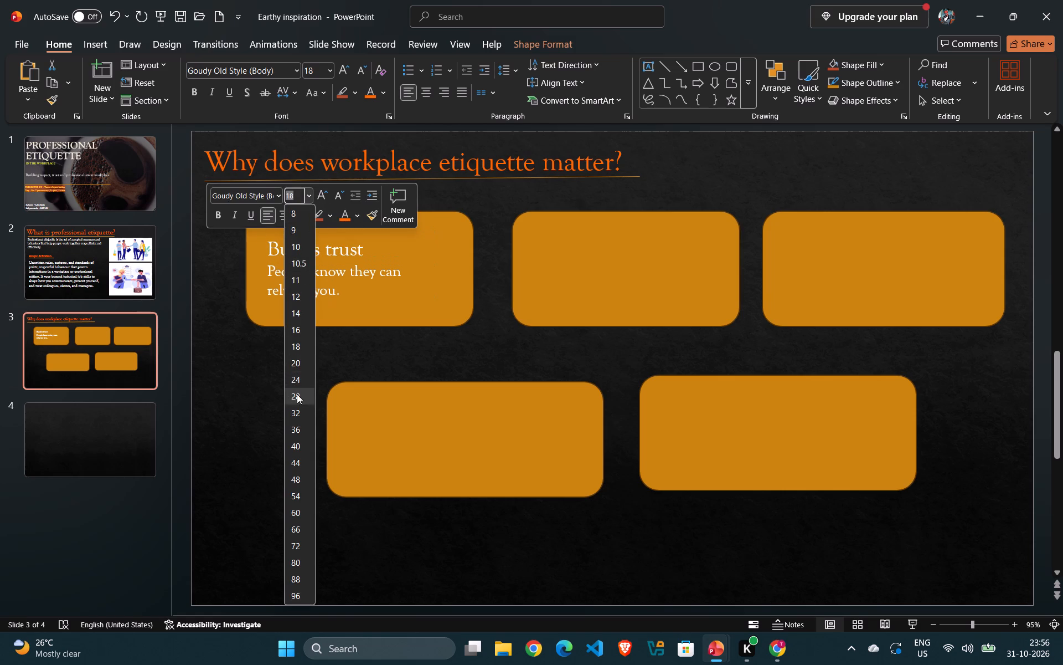
pyautogui.click(298, 437)
# Move the "Builds trust" text box slightly up and to the left within the first top-row box.
pyautogui.moveTo(360, 233); pyautogui.dragTo(344, 221)
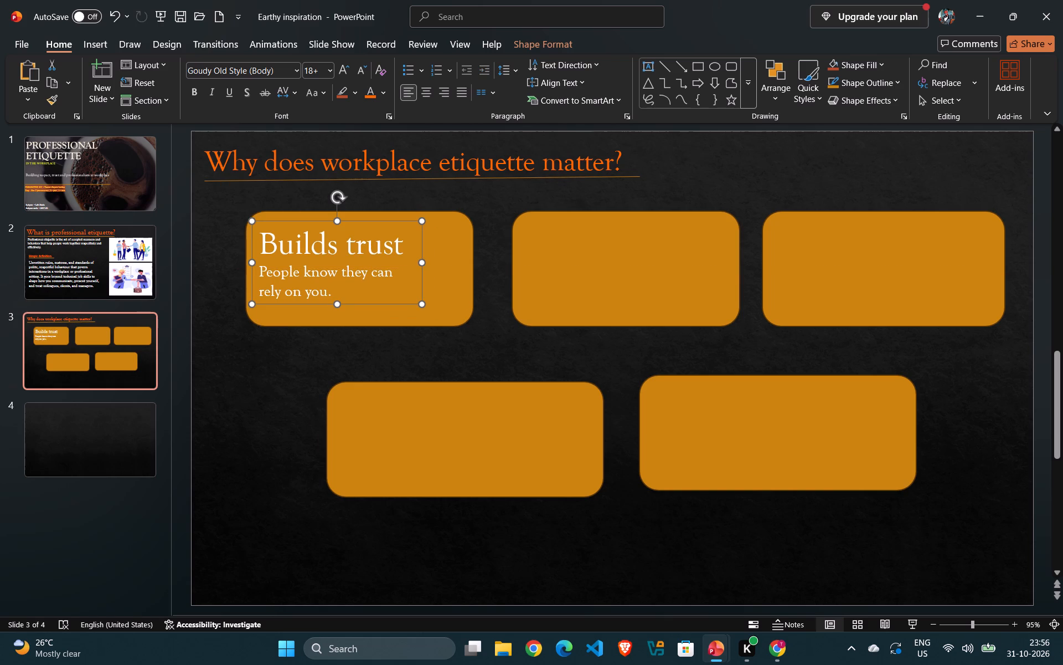
# Make the "Builds trust" heading black and bold.
pyautogui.moveTo(403, 241); pyautogui.dragTo(291, 241)
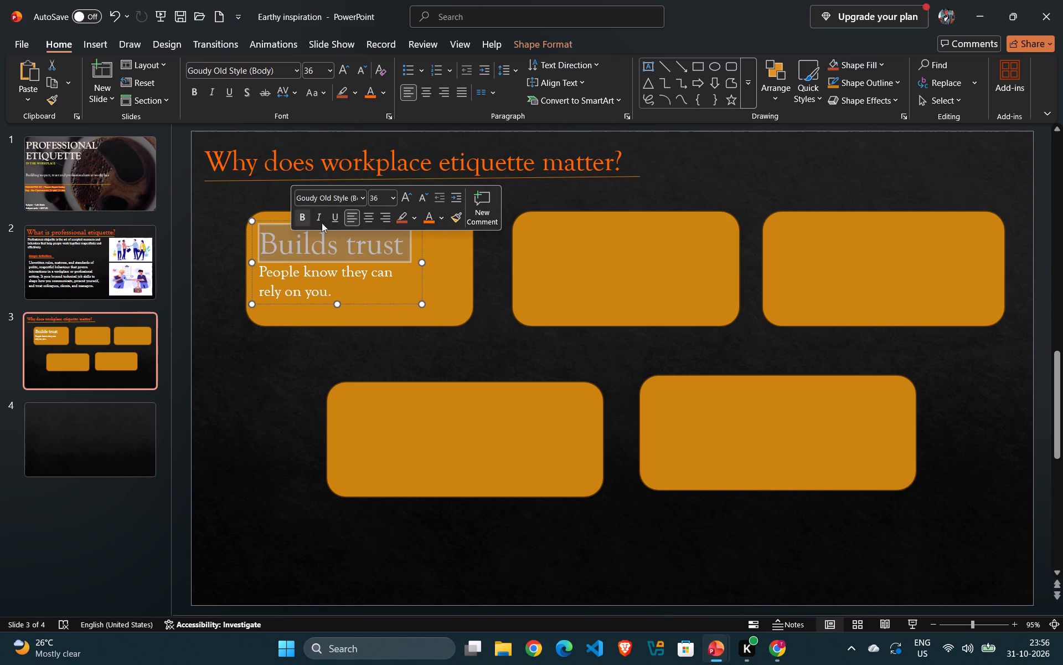
pyautogui.click(446, 216)
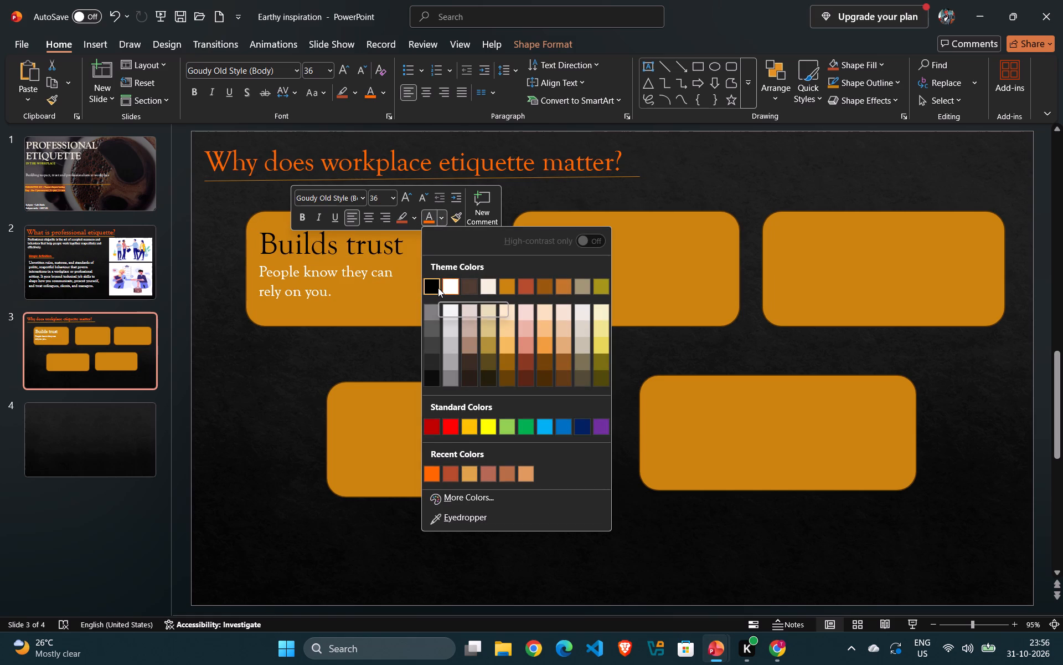
pyautogui.click(438, 288)
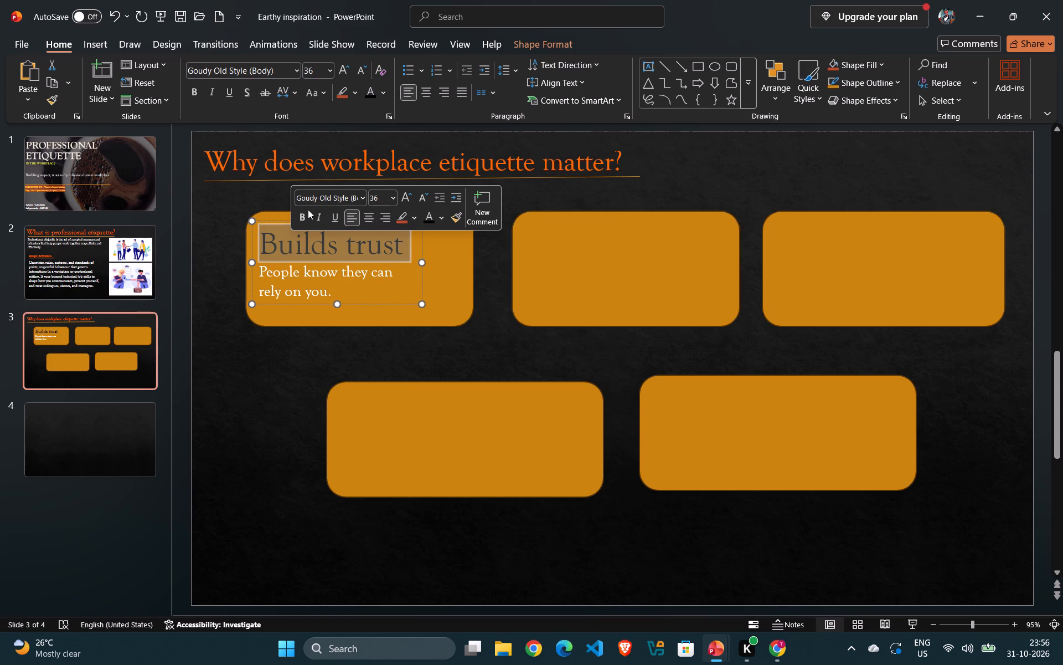
pyautogui.click(308, 209)
pyautogui.click(407, 283)
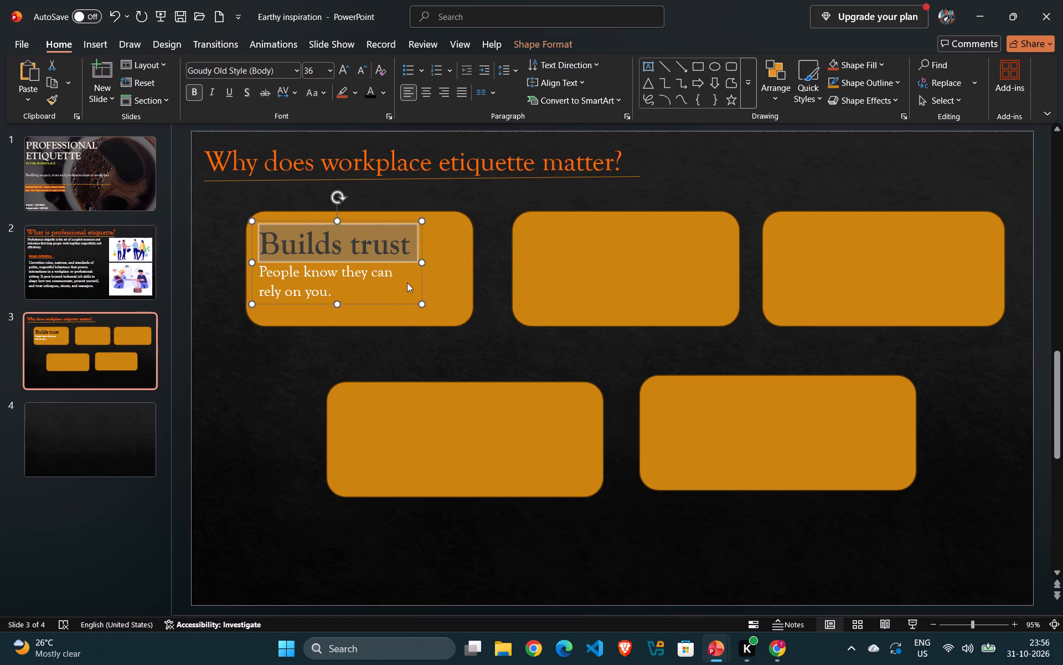
# Make the line "People know they can rely on you." bold.
pyautogui.moveTo(261, 271); pyautogui.dragTo(388, 321)
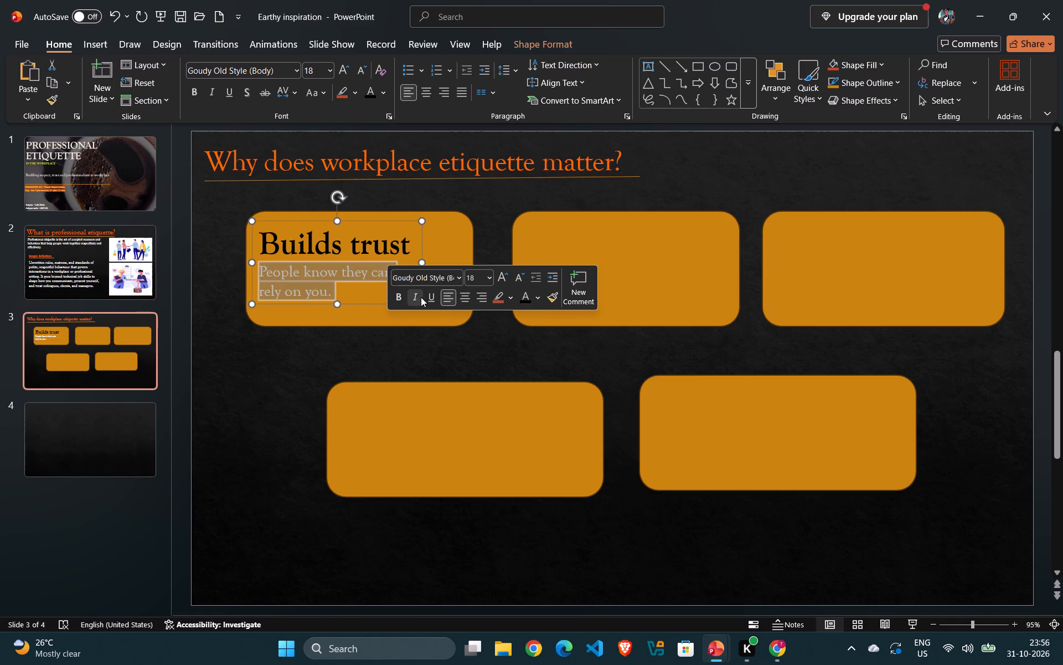
pyautogui.click(402, 297)
pyautogui.click(484, 347)
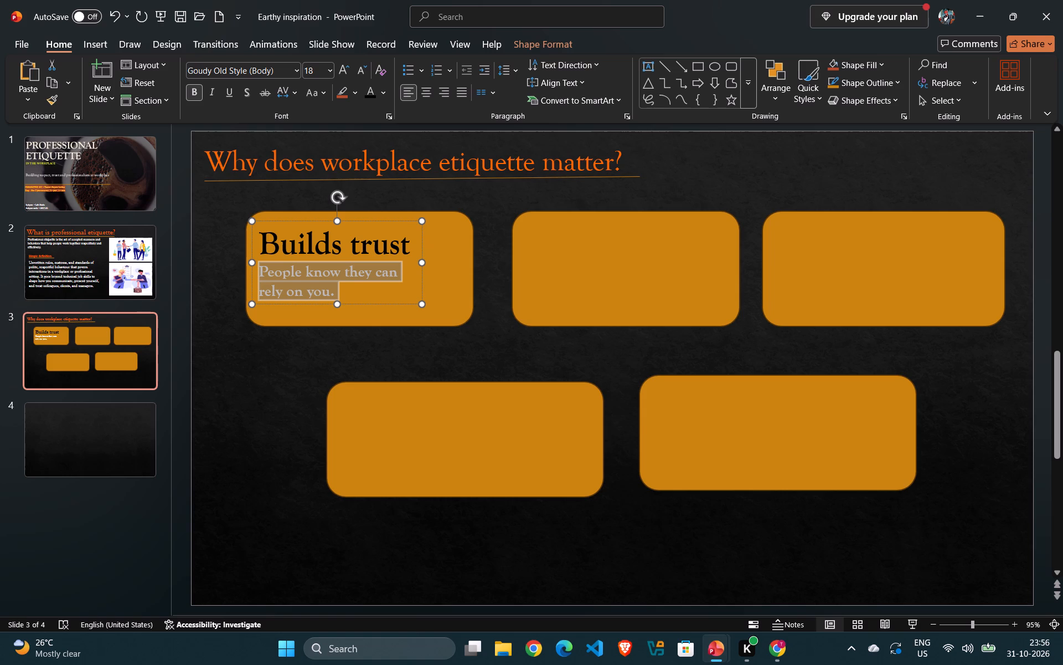
# Add a text box inside the middle top-row box with the heading "Improve teamwork".
pyautogui.click(641, 69)
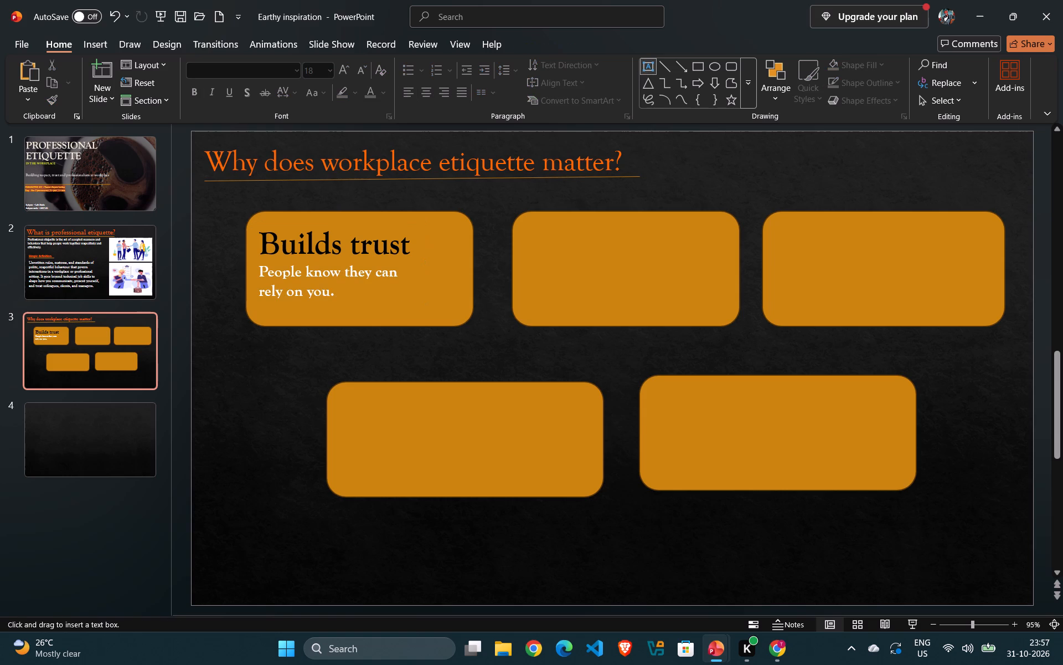
pyautogui.moveTo(527, 232); pyautogui.dragTo(686, 294)
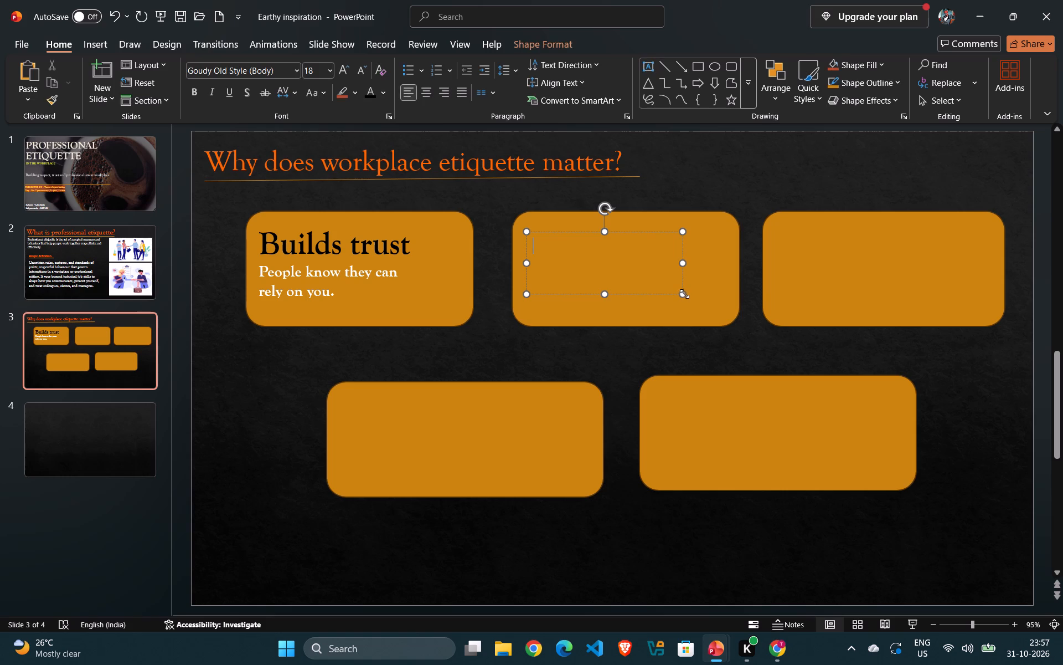
pyautogui.press('i')
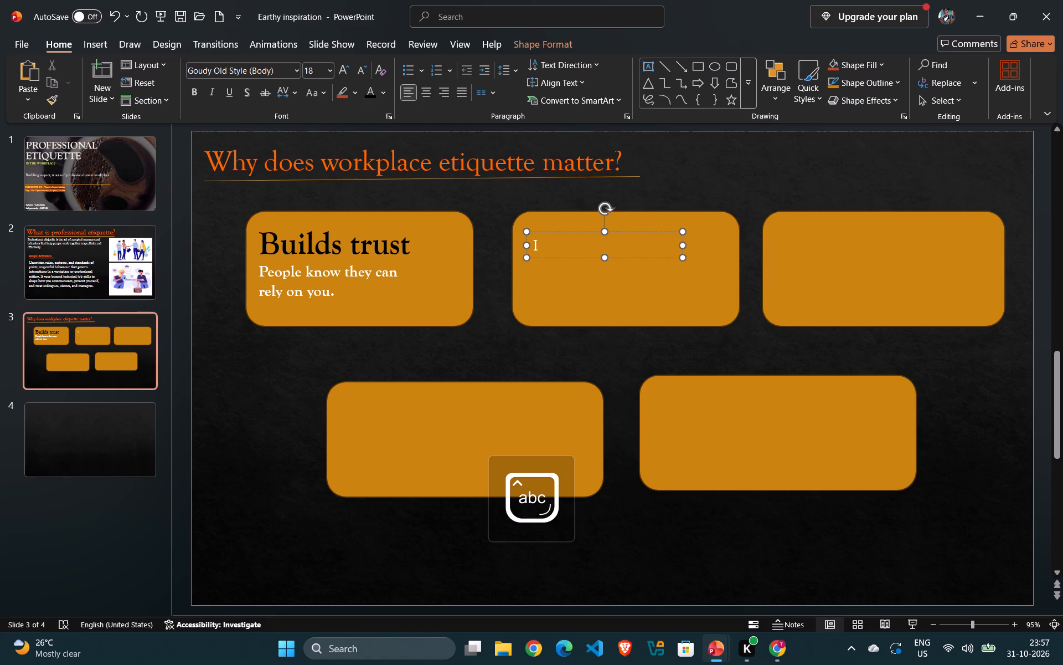
pyautogui.write('mprove')
pyautogui.press('space')
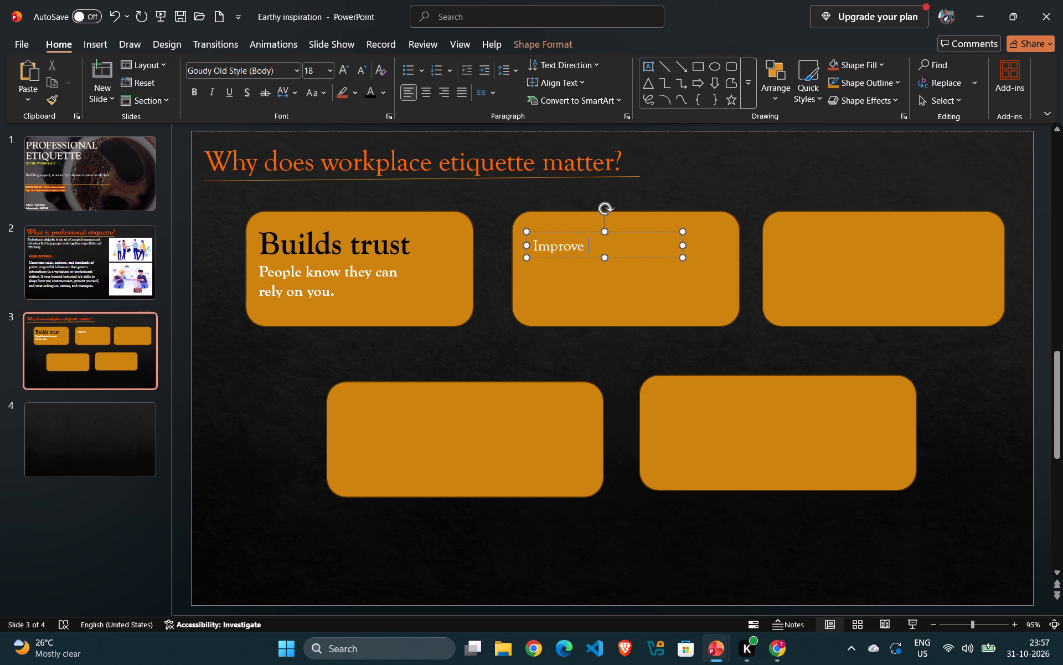
pyautogui.write('teamwork')
# Add the line "Respect makes cooperation easier" beneath the "Improve teamwork" heading.
pyautogui.press('Return')
pyautogui.write('re')
pyautogui.press('BackSpace')
pyautogui.press('BackSpace')
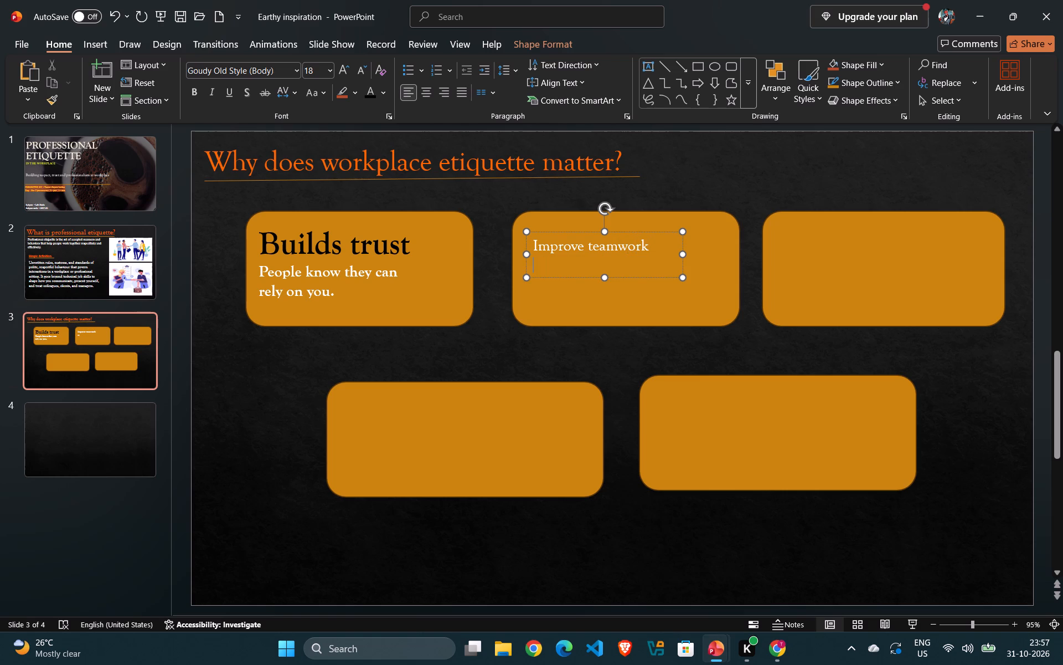
pyautogui.press('a')
pyautogui.press('BackSpace')
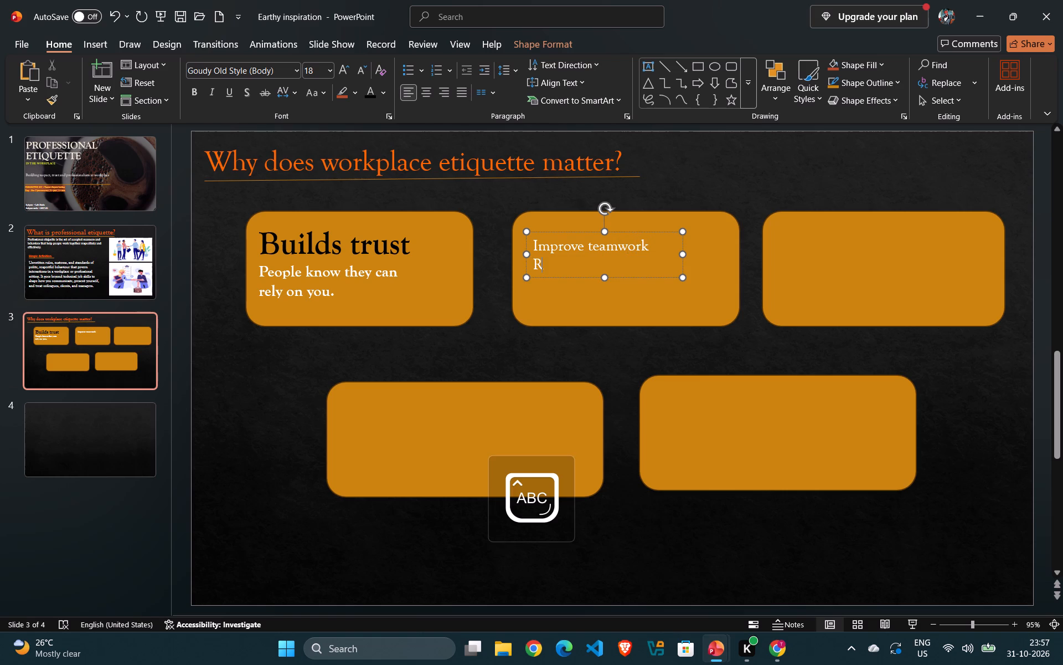
pyautogui.write('espect')
pyautogui.press('space')
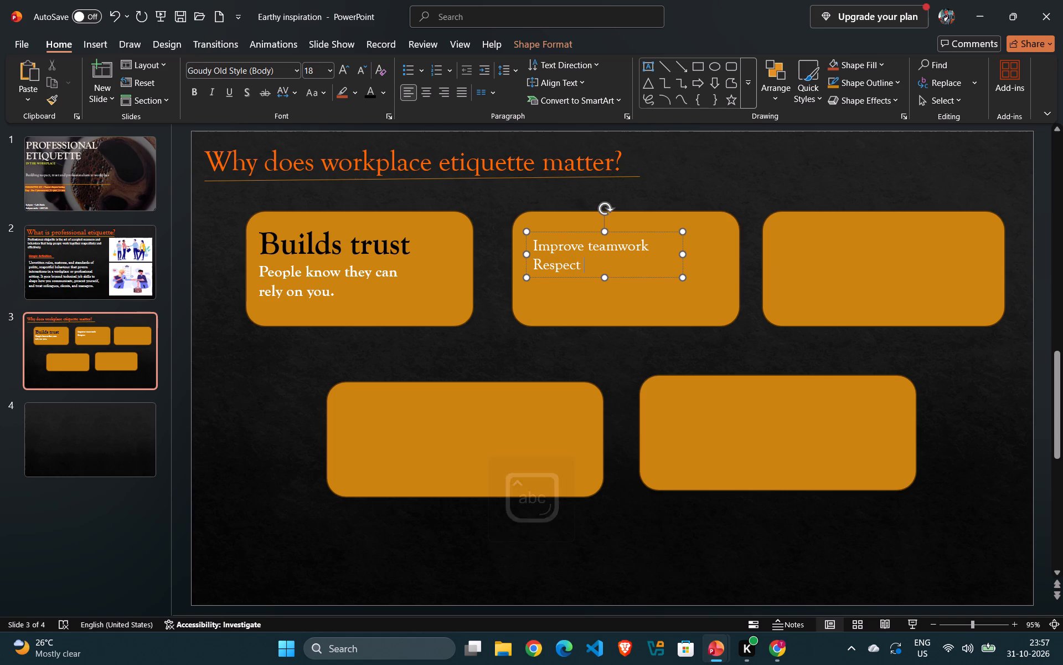
pyautogui.write('makes')
pyautogui.press('space')
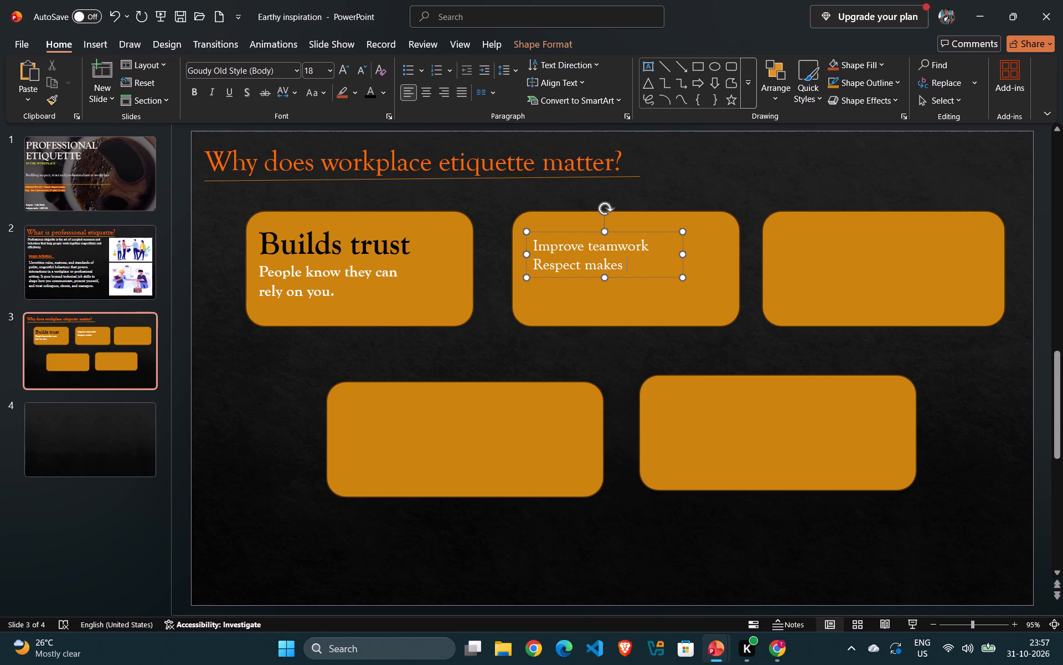
pyautogui.write('coo')
pyautogui.press('p')
pyautogui.write('rt')
pyautogui.press('BackSpace')
pyautogui.press('BackSpace')
pyautogui.press('r')
pyautogui.press('BackSpace')
pyautogui.press('e')
pyautogui.write('ratio')
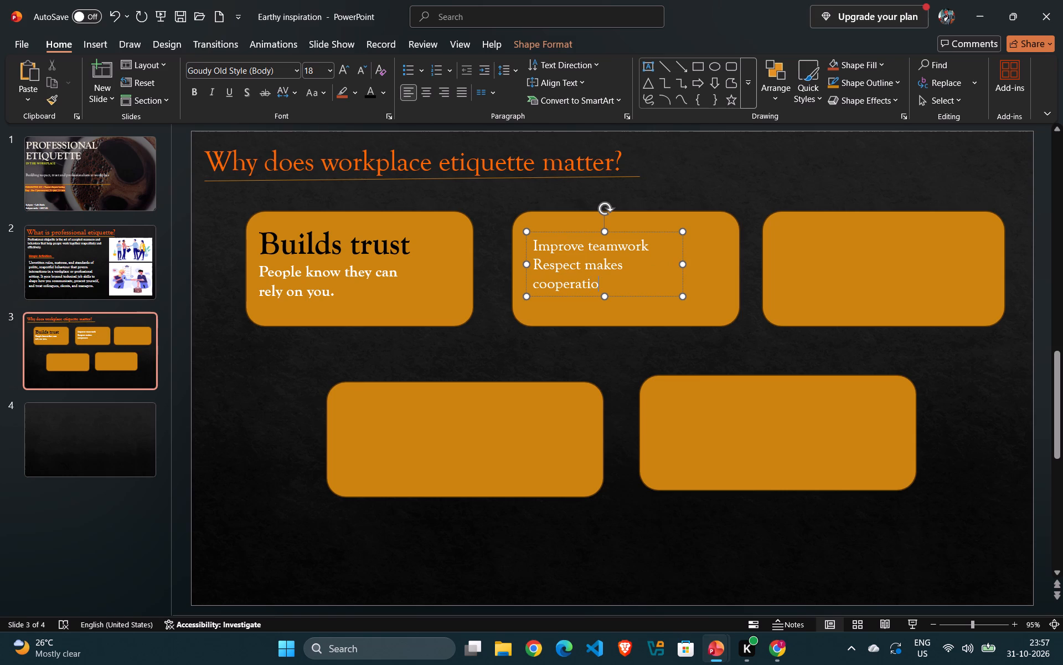
pyautogui.write('n es')
pyautogui.press('BackSpace')
pyautogui.press('a')
pyautogui.write('sier')
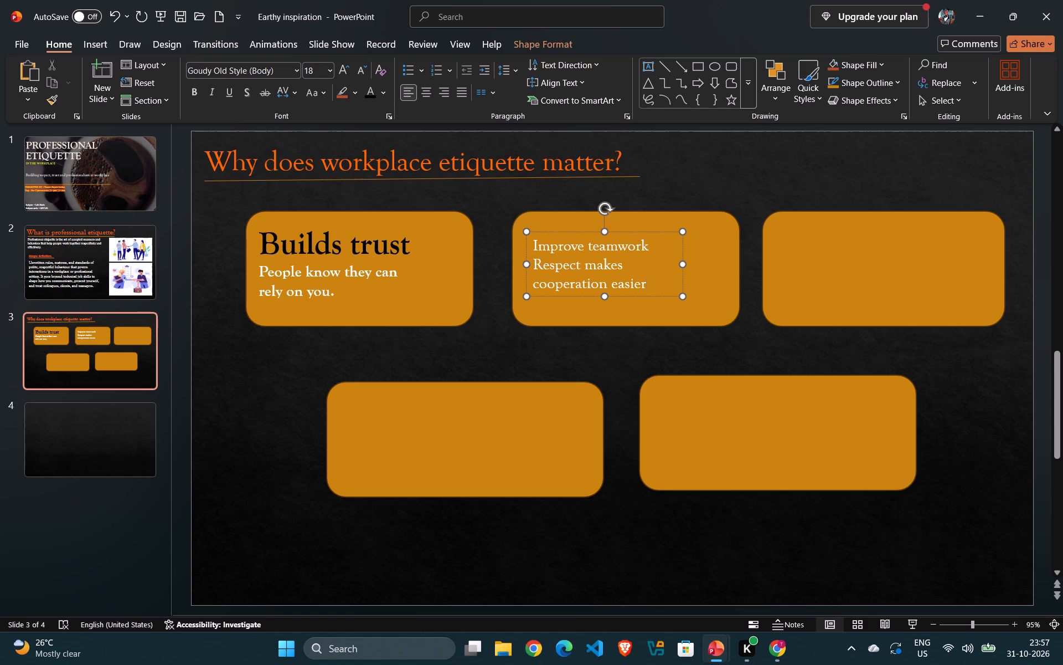
# Format the "Improve teamwork" heading as bold, black, font size 36, matching the "Builds trust" heading.
pyautogui.moveTo(406, 244); pyautogui.dragTo(137, 257)
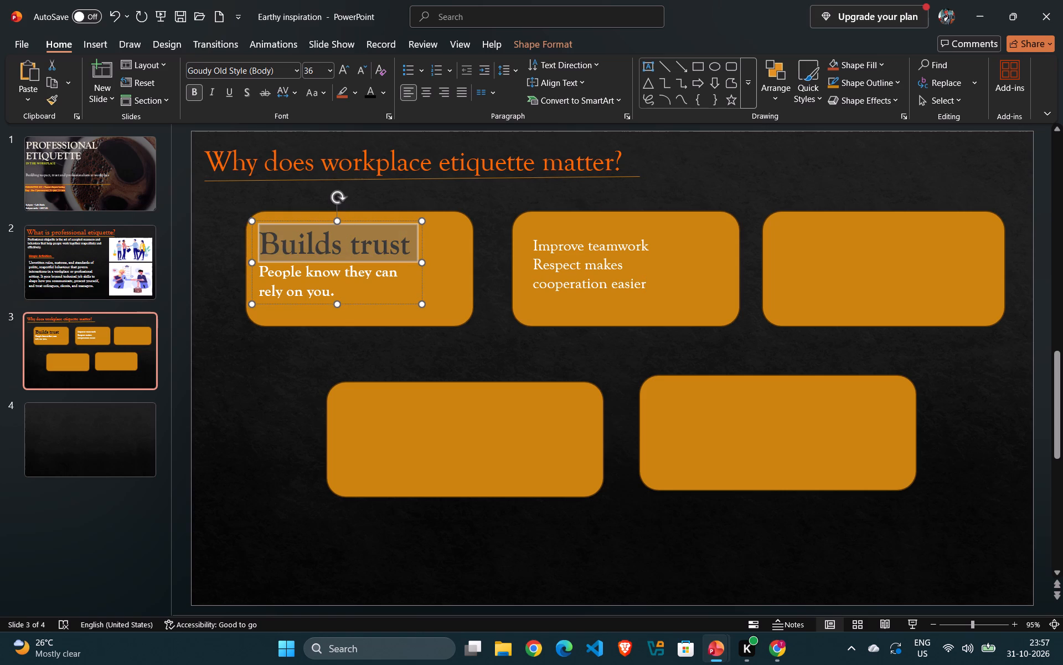
pyautogui.moveTo(533, 245); pyautogui.dragTo(724, 253)
pyautogui.click(734, 234)
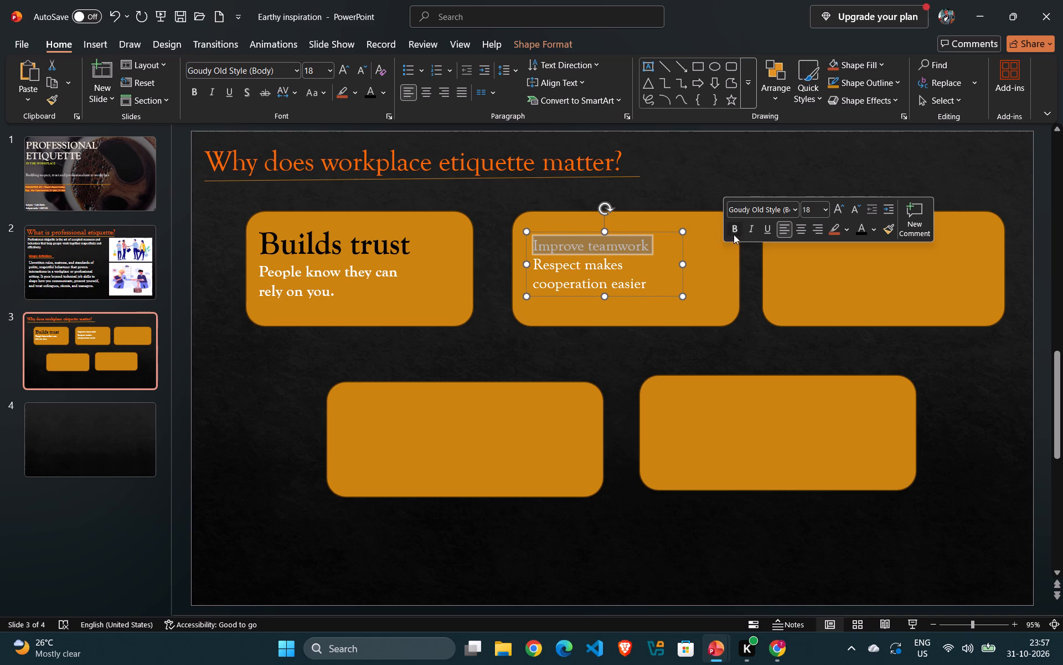
pyautogui.click(858, 231)
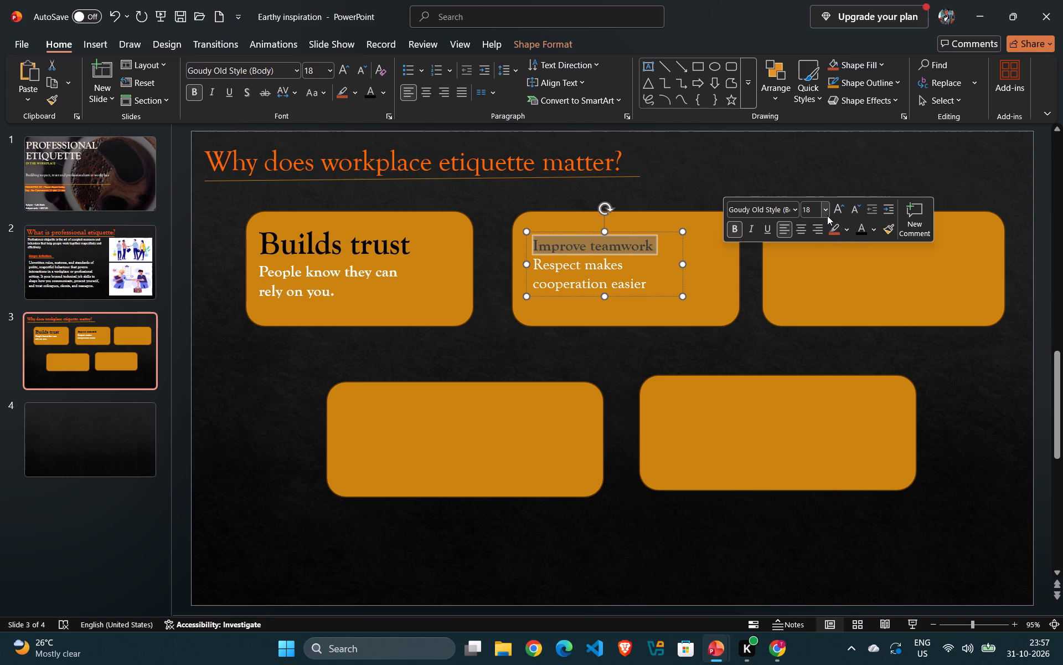
pyautogui.click(827, 214)
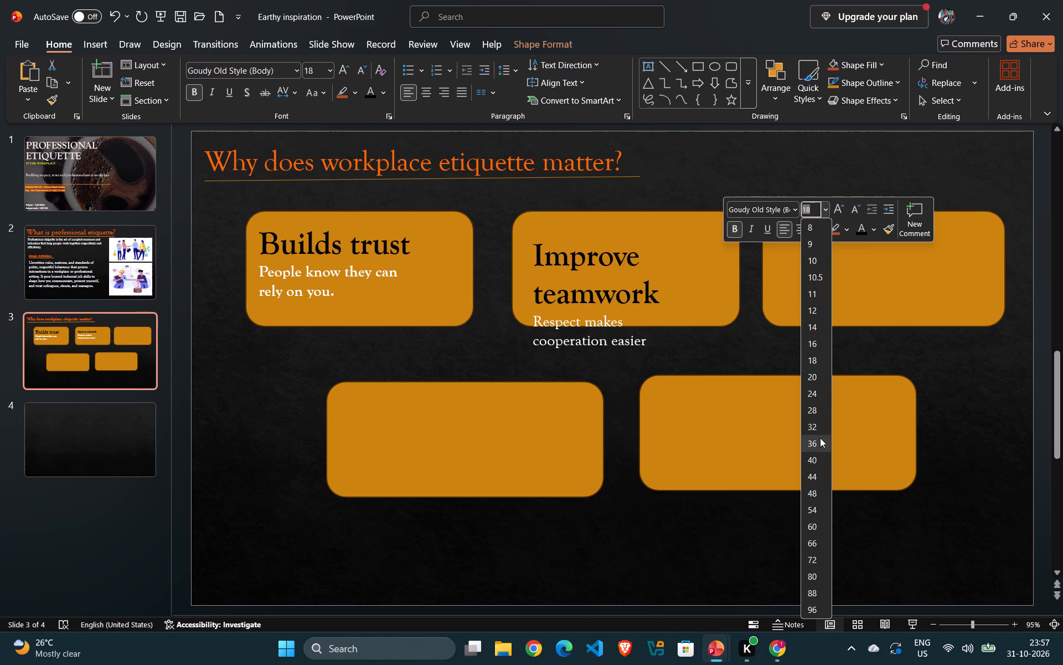
pyautogui.click(820, 438)
# Widen the "Improve teamwork" text box so its heading fits on one line, and shift it to the middle box's left edge.
pyautogui.moveTo(685, 293); pyautogui.dragTo(726, 284)
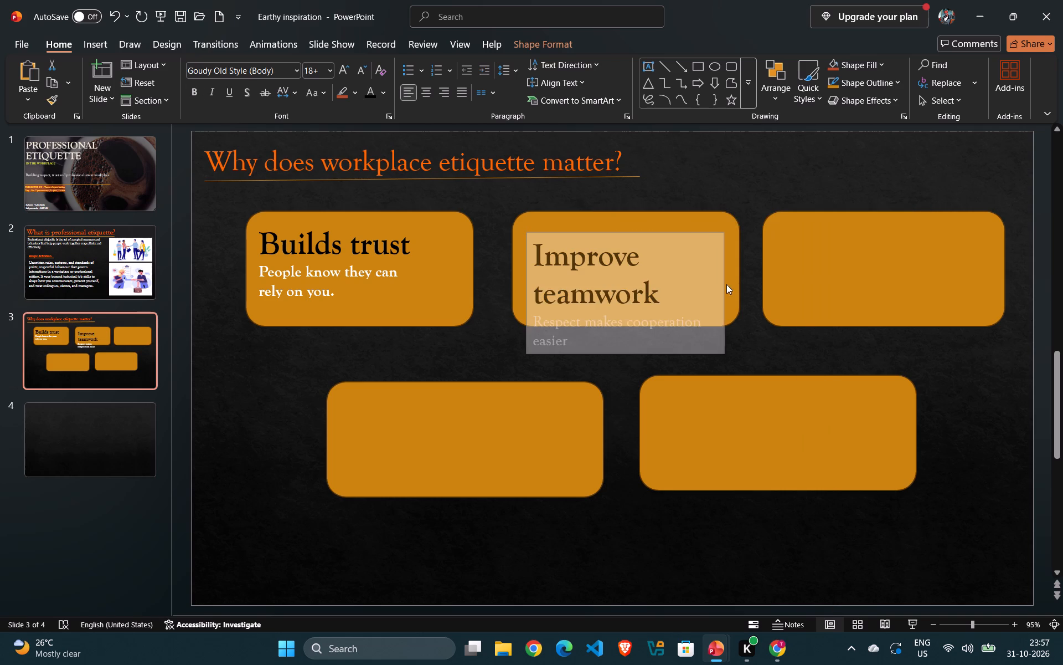
pyautogui.moveTo(726, 284); pyautogui.dragTo(815, 277)
pyautogui.moveTo(746, 231); pyautogui.dragTo(724, 226)
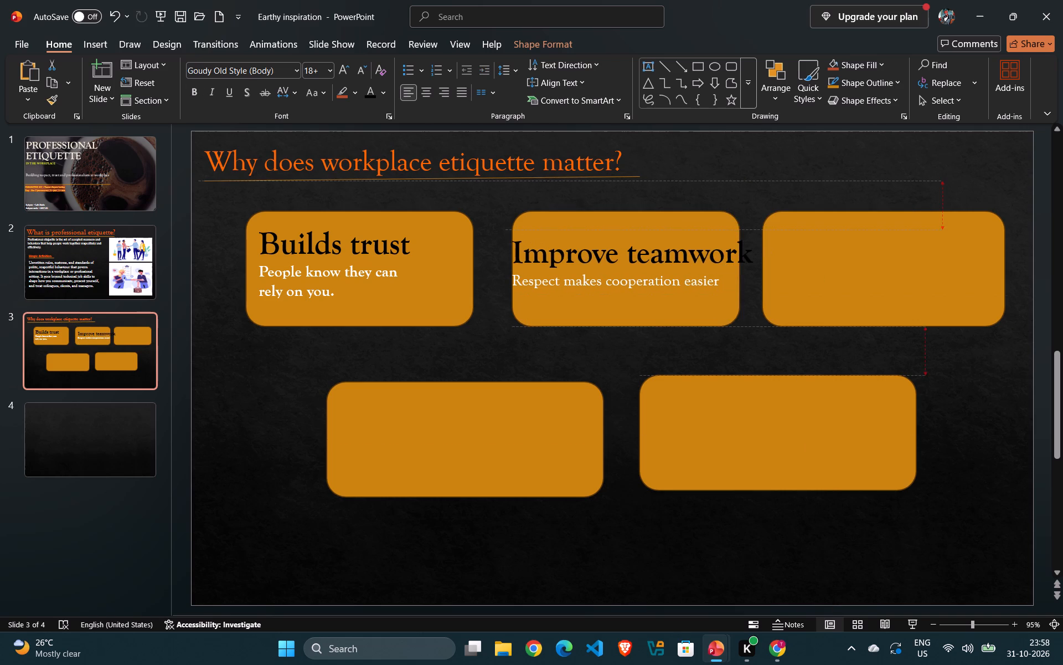
pyautogui.moveTo(724, 226); pyautogui.dragTo(723, 226)
# Widen the middle top-row rounded box and shift it slightly left behind the "Improve teamwork" text.
pyautogui.click(693, 310)
pyautogui.moveTo(689, 310); pyautogui.dragTo(683, 310)
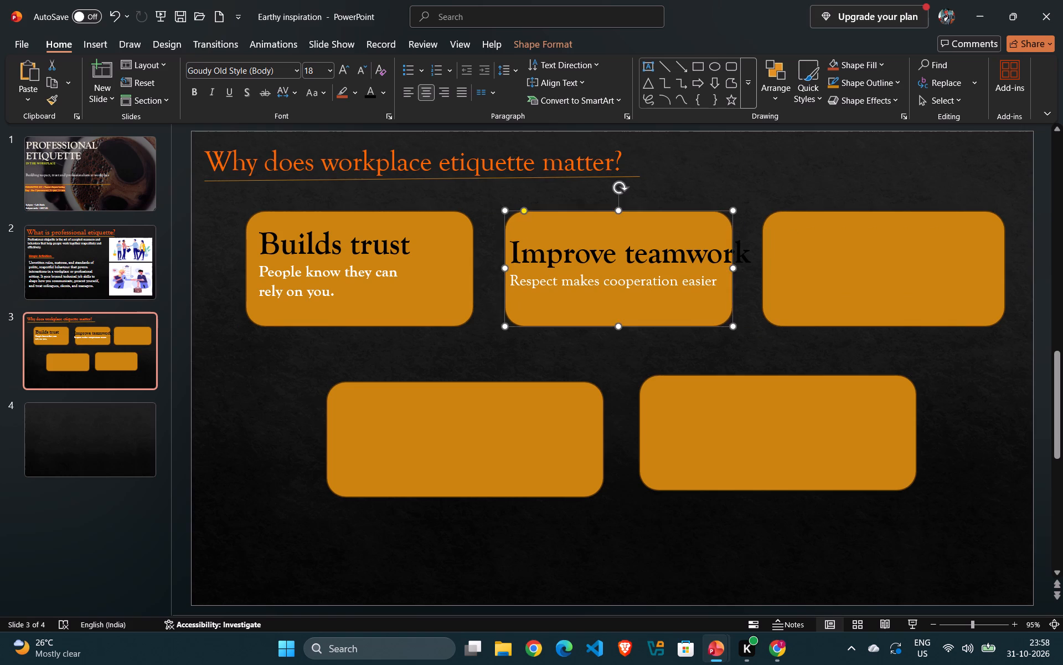
pyautogui.click(676, 270)
pyautogui.click(716, 299)
pyautogui.moveTo(734, 270); pyautogui.dragTo(749, 269)
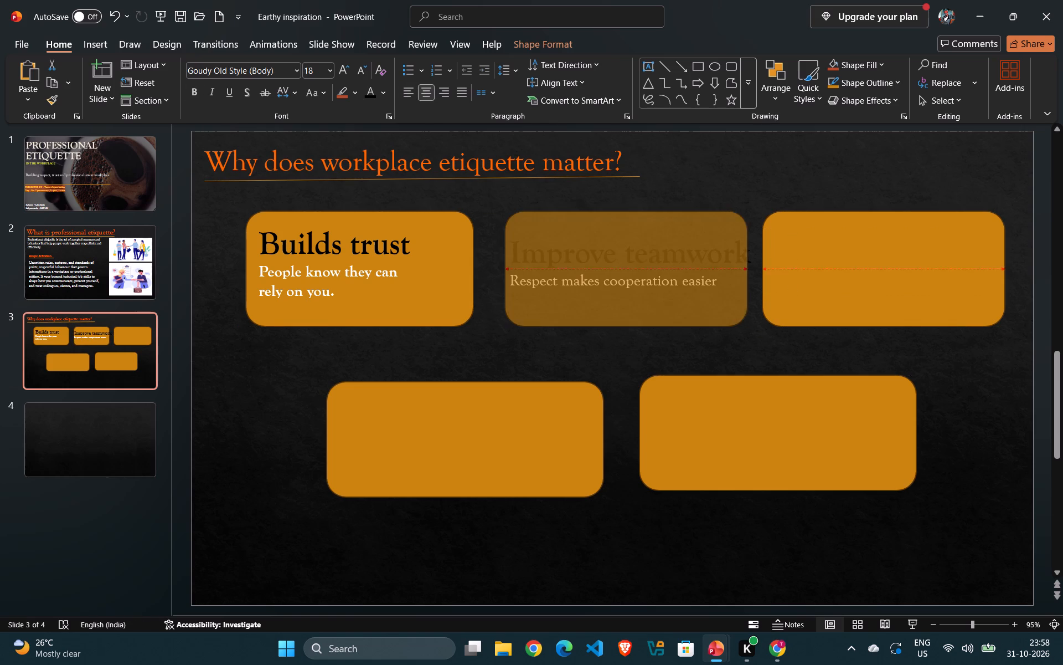
pyautogui.moveTo(749, 269); pyautogui.dragTo(753, 269)
pyautogui.moveTo(695, 302); pyautogui.dragTo(686, 302)
pyautogui.click(720, 284)
pyautogui.click(695, 263)
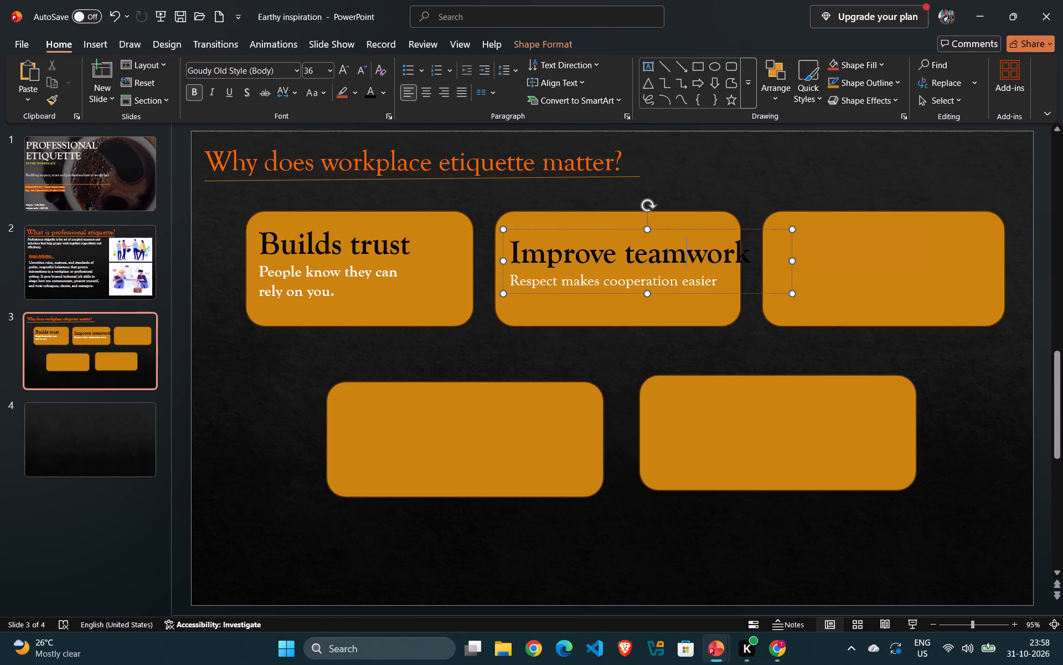
# Narrow the "Improve teamwork" text box to the middle box's right edge and move it up so all its text fits inside.
pyautogui.moveTo(790, 264); pyautogui.dragTo(743, 269)
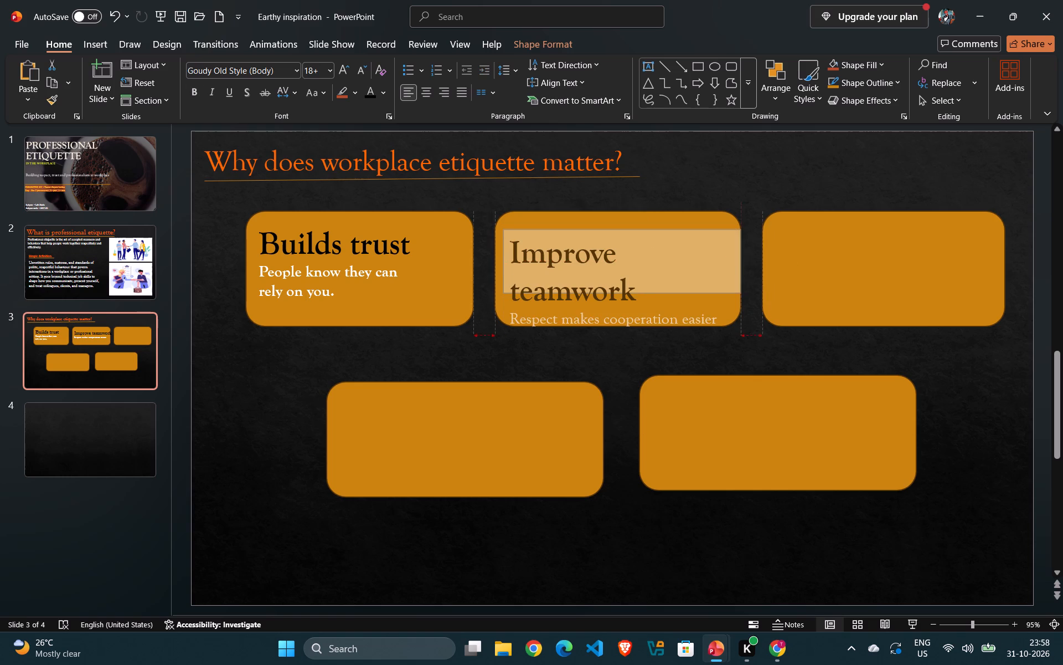
pyautogui.moveTo(743, 269); pyautogui.dragTo(741, 269)
pyautogui.moveTo(688, 227); pyautogui.dragTo(687, 208)
pyautogui.click(612, 341)
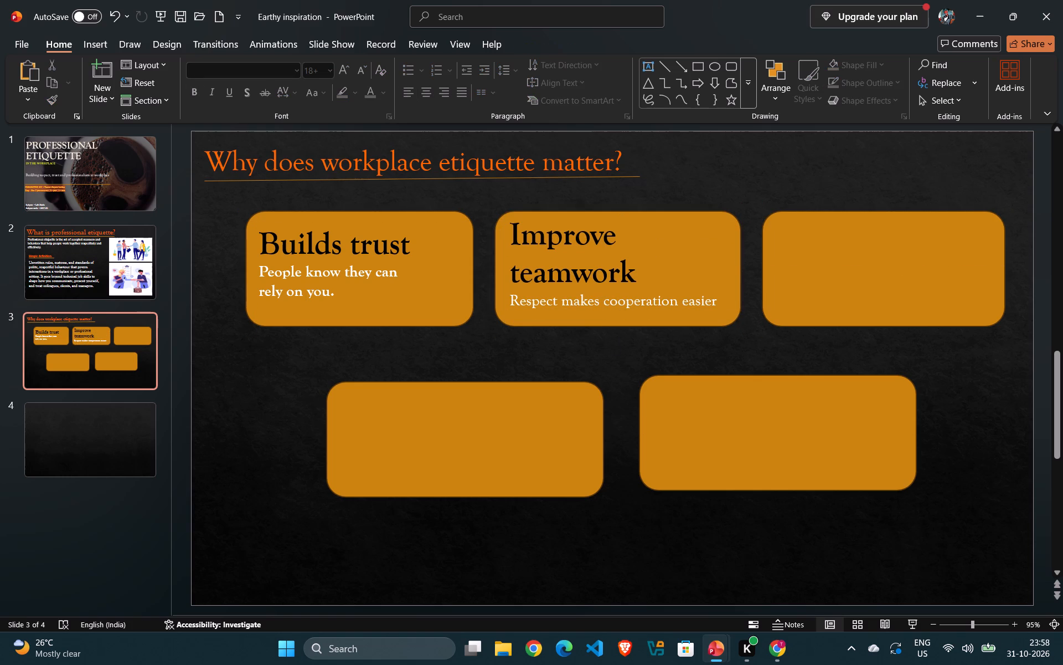
# Make the line "Respect makes cooperation easier" bold in the middle top-row box.
pyautogui.moveTo(511, 302); pyautogui.dragTo(766, 300)
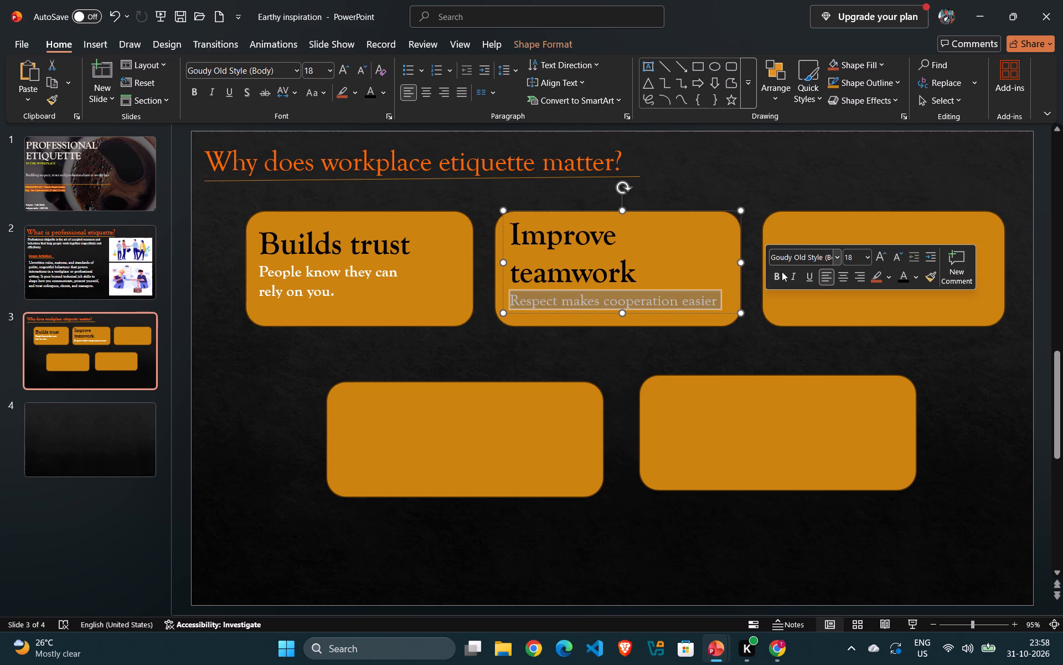
pyautogui.click(781, 272)
pyautogui.click(723, 375)
pyautogui.click(701, 325)
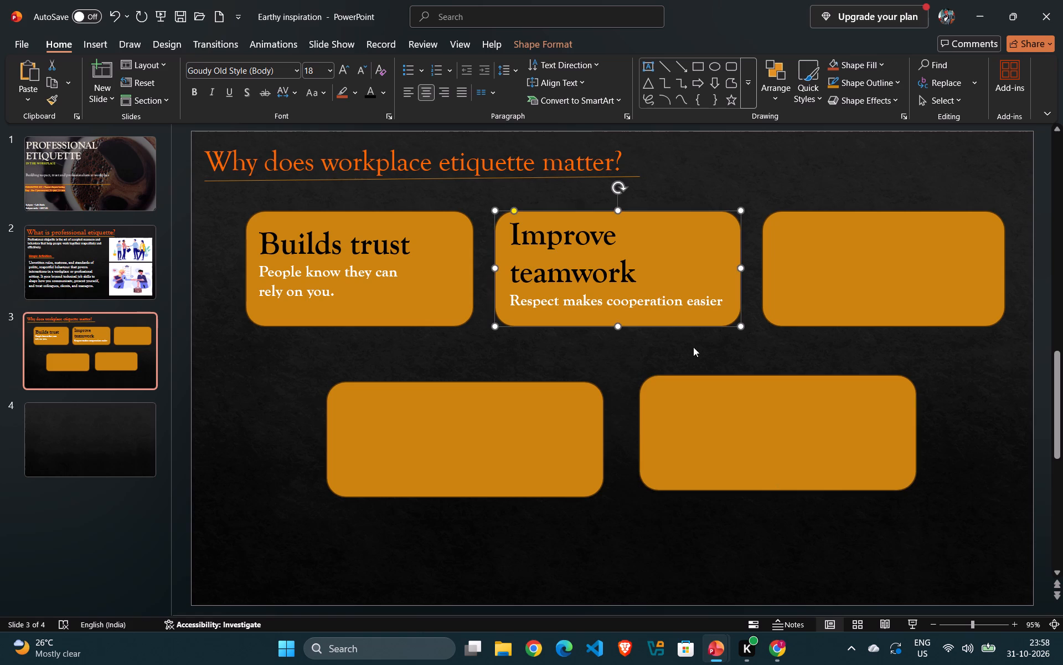
pyautogui.click(636, 515)
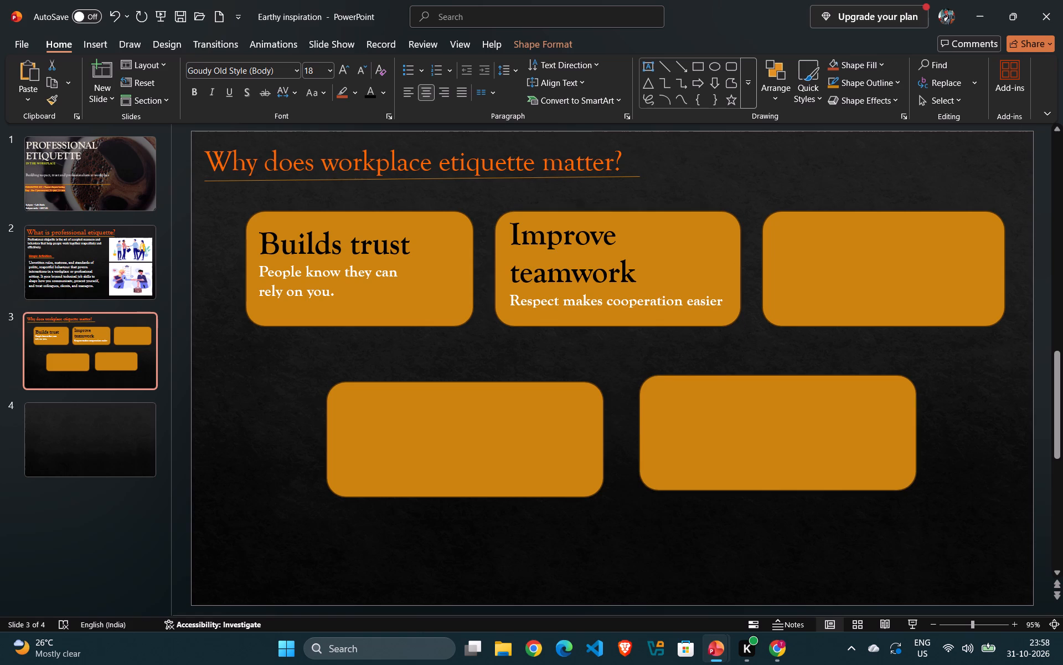
# Add a text box inside the third top-row rounded box with the heading text "Reduces conflict".
pyautogui.click(641, 69)
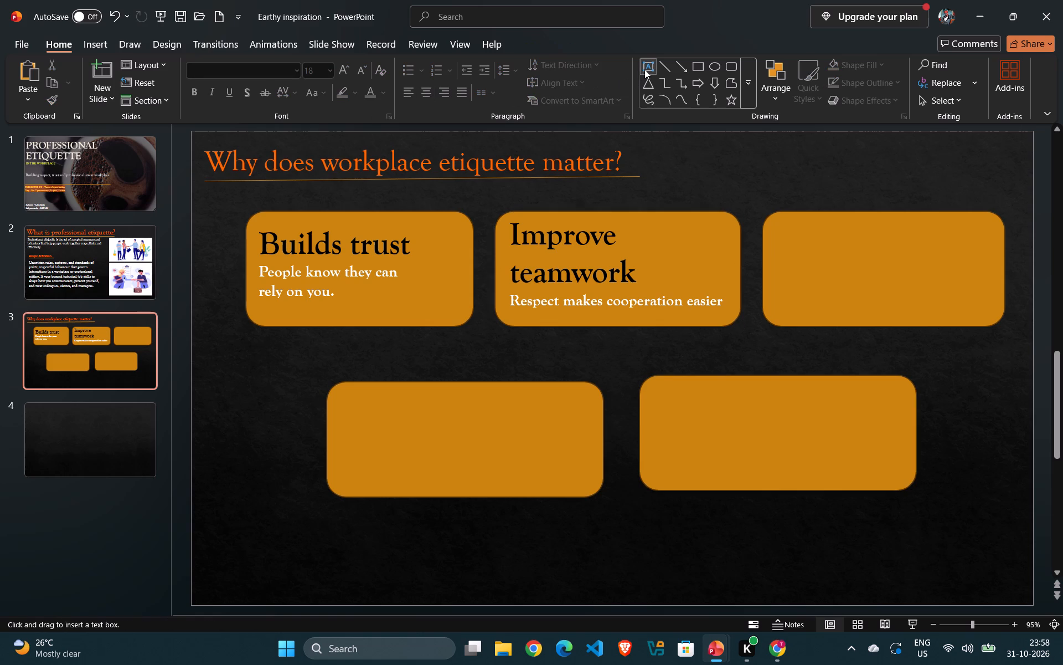
pyautogui.moveTo(778, 231); pyautogui.dragTo(984, 310)
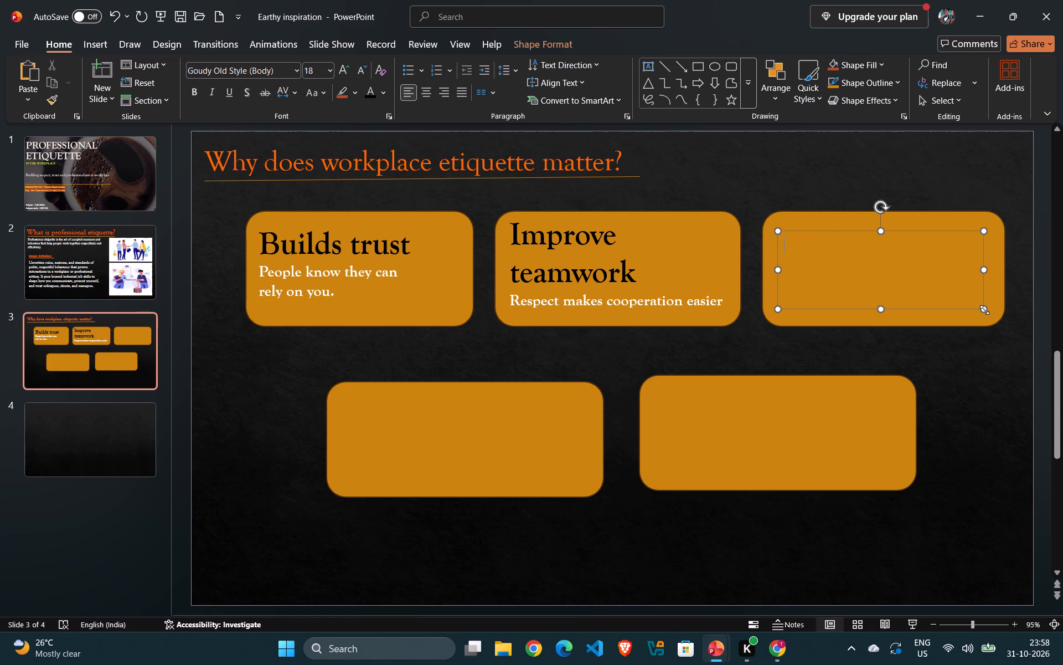
pyautogui.write('re')
pyautogui.press('BackSpace')
pyautogui.press('BackSpace')
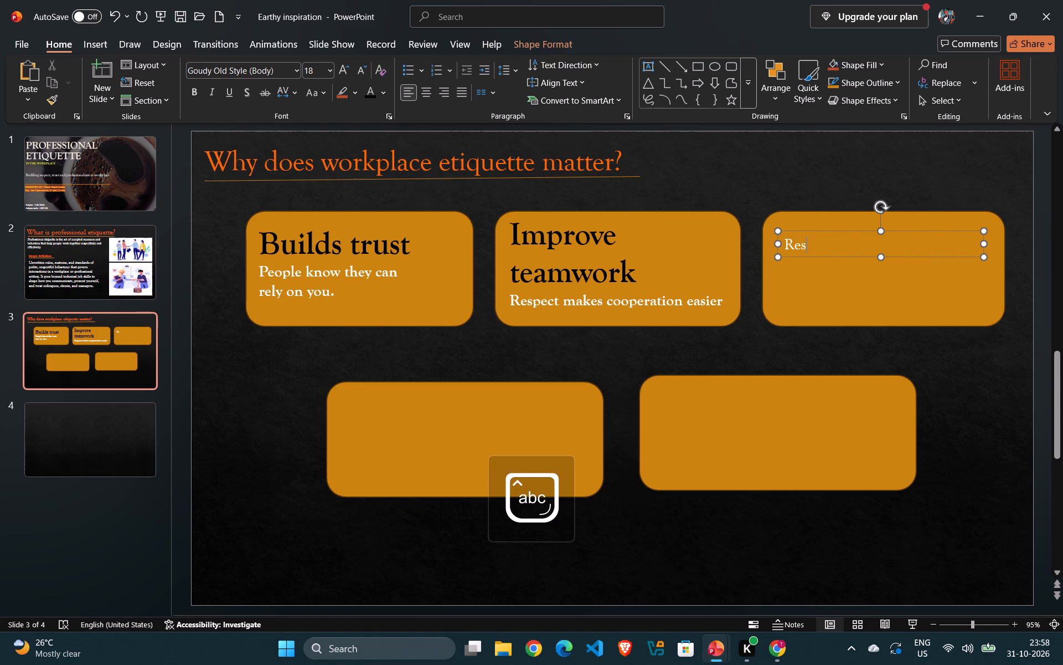
pyautogui.press('BackSpace')
pyautogui.write('dus')
pyautogui.press('BackSpace')
pyautogui.write('ce')
pyautogui.press('space')
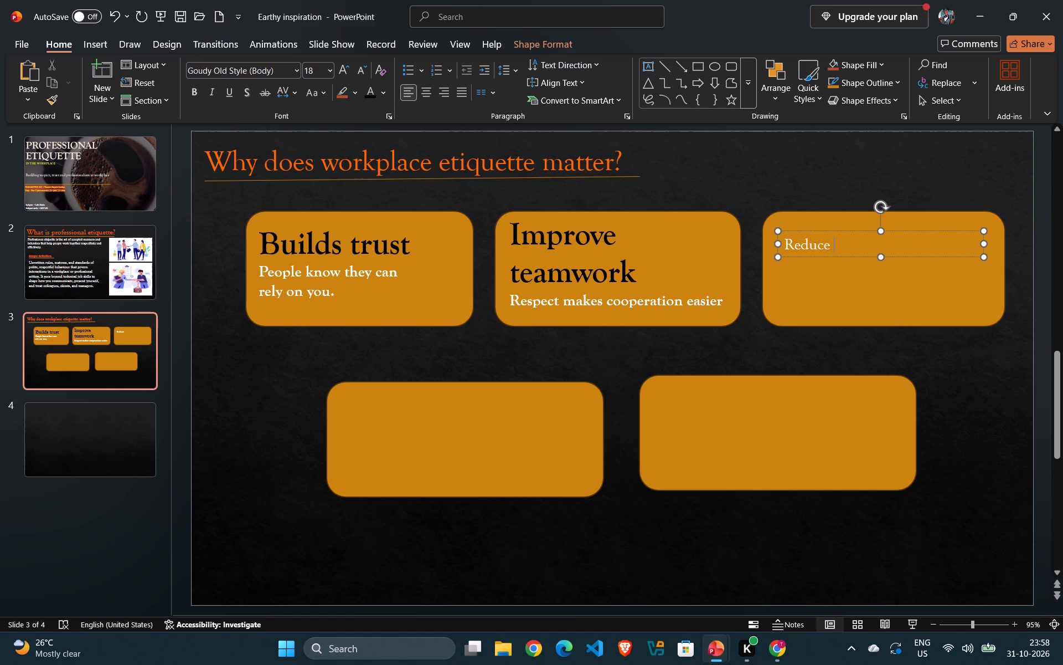
pyautogui.press('BackSpace')
pyautogui.write('s')
pyautogui.press('space')
# Start a supporting line under "Reduces conflict" with the words "Clear, polite".
pyautogui.press('Return')
pyautogui.write('cles')
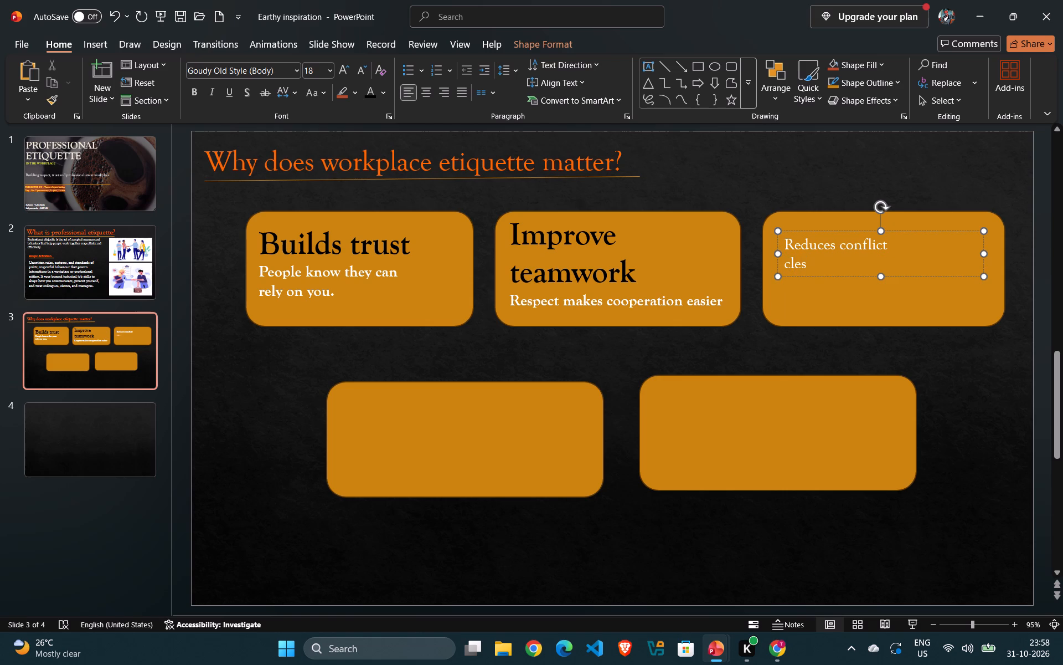
pyautogui.press('a')
pyautogui.press('BackSpace')
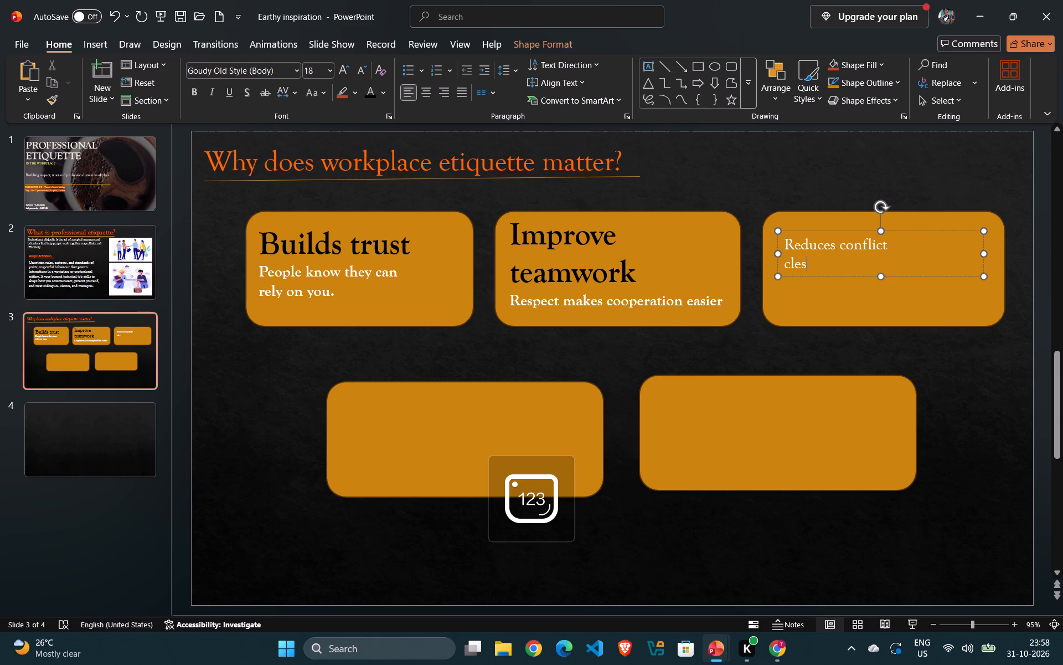
pyautogui.press('BackSpace')
pyautogui.write('ar')
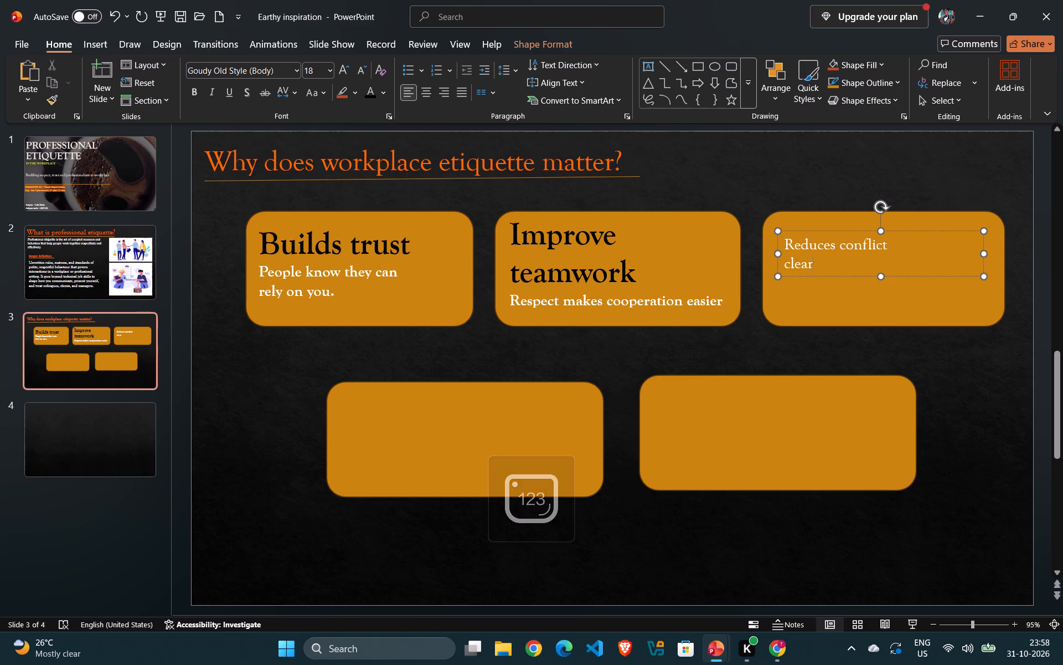
pyautogui.press('space')
pyautogui.press('\\')
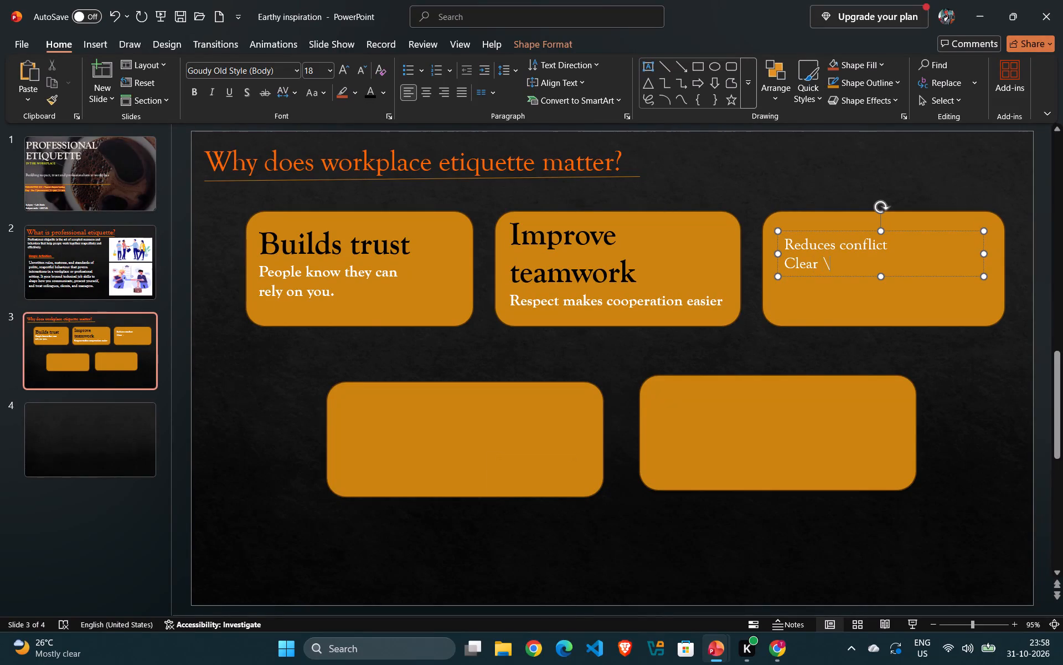
pyautogui.press('Left')
pyautogui.press('Left')
pyautogui.press('Left')
pyautogui.press('Left')
pyautogui.press('Left')
pyautogui.press('Right')
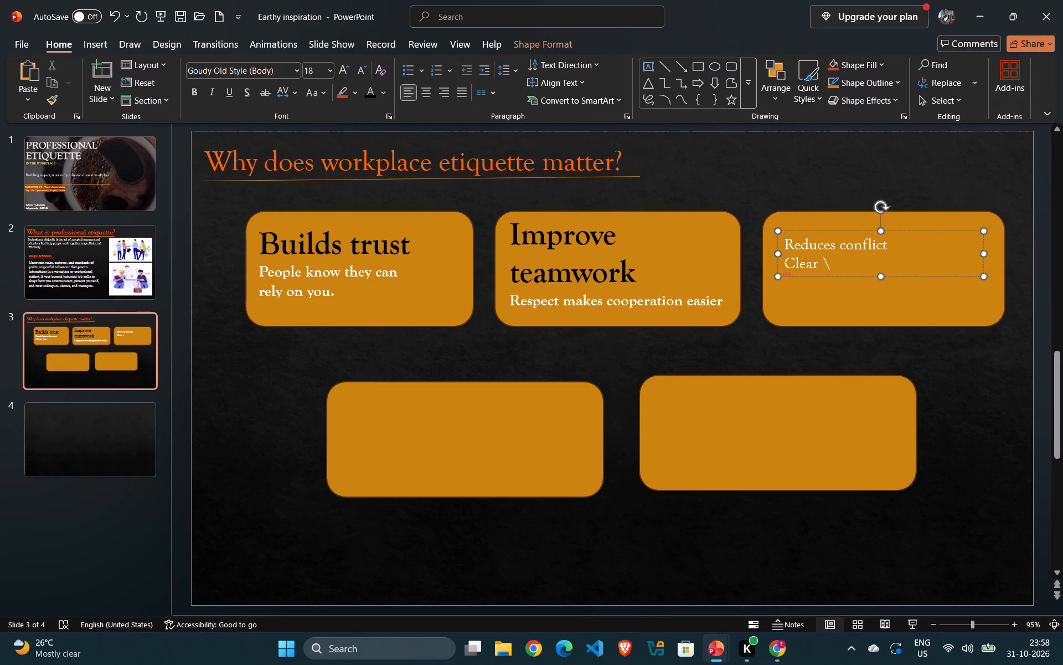
pyautogui.press('Right')
pyautogui.press('Right')
pyautogui.press('Right')
pyautogui.press('Right')
pyautogui.press('BackSpace')
pyautogui.press('BackSpace')
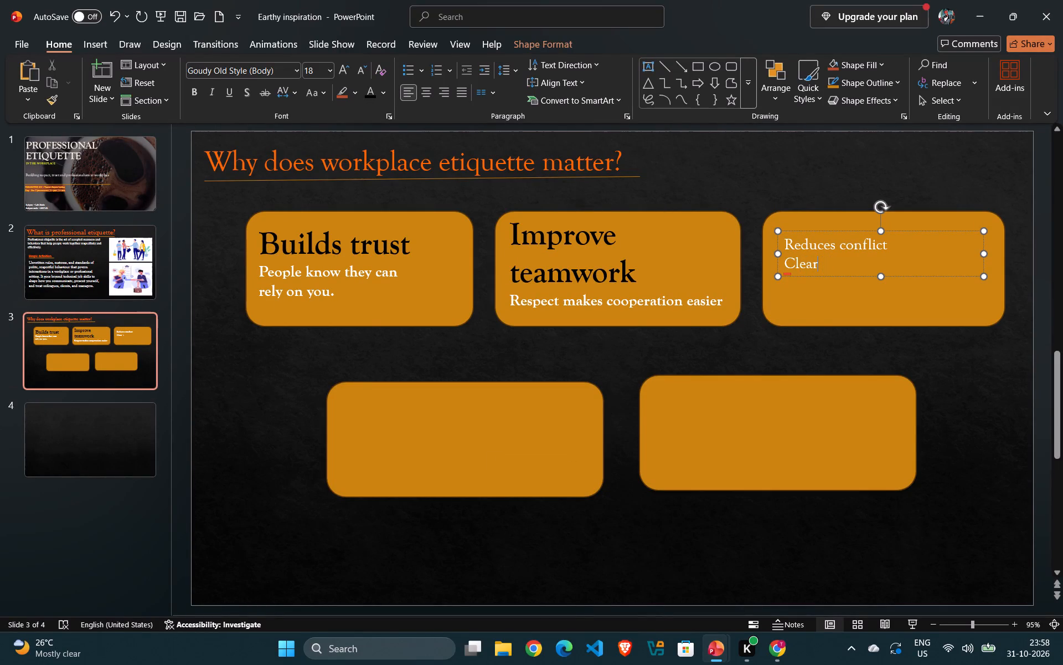
pyautogui.press(',')
pyautogui.press('space')
pyautogui.write('po')
pyautogui.press('l')
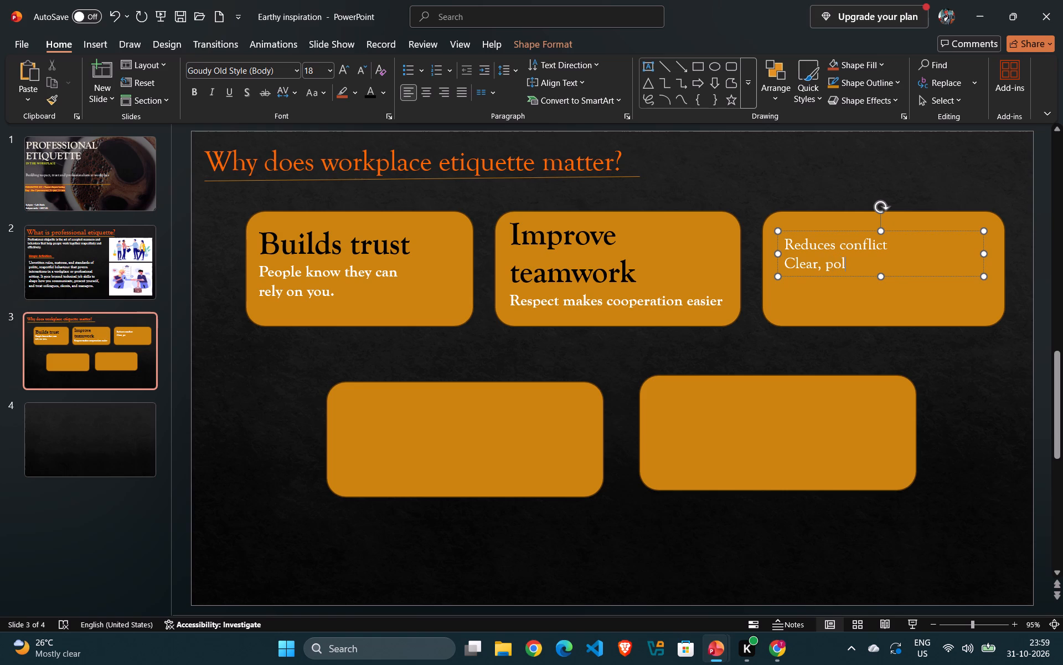
pyautogui.write('iet')
pyautogui.press('BackSpace')
pyautogui.press('BackSpace')
pyautogui.write('te')
pyautogui.press('space')
# Continue the supporting line under "Reduces conflict" with "behaviour prevents misunderstanding".
pyautogui.write('bea')
pyautogui.press('v')
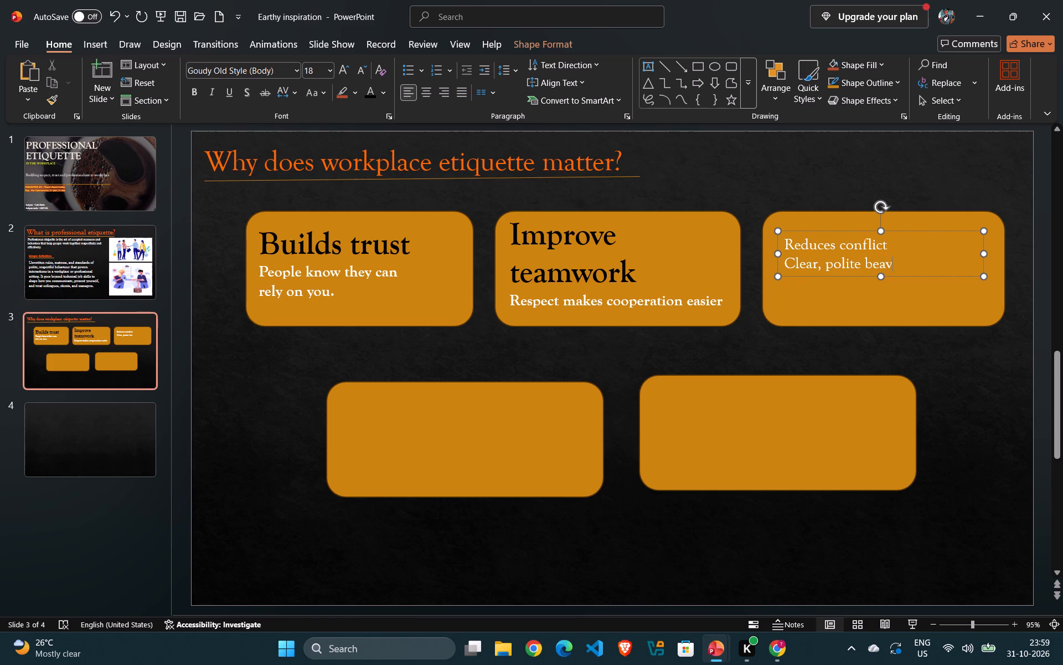
pyautogui.write('iour')
pyautogui.press('space')
pyautogui.press('space')
pyautogui.press('BackSpace')
pyautogui.press('Left')
pyautogui.press('Left')
pyautogui.press('Left')
pyautogui.press('Left')
pyautogui.press('Left')
pyautogui.press('Left')
pyautogui.press('Left')
pyautogui.press('h')
pyautogui.press('Right')
pyautogui.press('Right')
pyautogui.press('Right')
pyautogui.press('Right')
pyautogui.press('Right')
pyautogui.press('Right')
pyautogui.press('Right')
pyautogui.press('Right')
pyautogui.press('Right')
pyautogui.press('Right')
pyautogui.press('Right')
pyautogui.press('Right')
pyautogui.press('Right')
pyautogui.press('Right')
pyautogui.press('Right')
pyautogui.press('Right')
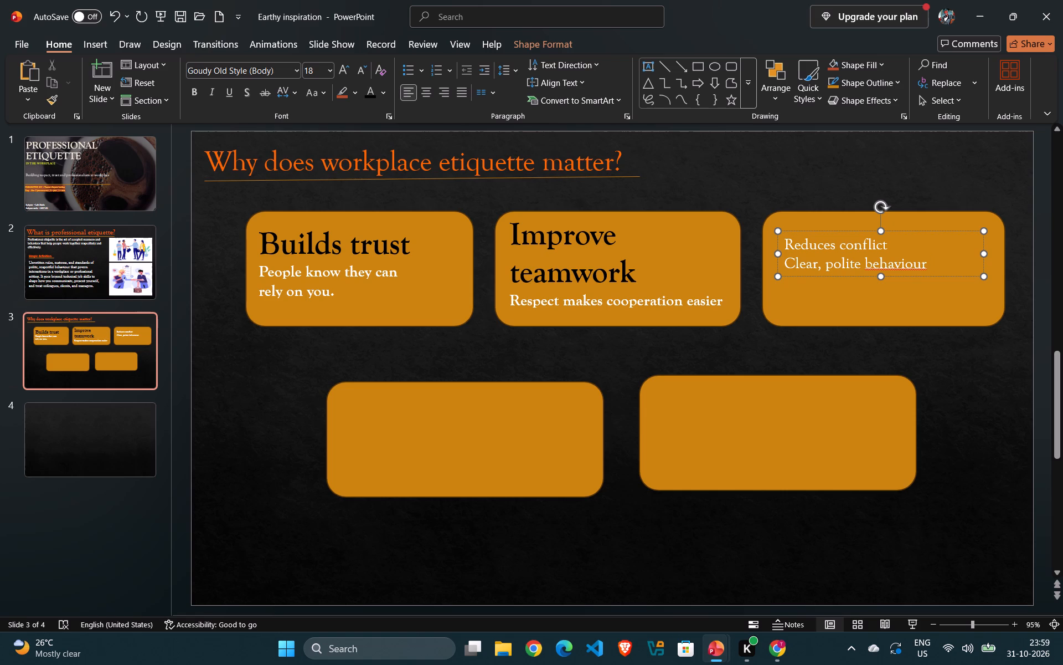
pyautogui.press('p')
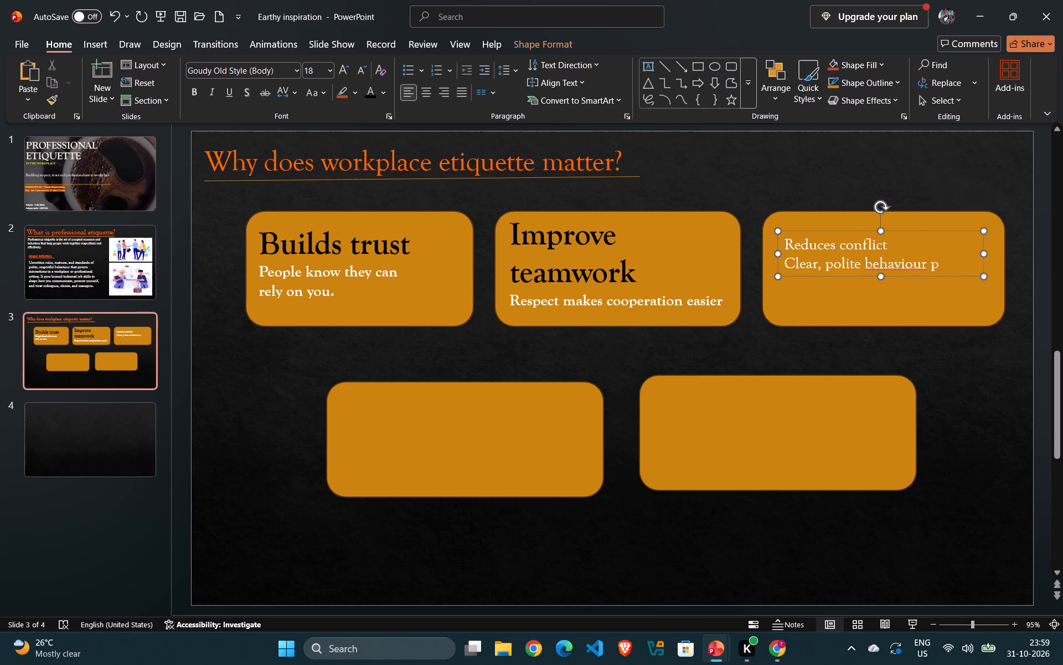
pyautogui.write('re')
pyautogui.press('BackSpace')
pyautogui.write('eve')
# Complete the supporting line under "Reduces conflict" so it ends with "prevents misunderstanding".
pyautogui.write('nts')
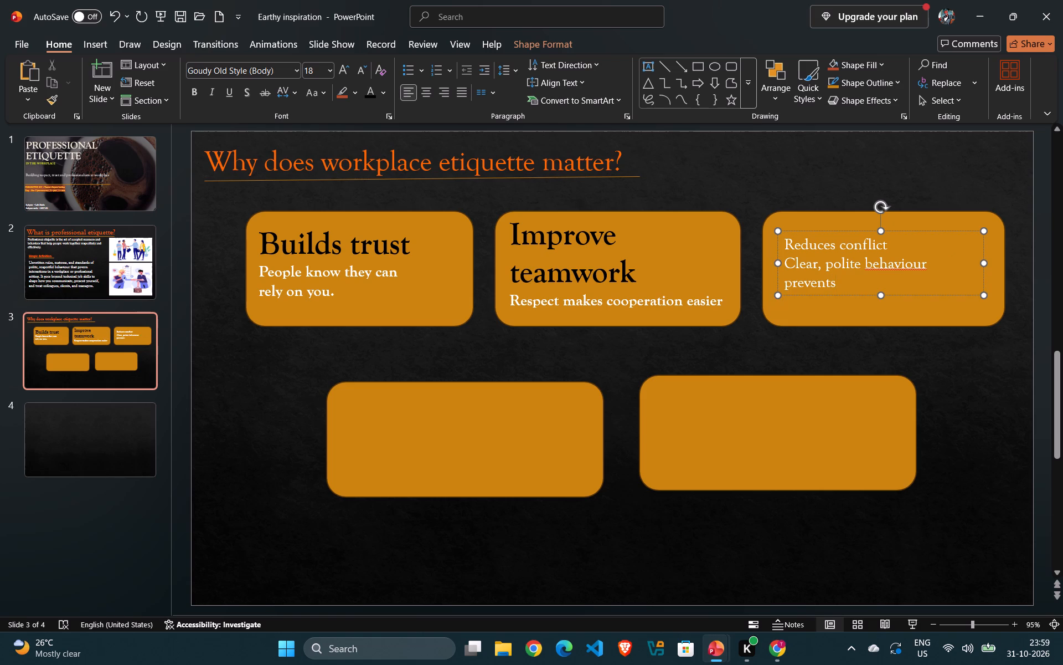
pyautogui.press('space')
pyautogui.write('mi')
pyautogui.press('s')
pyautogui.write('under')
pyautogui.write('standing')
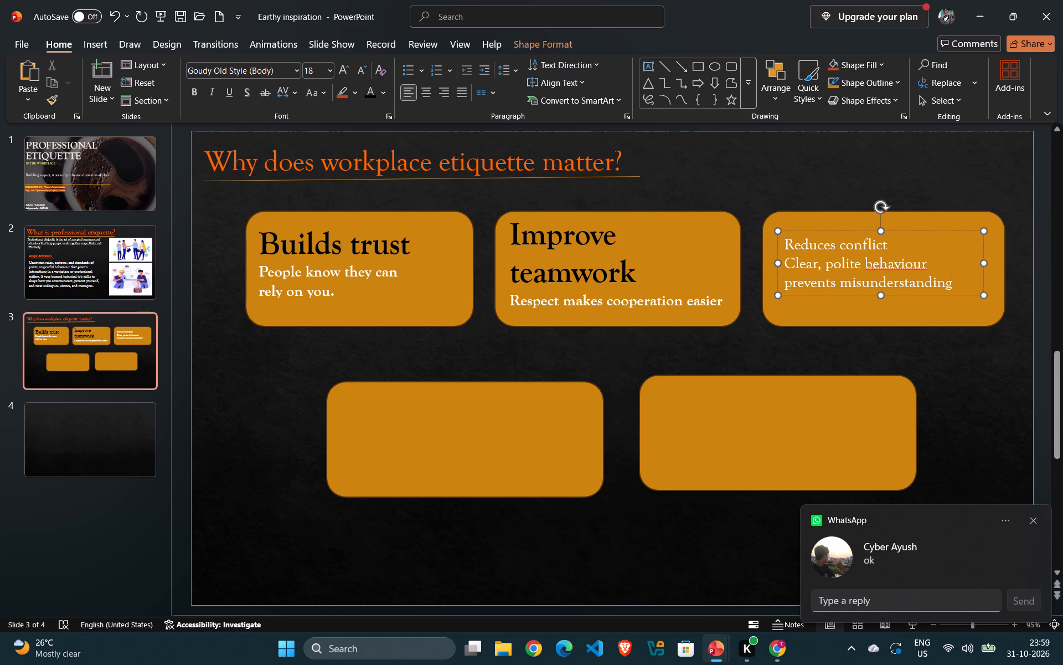
# Format the heading "Reduces conflict" in the third top-row box as black text at size 36.
pyautogui.moveTo(892, 244); pyautogui.dragTo(788, 236)
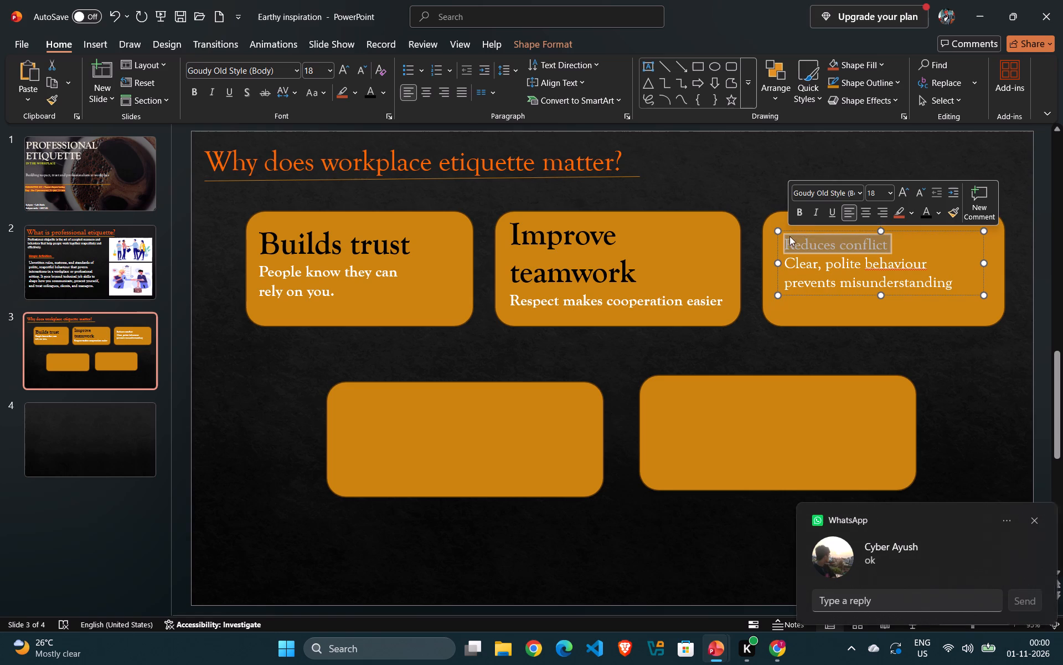
pyautogui.click(923, 211)
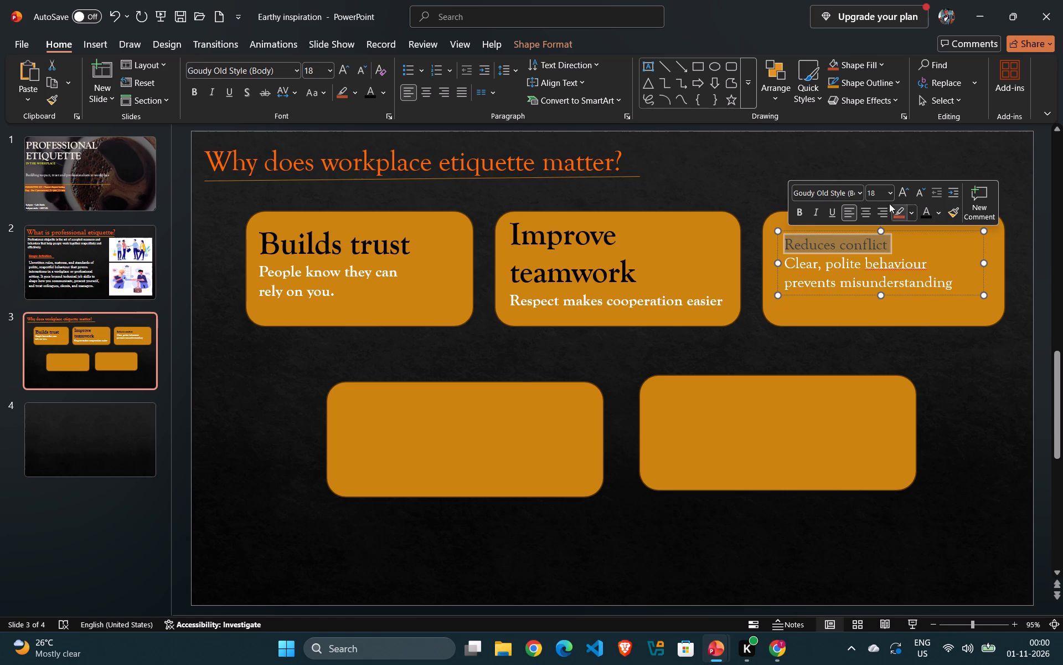
pyautogui.click(889, 193)
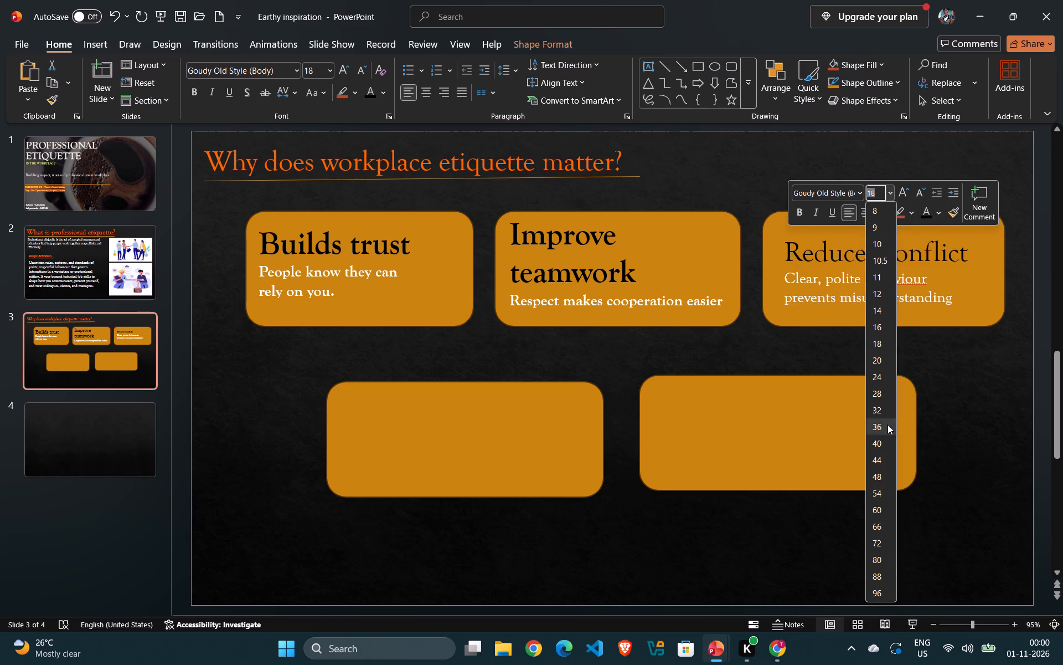
pyautogui.click(887, 424)
# Widen the "Reduces conflict" text box so the heading fits on one line, and shift it up and left within its rounded box.
pyautogui.moveTo(984, 290); pyautogui.dragTo(997, 286)
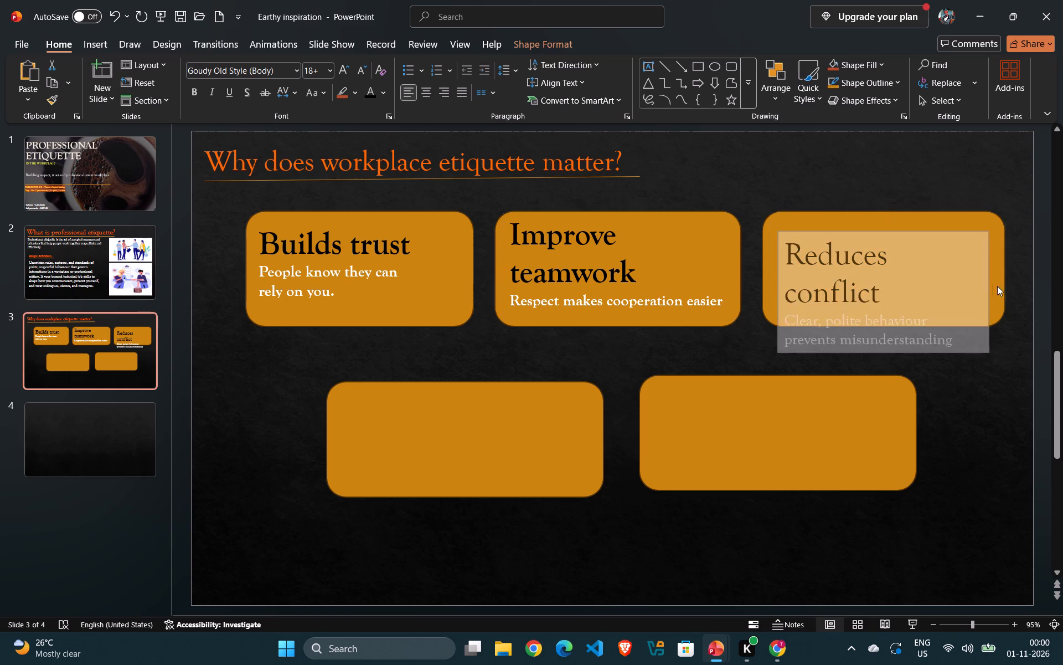
pyautogui.moveTo(997, 286); pyautogui.dragTo(1009, 281)
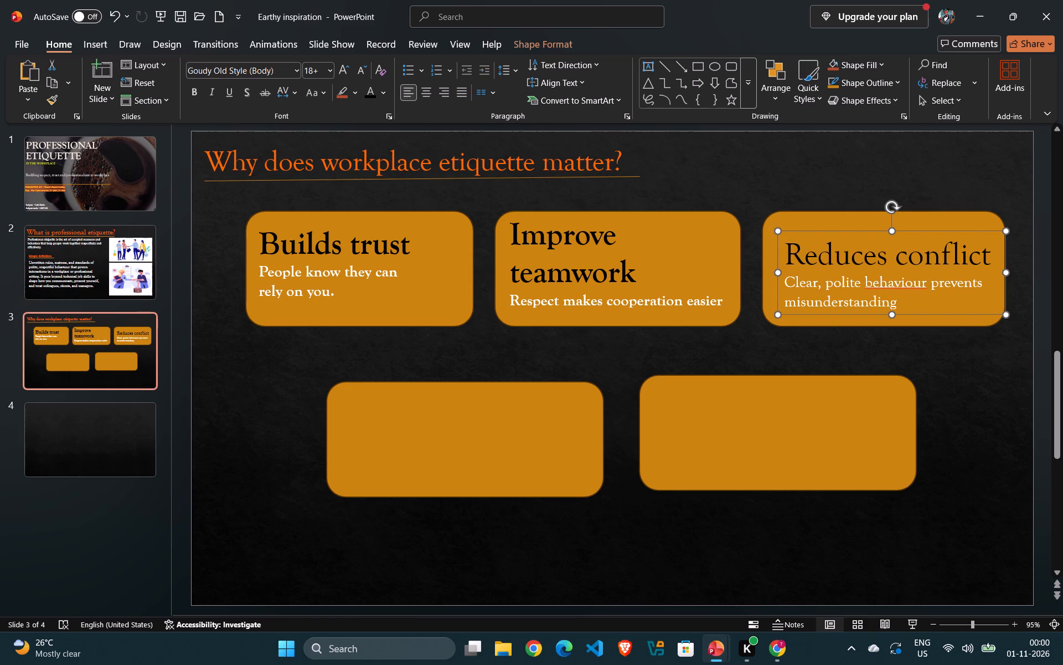
pyautogui.moveTo(940, 234); pyautogui.dragTo(923, 218)
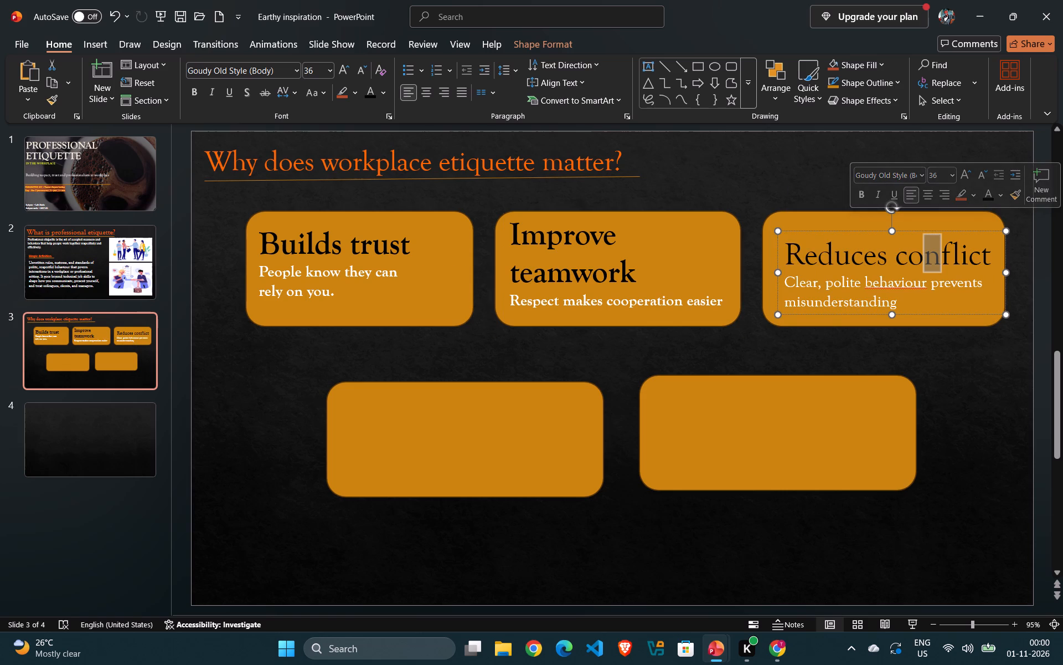
pyautogui.moveTo(961, 232); pyautogui.dragTo(946, 218)
pyautogui.click(978, 330)
# Select the word "behaviour" in the line under "Reduces conflict" and bring up its correction options.
pyautogui.click(891, 270)
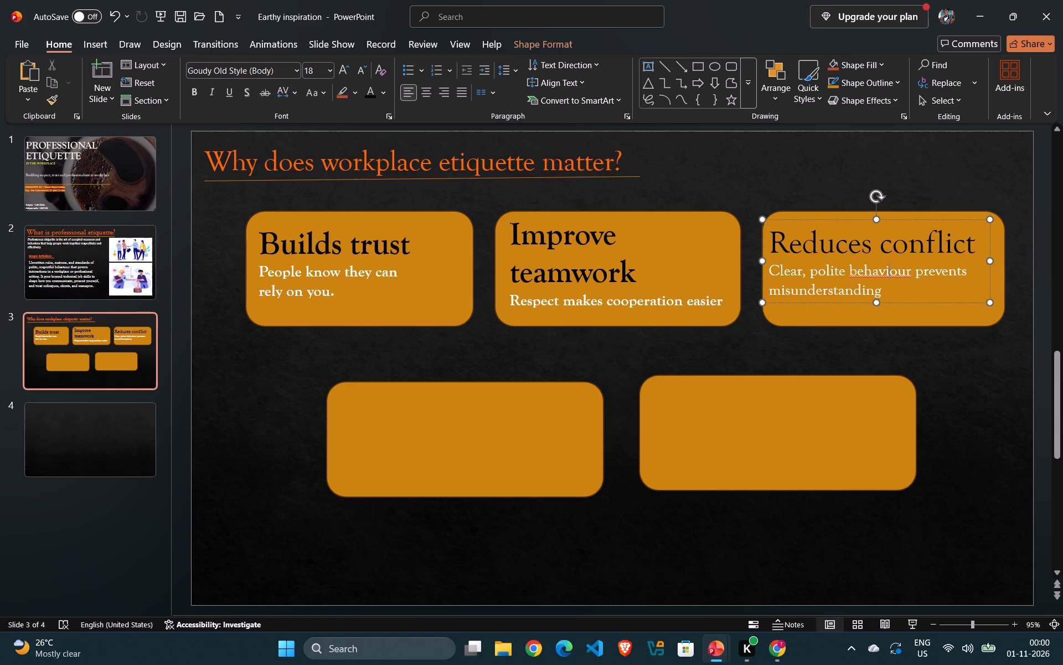
pyautogui.moveTo(912, 267); pyautogui.dragTo(864, 280)
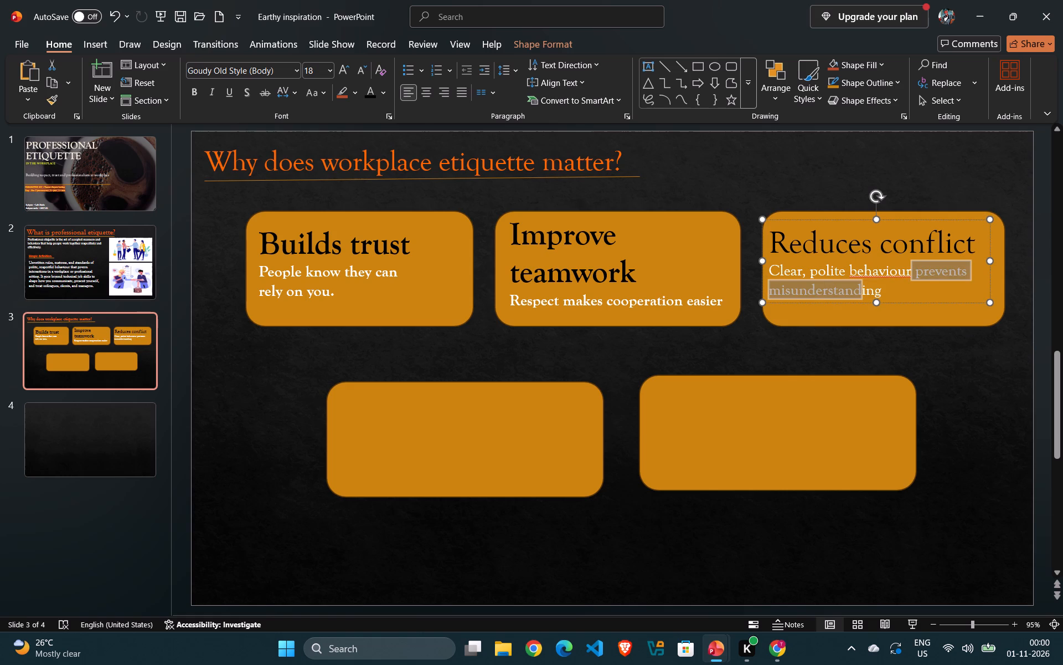
pyautogui.moveTo(864, 280); pyautogui.dragTo(848, 271)
pyautogui.rightClick(879, 267)
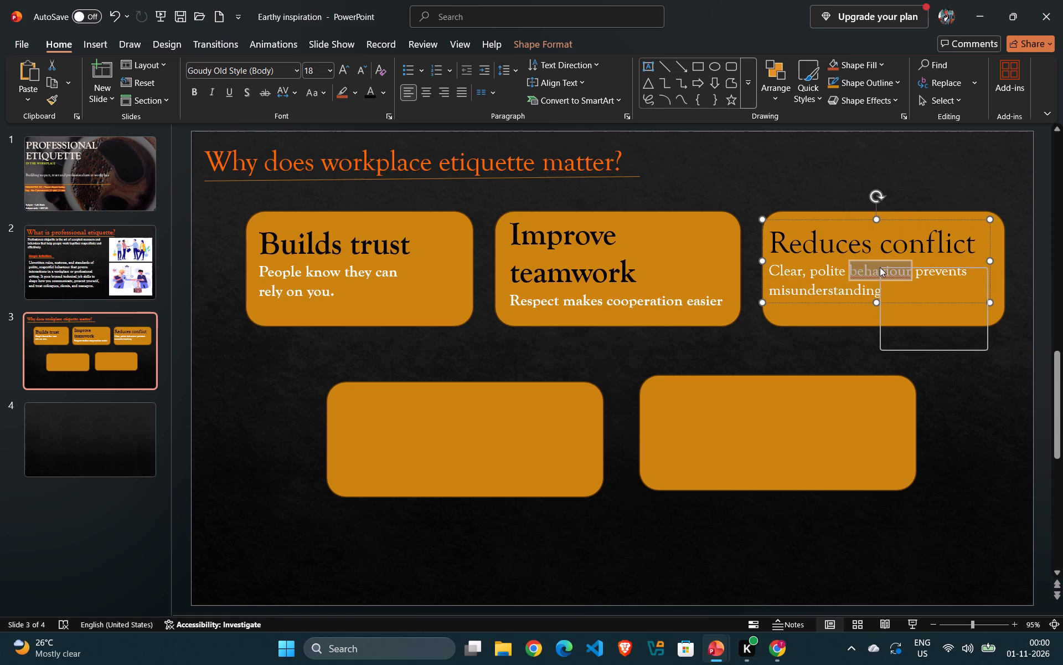
# Change the spelling of "behaviour" to "behavior" in the line under "Reduces conflict".
pyautogui.click(901, 268)
pyautogui.click(902, 271)
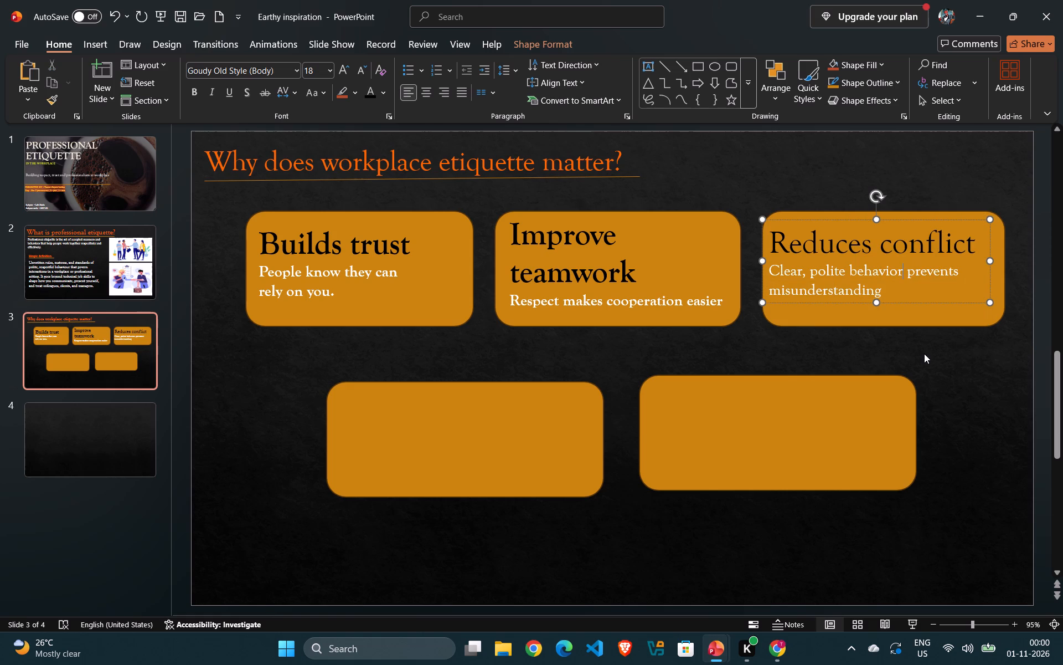
pyautogui.click(925, 354)
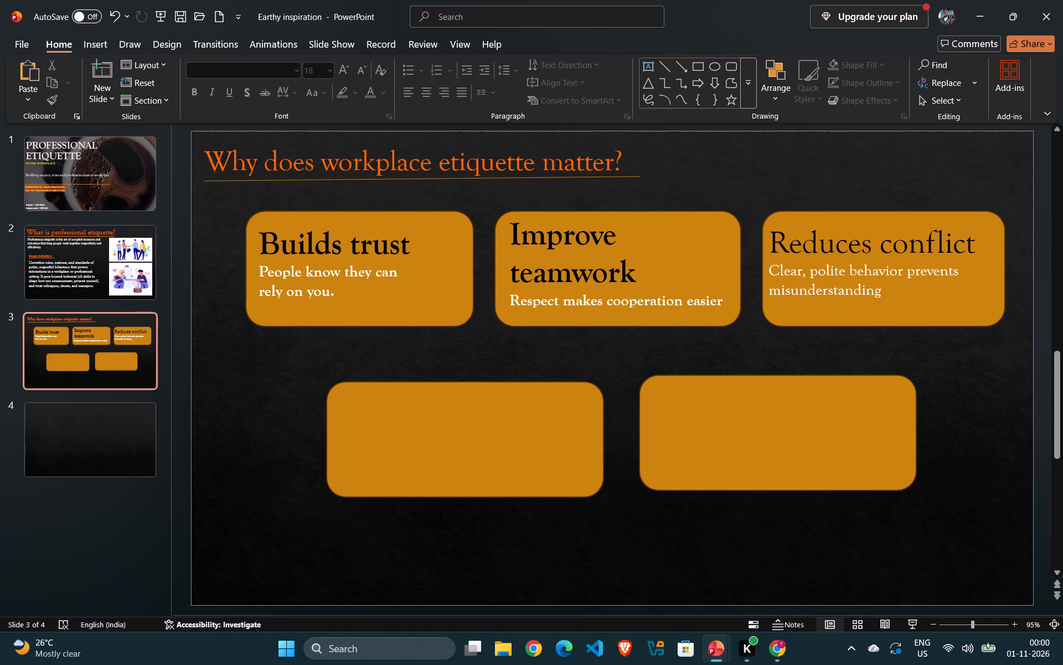
# Make the "Reduces conflict" heading and its supporting line bold.
pyautogui.moveTo(770, 243); pyautogui.dragTo(952, 317)
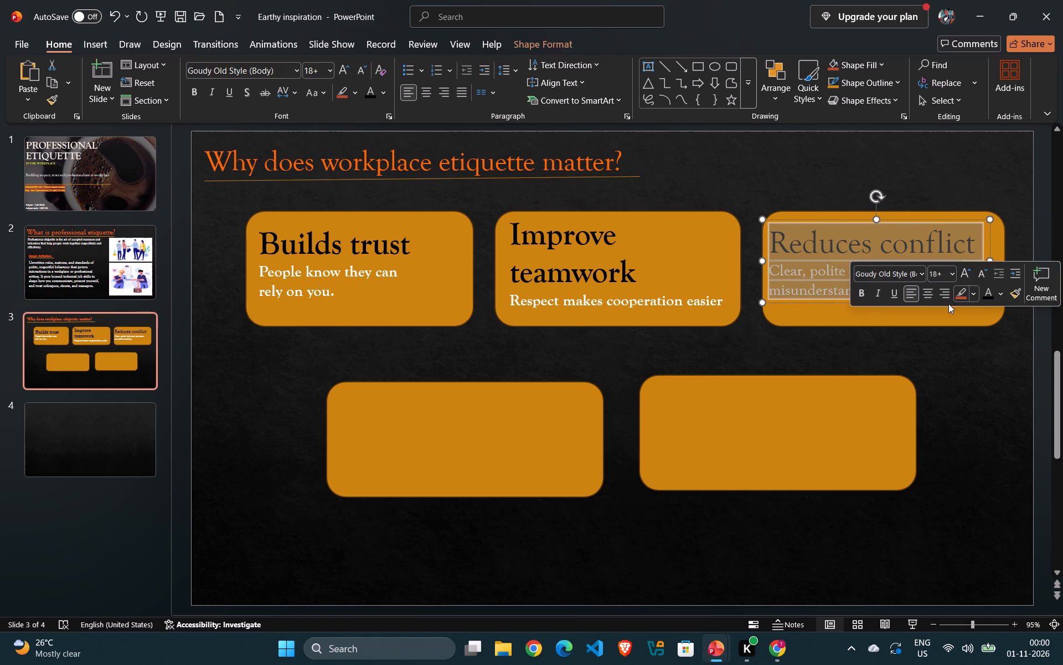
pyautogui.click(859, 297)
pyautogui.click(869, 344)
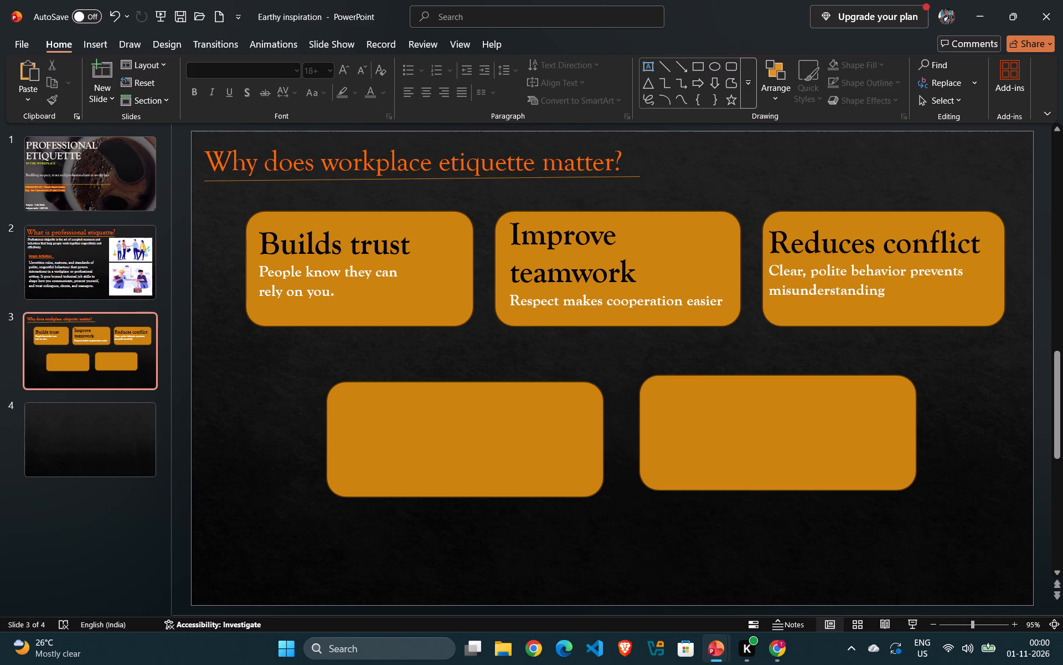
# Shift the "Improve teamwork" text box slightly up and left within its rounded box.
pyautogui.click(523, 255)
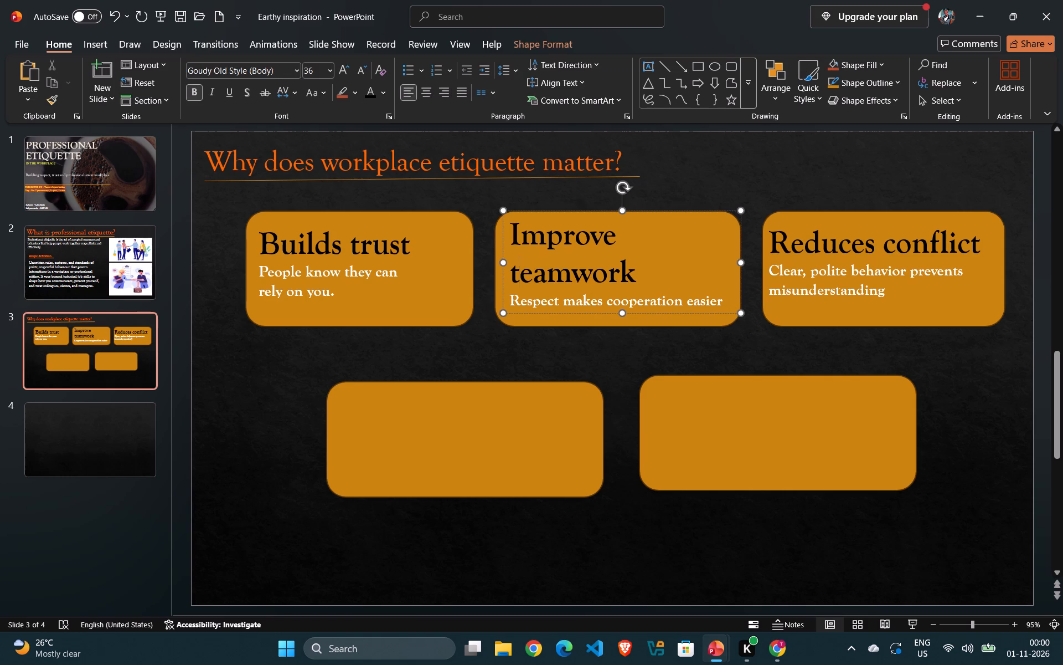
pyautogui.click(645, 208)
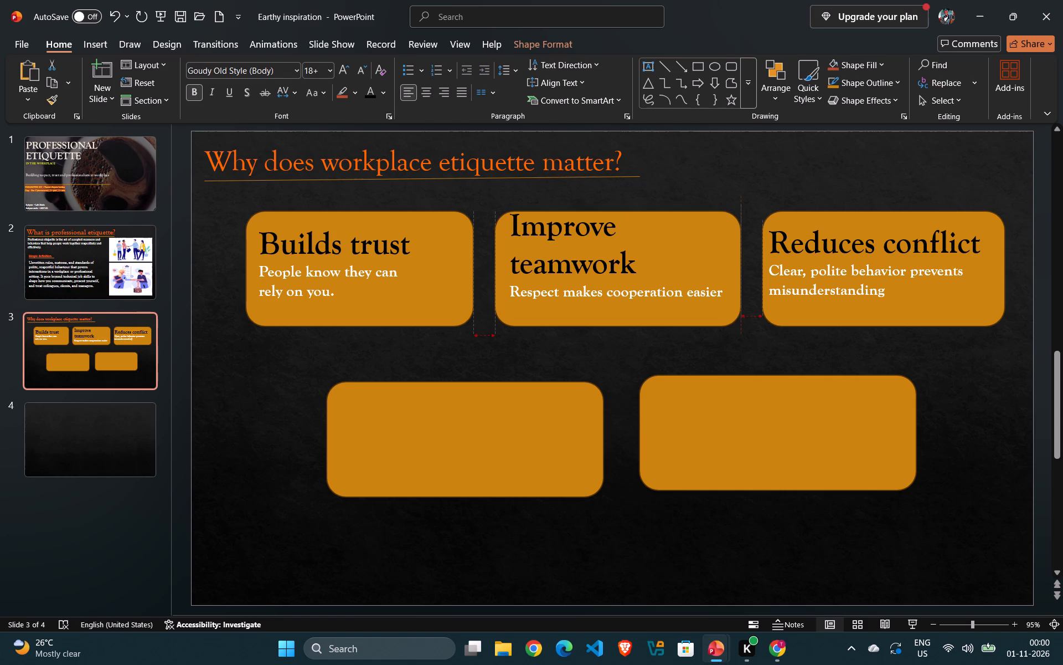
pyautogui.click(794, 339)
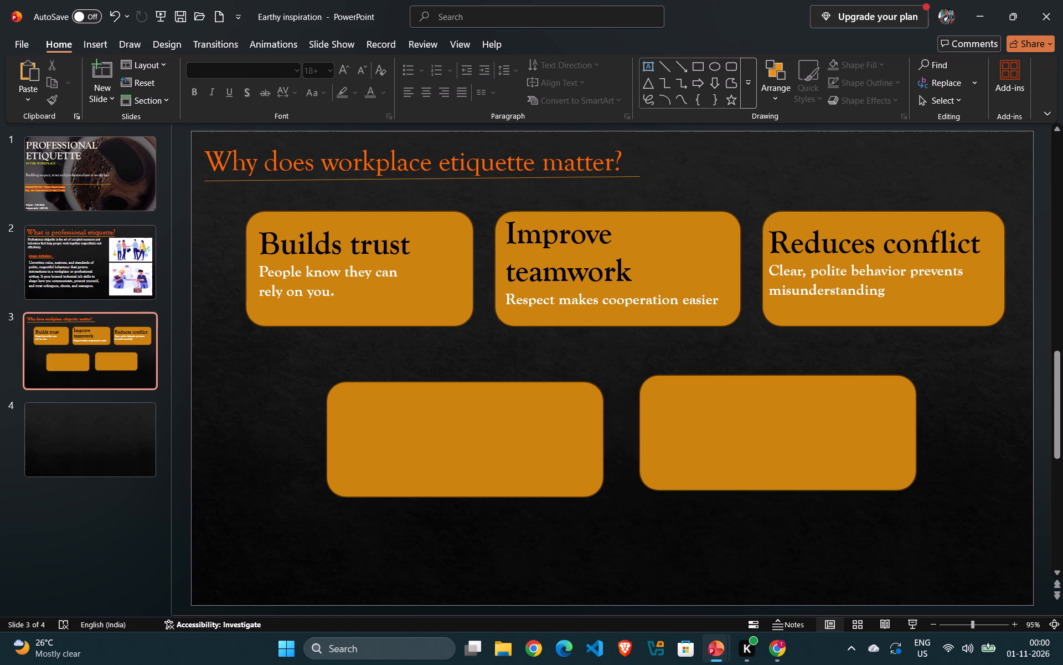
# Insert a text box in slide 3's lower-left rounded box with the heading "Creates a good impression".
pyautogui.click(653, 73)
pyautogui.moveTo(359, 402); pyautogui.dragTo(364, 405)
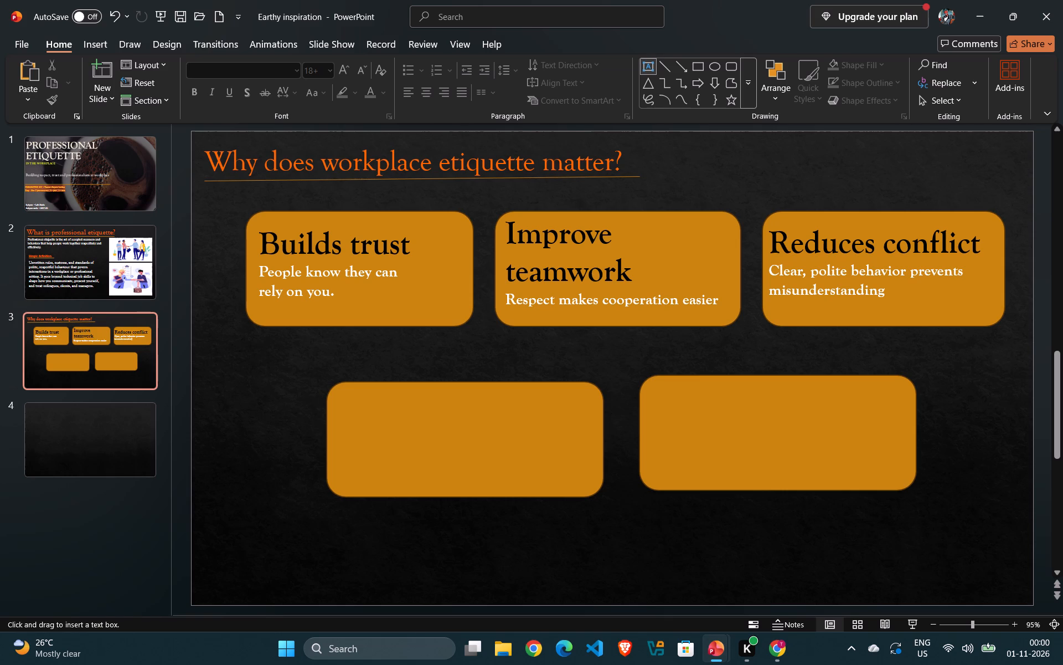
pyautogui.moveTo(364, 405); pyautogui.dragTo(584, 494)
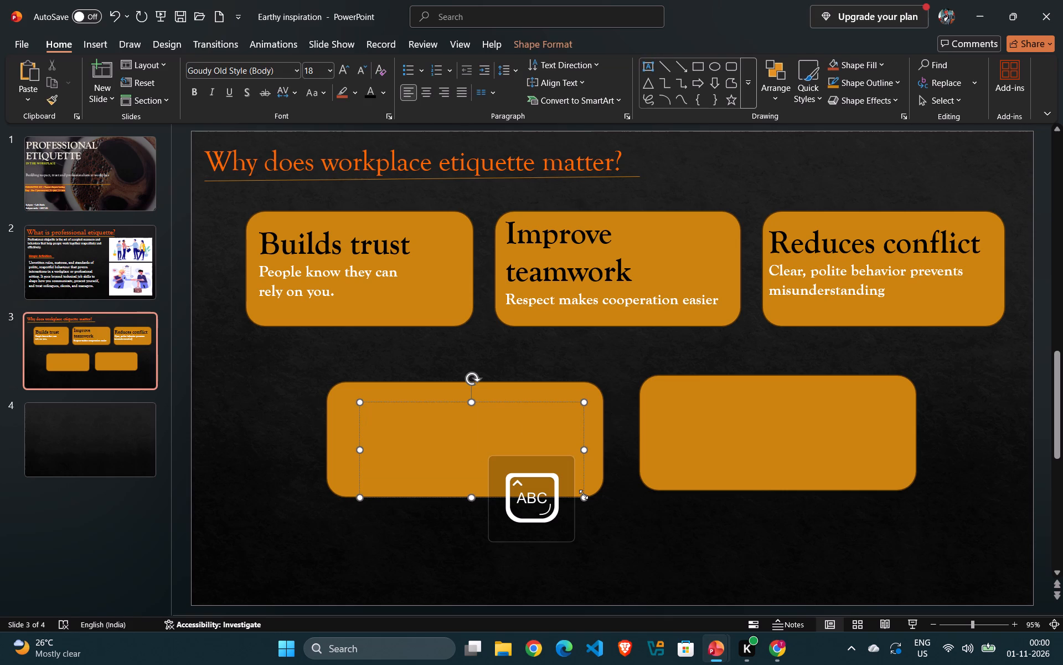
pyautogui.write('reate')
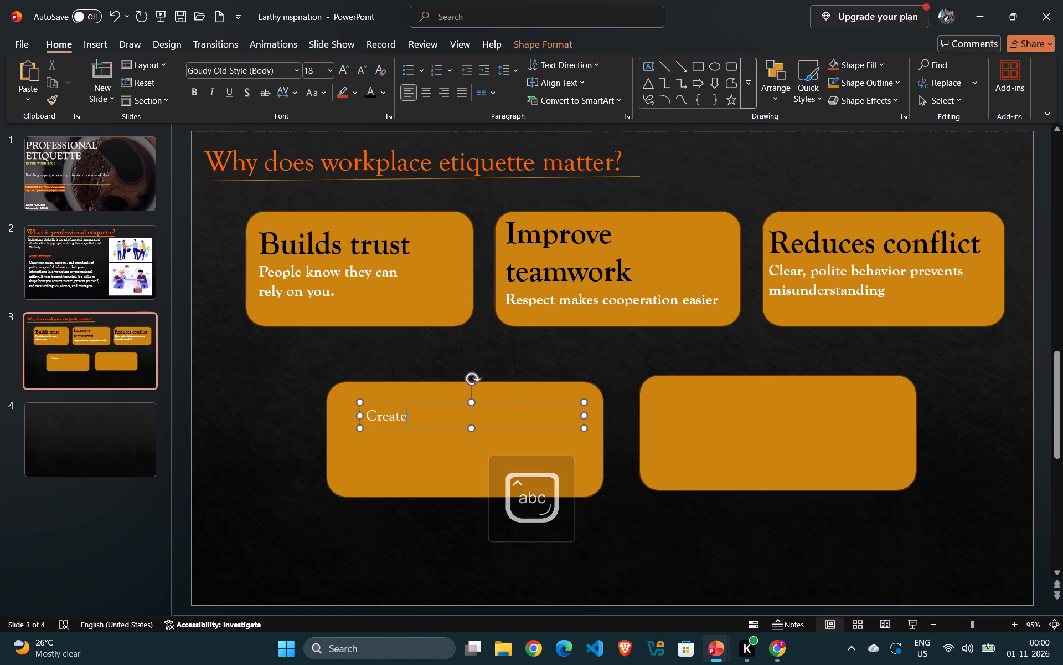
pyautogui.write('s a')
pyautogui.press('space')
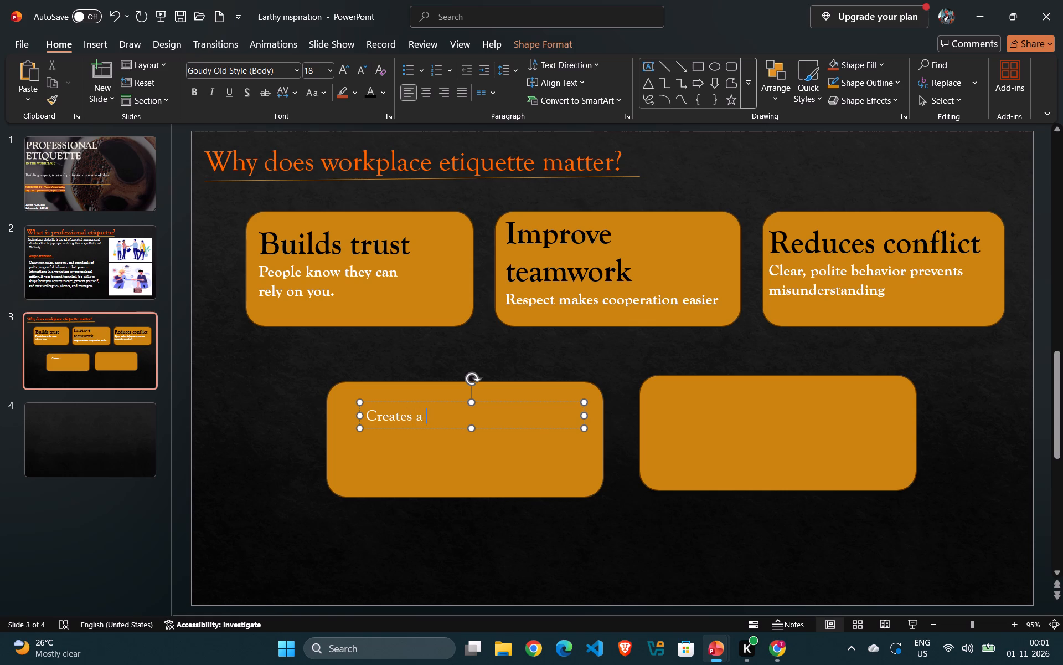
pyautogui.write('good im')
pyautogui.write('pr')
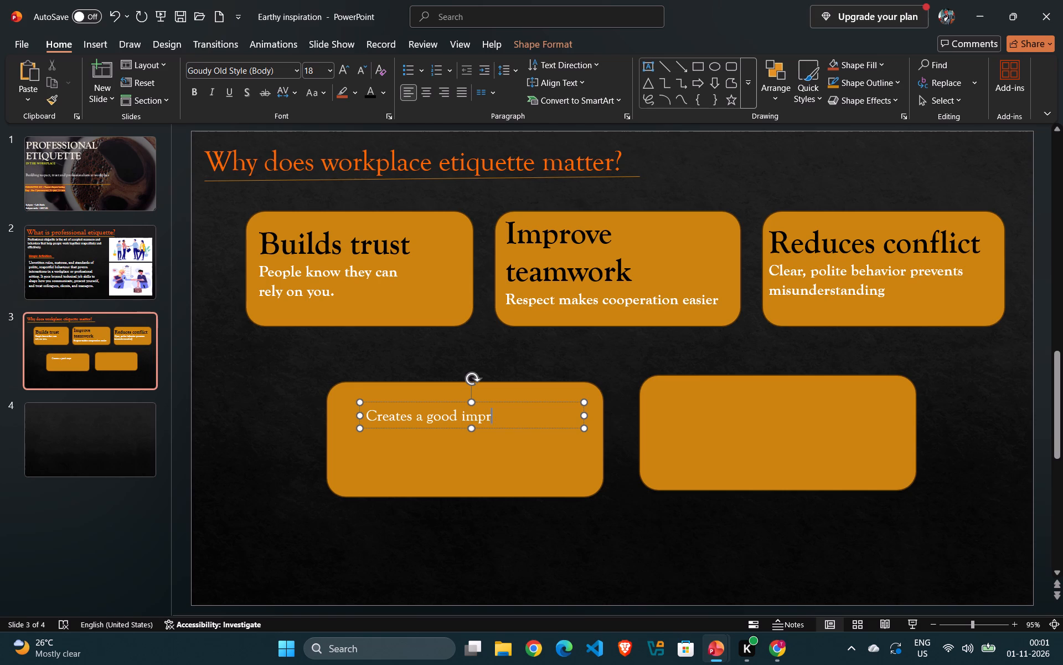
pyautogui.press('e')
pyautogui.write('ss')
pyautogui.write('io')
pyautogui.press('Right')
pyautogui.press('0')
pyautogui.press('BackSpace')
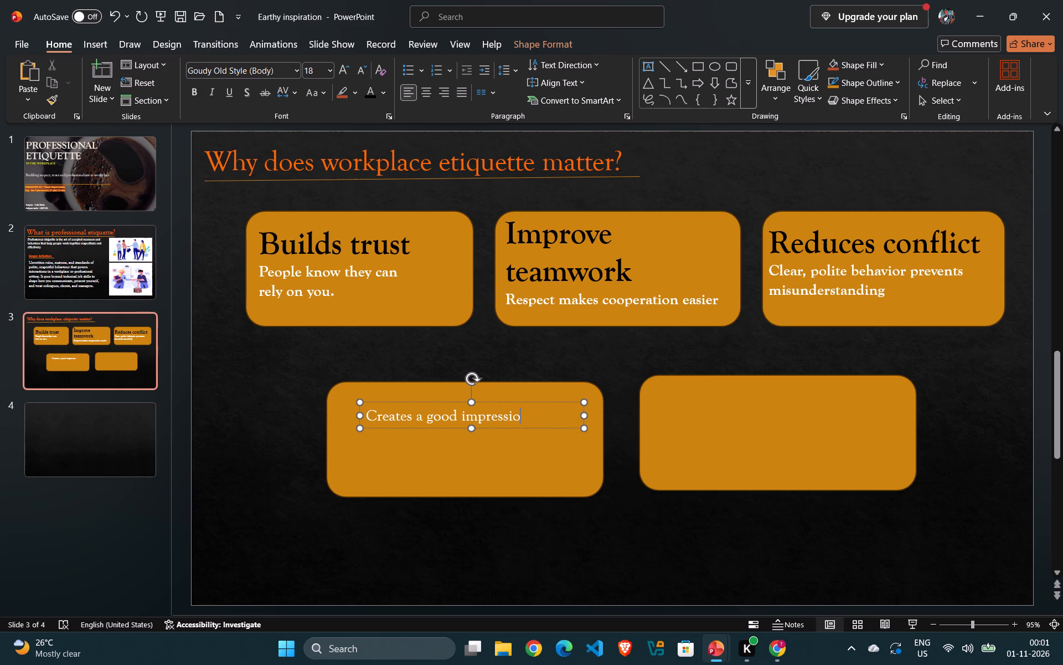
pyautogui.press('n')
# Add the supporting line "Your beaviour reflects your attitude." beneath the "Creates a good impression" heading.
pyautogui.press("'")
pyautogui.press('Return')
pyautogui.write('your')
pyautogui.press('space')
pyautogui.write('beaviour')
pyautogui.press('space')
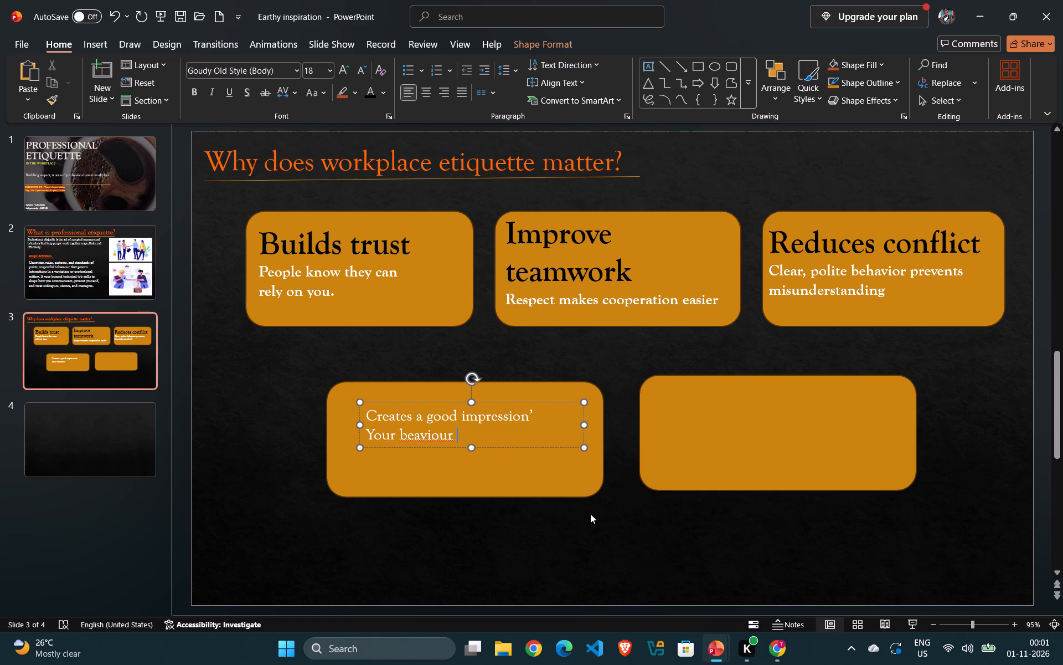
pyautogui.write('reflects')
pyautogui.press('space')
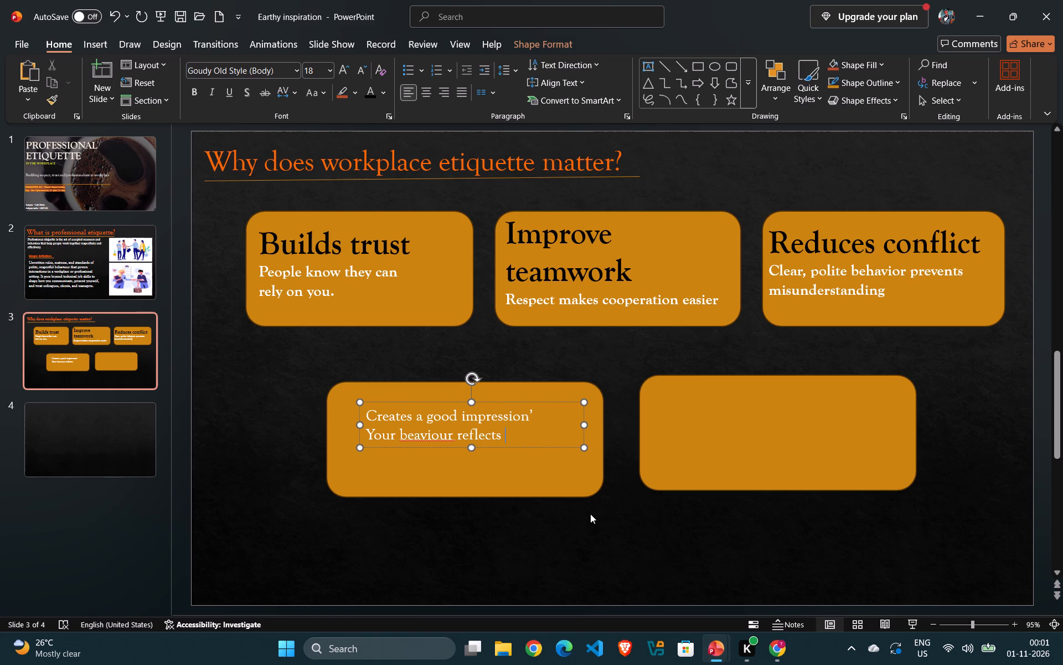
pyautogui.write('yoi')
pyautogui.press('BackSpace')
pyautogui.write('ur att')
pyautogui.write('itude')
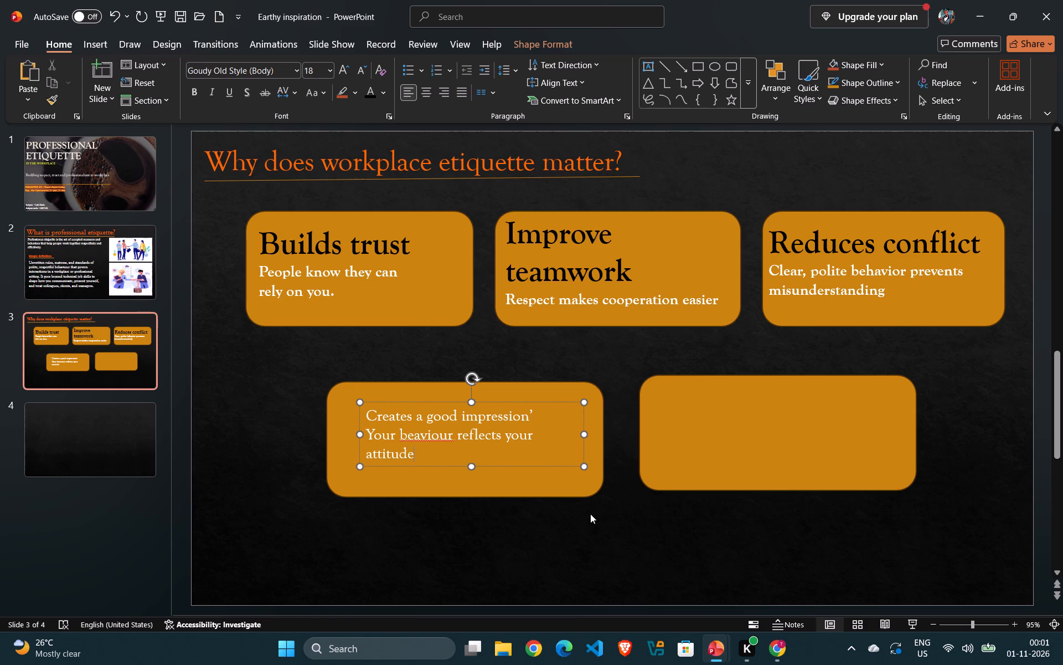
pyautogui.press('.')
# Correct the misspelled word in the line under "Creates a good impression" to "behavior".
pyautogui.moveTo(455, 434); pyautogui.dragTo(415, 437)
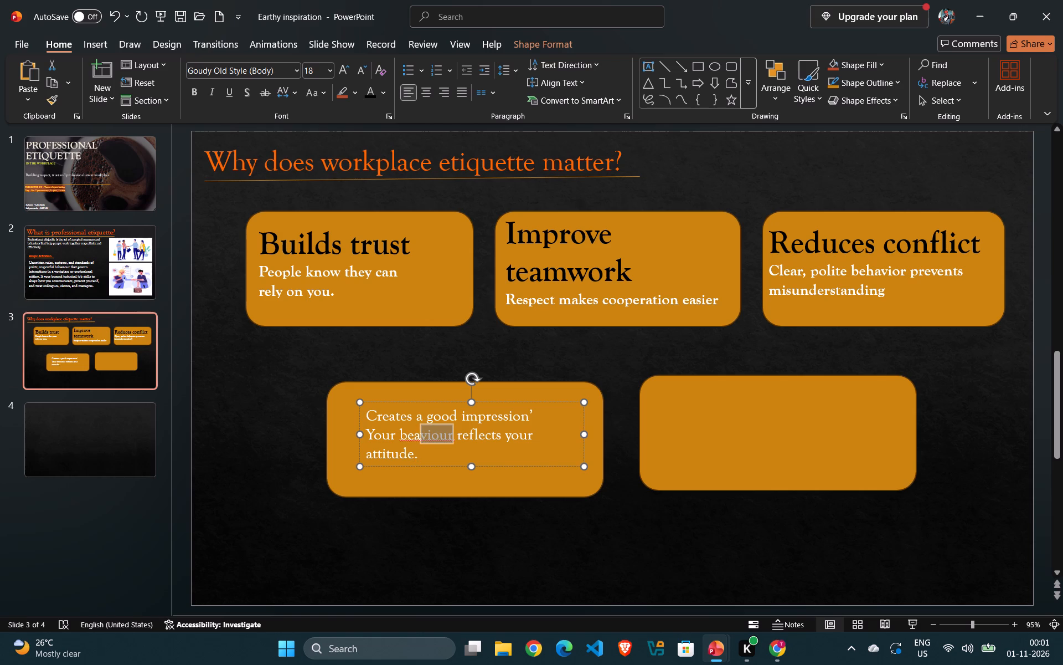
pyautogui.moveTo(415, 437); pyautogui.dragTo(399, 437)
pyautogui.rightClick(399, 437)
pyautogui.click(425, 447)
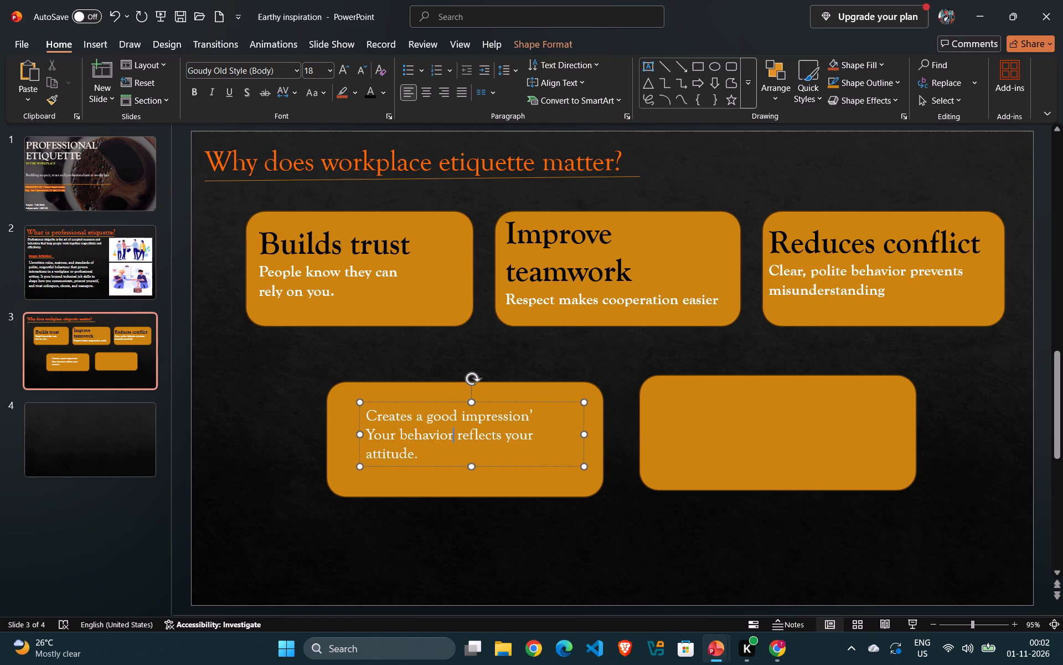
pyautogui.click(491, 452)
# Remove the stray apostrophe at the end of the "Creates a good impression" heading.
pyautogui.moveTo(368, 411); pyautogui.dragTo(622, 399)
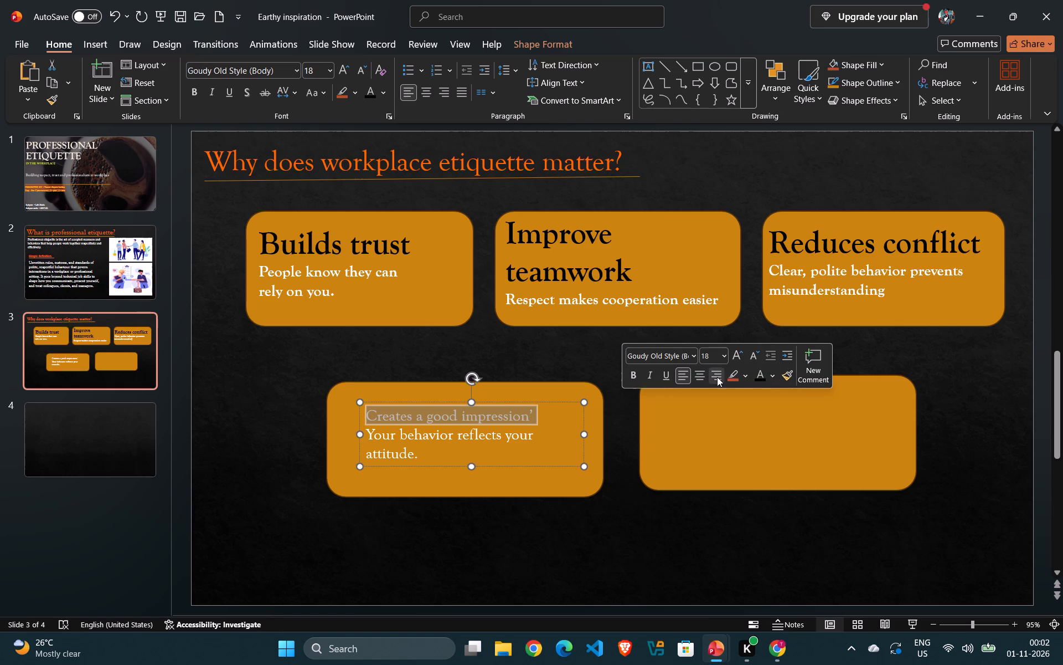
pyautogui.click(540, 417)
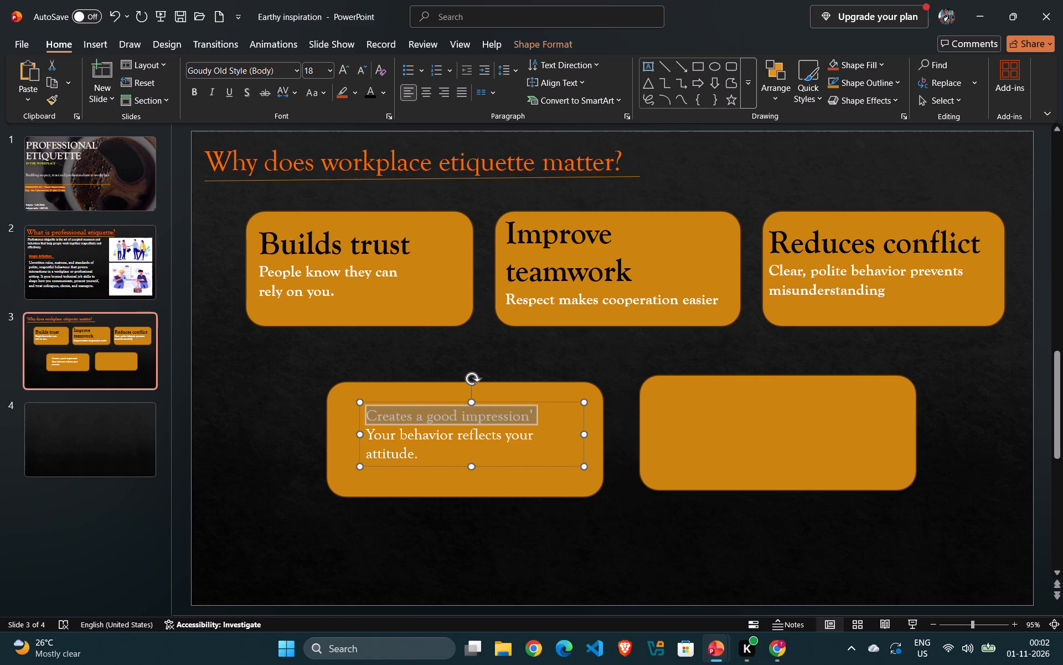
pyautogui.click(535, 416)
pyautogui.click(530, 416)
pyautogui.press('Right')
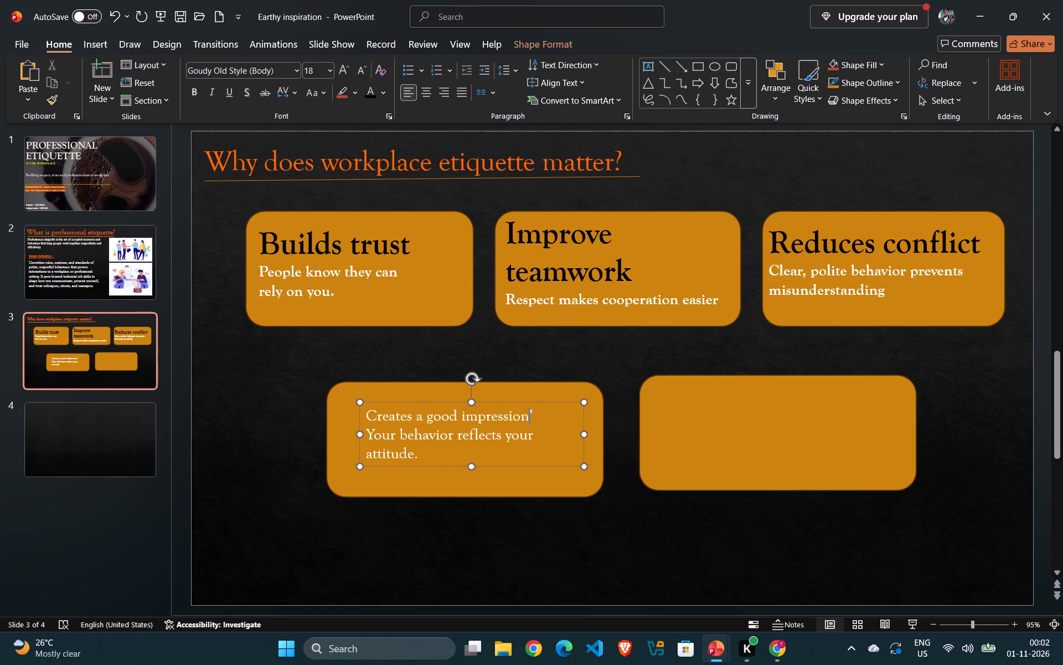
pyautogui.press('BackSpace')
# Format the "Creates a good impression" heading in black at 36 pt.
pyautogui.moveTo(366, 415); pyautogui.dragTo(540, 405)
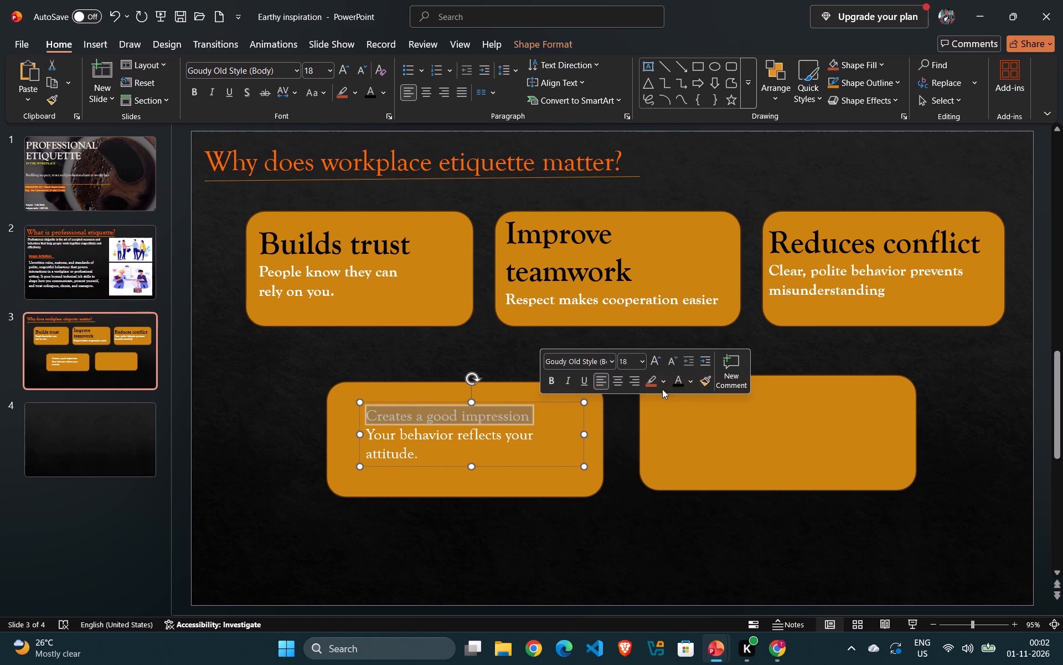
pyautogui.click(671, 386)
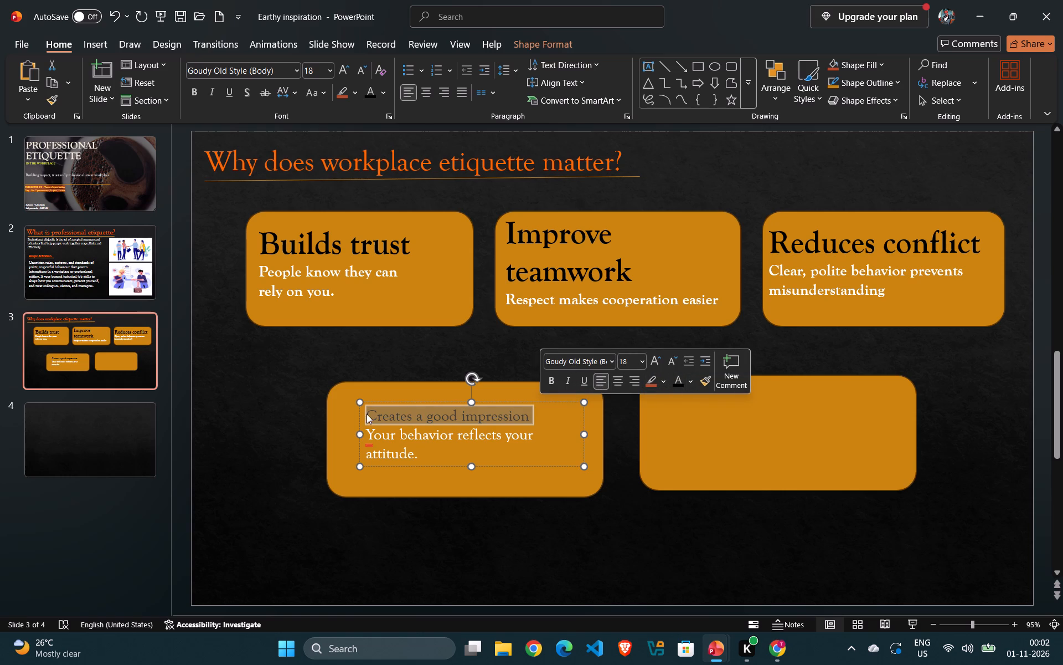
pyautogui.click(638, 361)
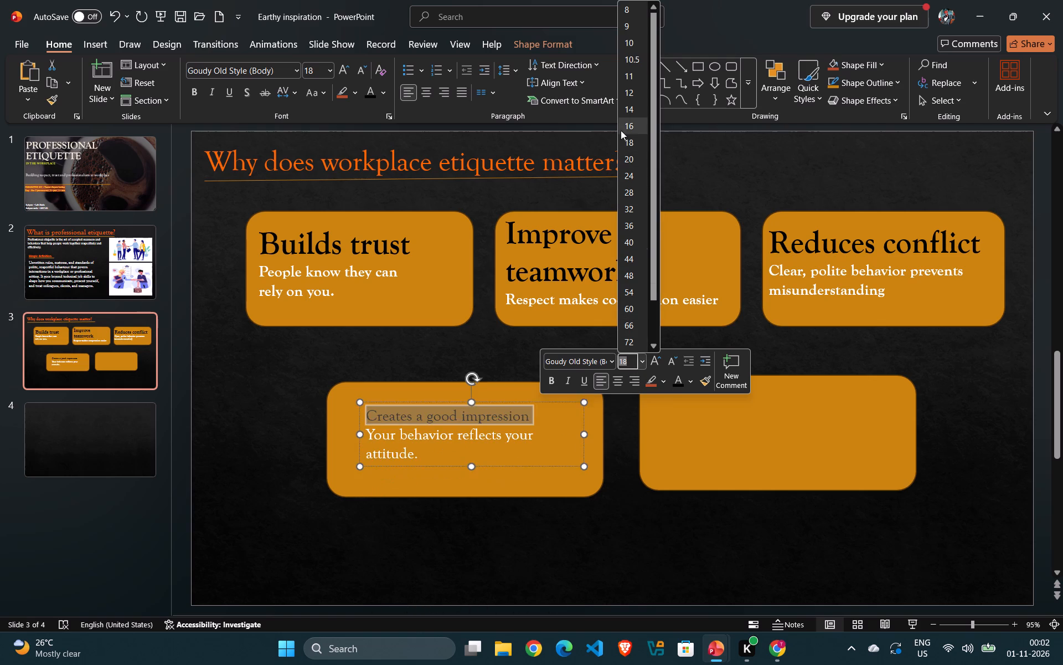
pyautogui.click(632, 222)
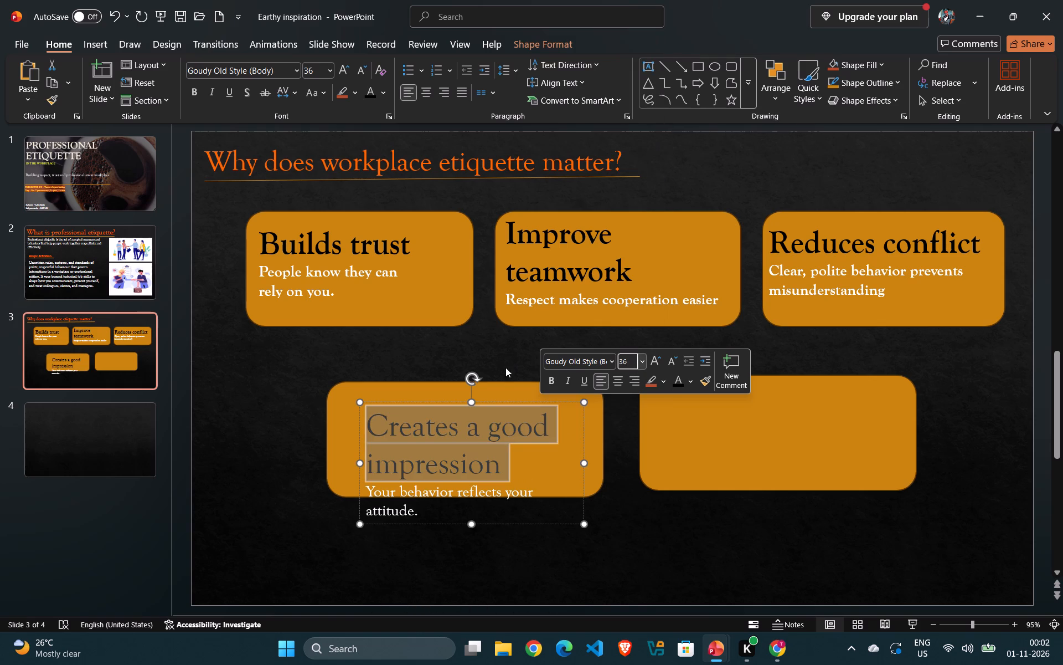
# Move the "Creates a good impression" text box up and left so its text fits within the rounded box.
pyautogui.moveTo(500, 401); pyautogui.dragTo(474, 375)
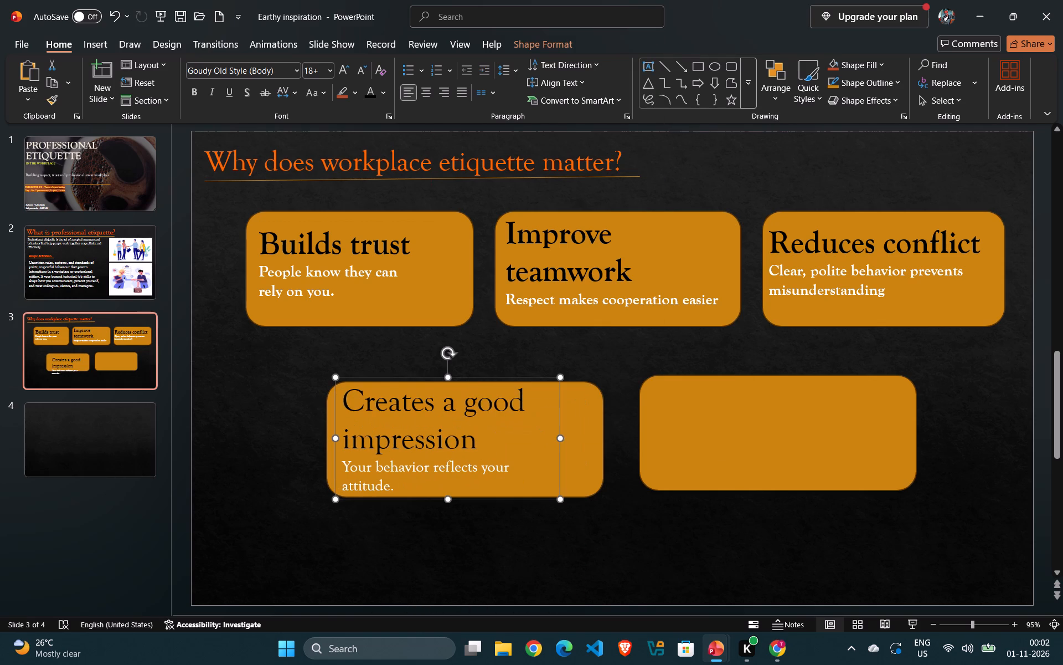
# Make the "Creates a good impression" heading and its supporting line bold.
pyautogui.moveTo(343, 401); pyautogui.dragTo(533, 520)
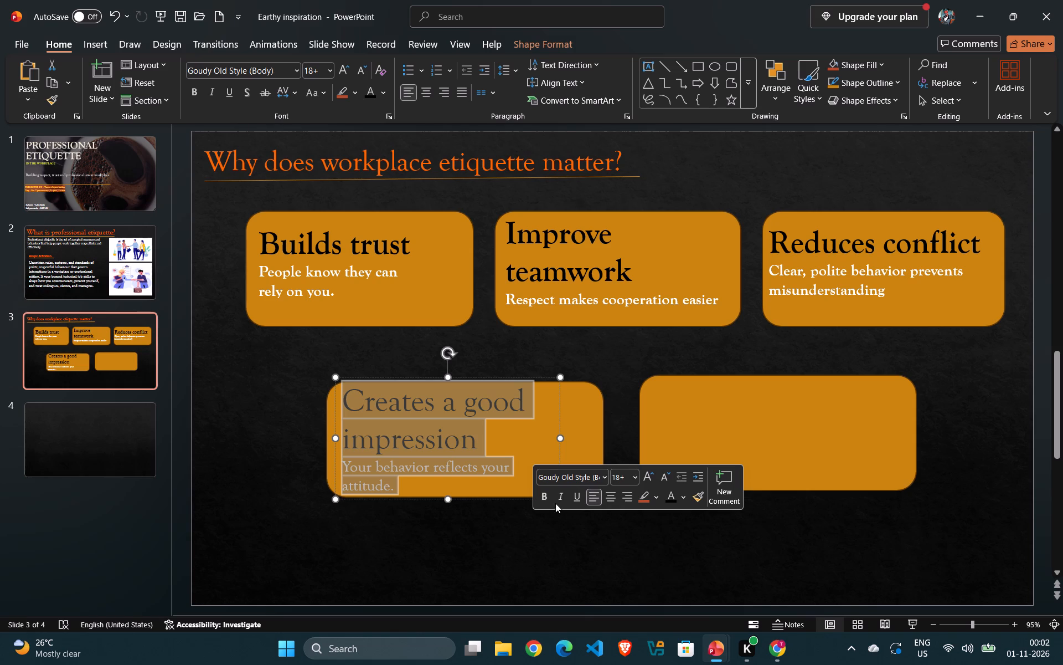
pyautogui.click(547, 499)
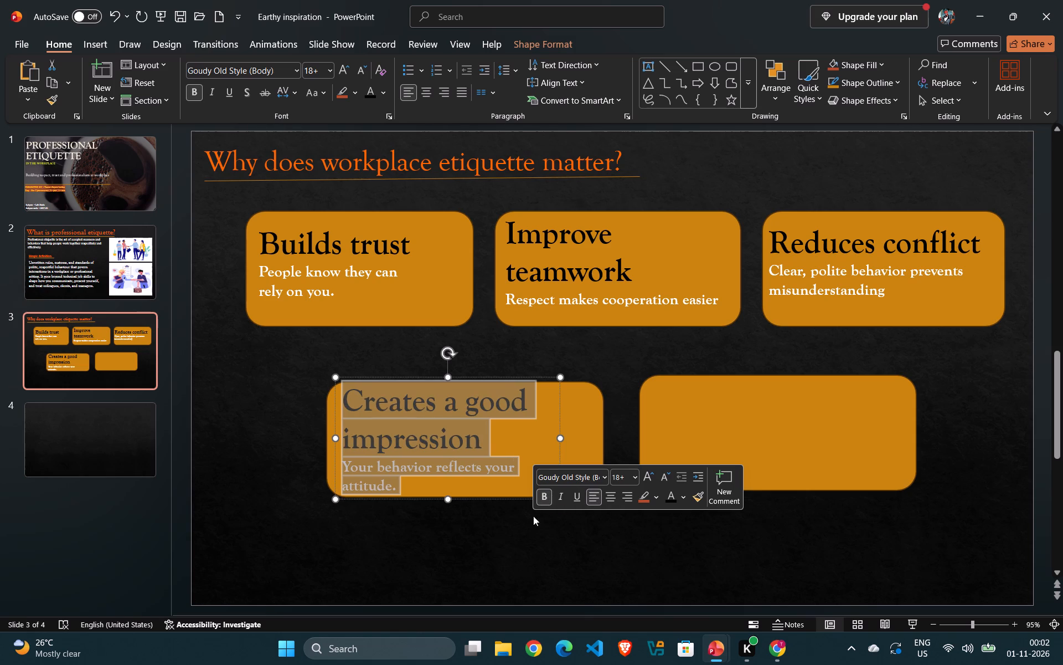
pyautogui.click(511, 539)
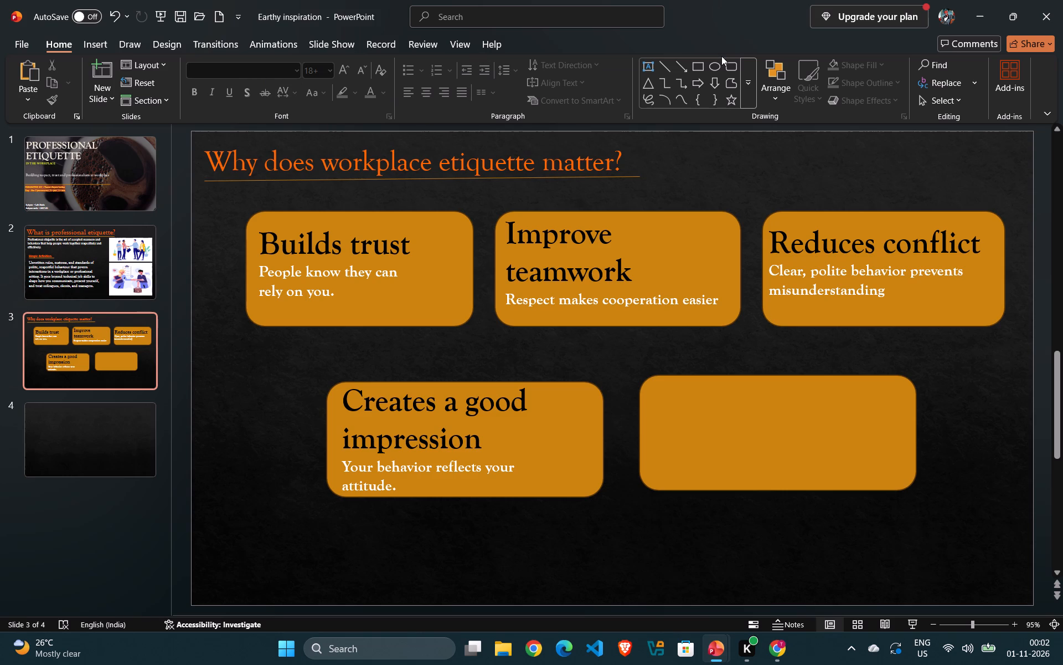
# Draw a text box inside the empty fifth rounded box on slide 3.
pyautogui.click(652, 69)
pyautogui.moveTo(657, 399); pyautogui.dragTo(657, 400)
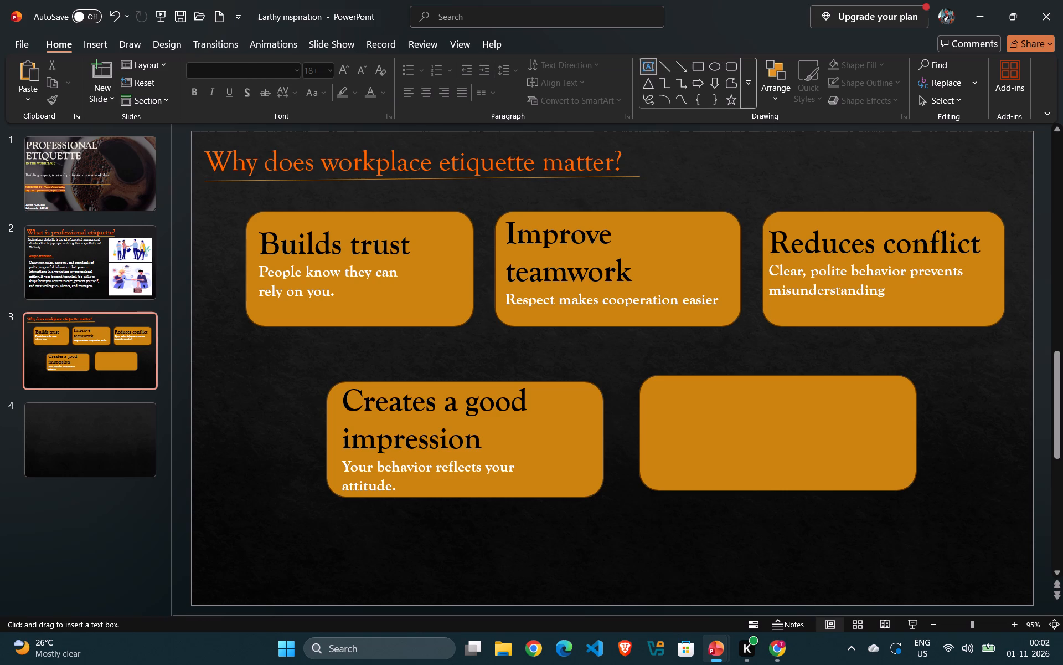
pyautogui.moveTo(657, 400); pyautogui.dragTo(907, 473)
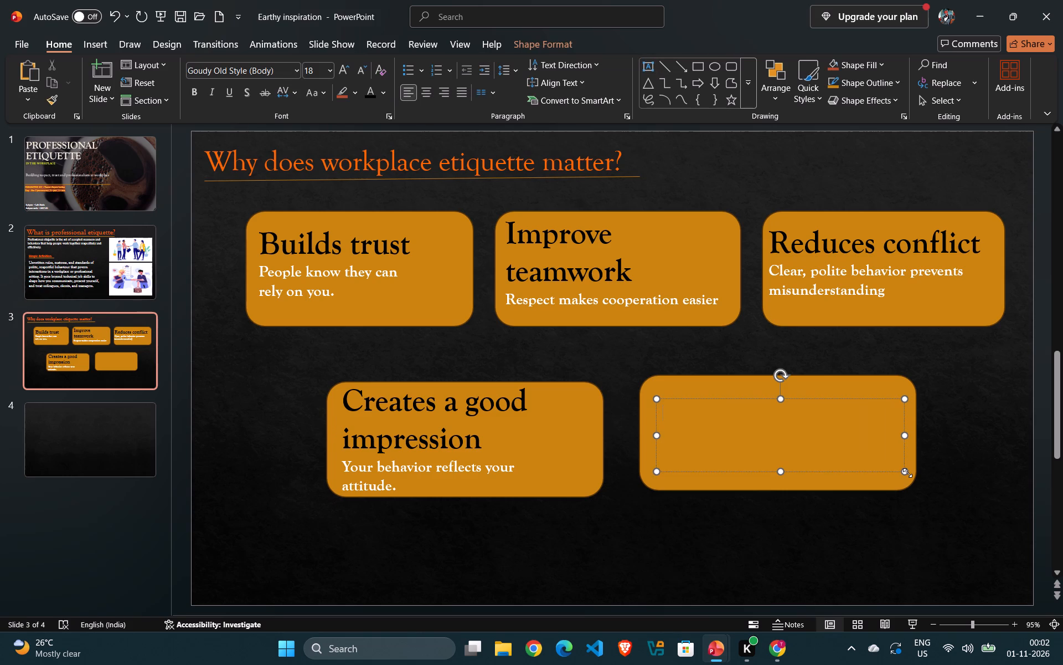
# Enter the heading "Supports career growth" in the fifth box's text box.
pyautogui.press('u')
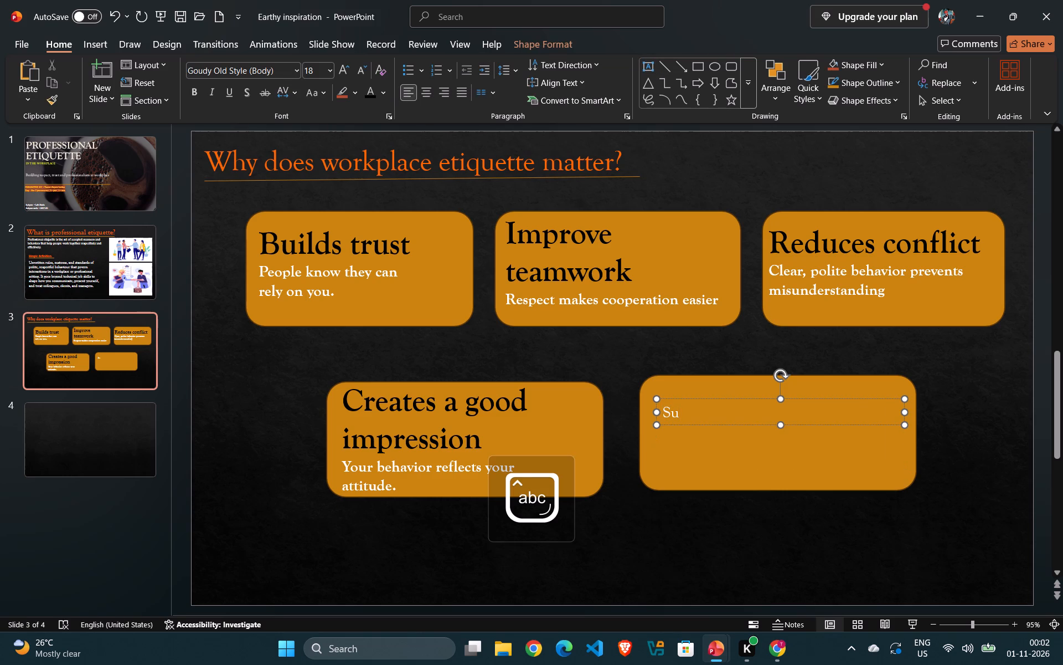
pyautogui.write('pp')
pyautogui.press('o')
pyautogui.write('rts')
pyautogui.press('space')
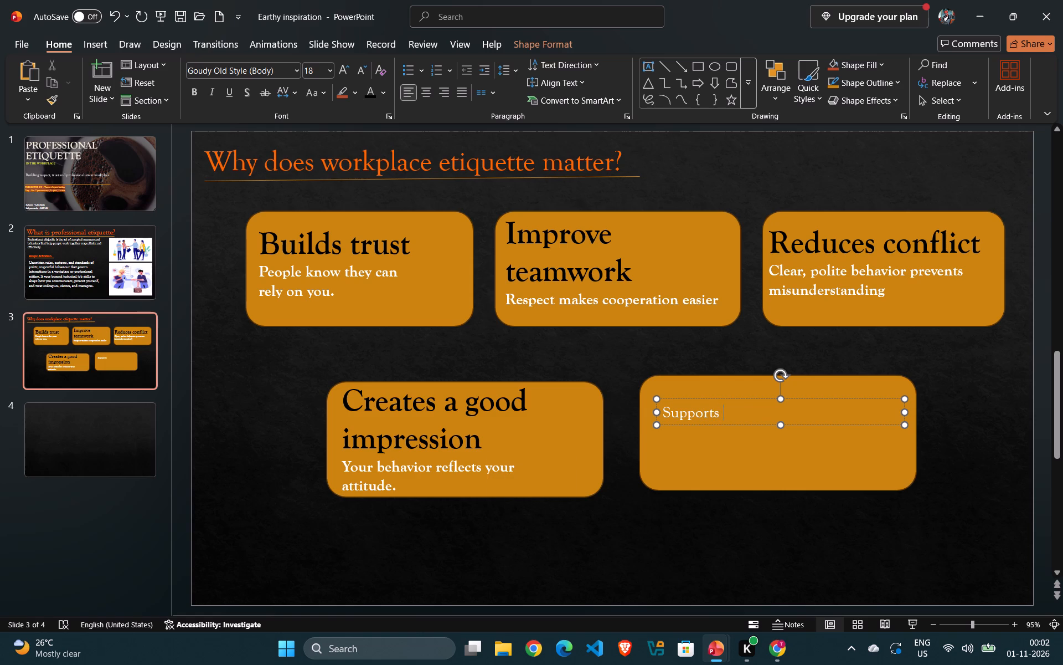
pyautogui.write('cre')
pyautogui.write('er')
pyautogui.press('BackSpace')
pyautogui.press('BackSpace')
pyautogui.press('BackSpace')
pyautogui.press('BackSpace')
pyautogui.write('aree')
pyautogui.write('rb')
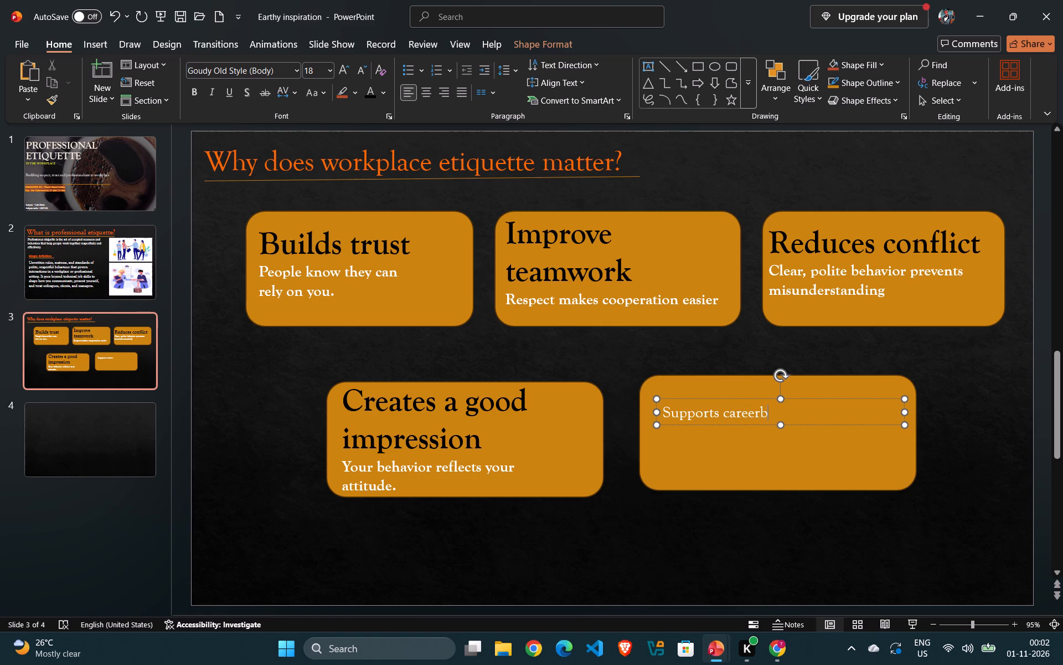
pyautogui.press('BackSpace')
pyautogui.press('space')
pyautogui.write('growths')
pyautogui.press('=')
pyautogui.press('BackSpace')
pyautogui.press('BackSpace')
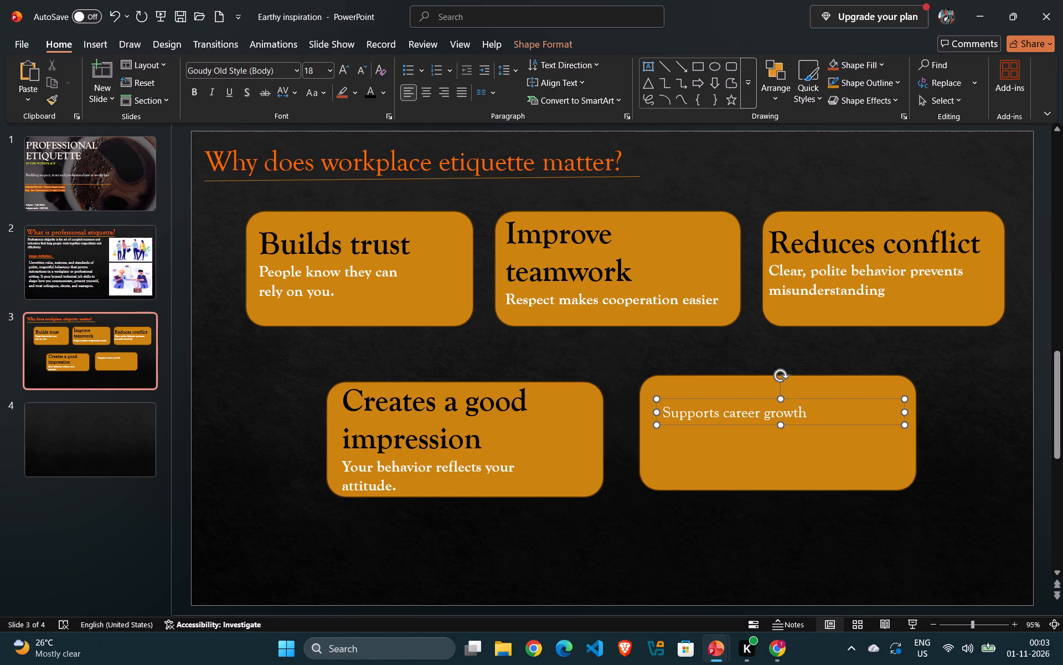
# Add the supporting line "Professional strengthens your reputation." on a new line below the "Supports career growth" heading.
pyautogui.press('Return')
pyautogui.press('p')
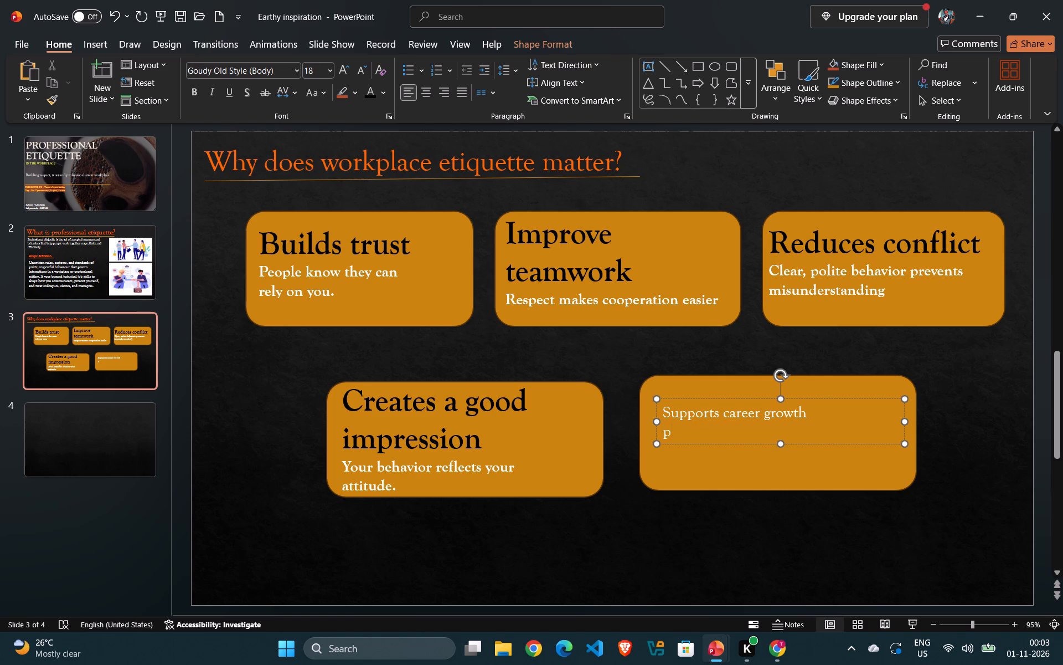
pyautogui.write('ro')
pyautogui.write('ff')
pyautogui.press('BackSpace')
pyautogui.press('BackSpace')
pyautogui.write('fe')
pyautogui.write('ssional')
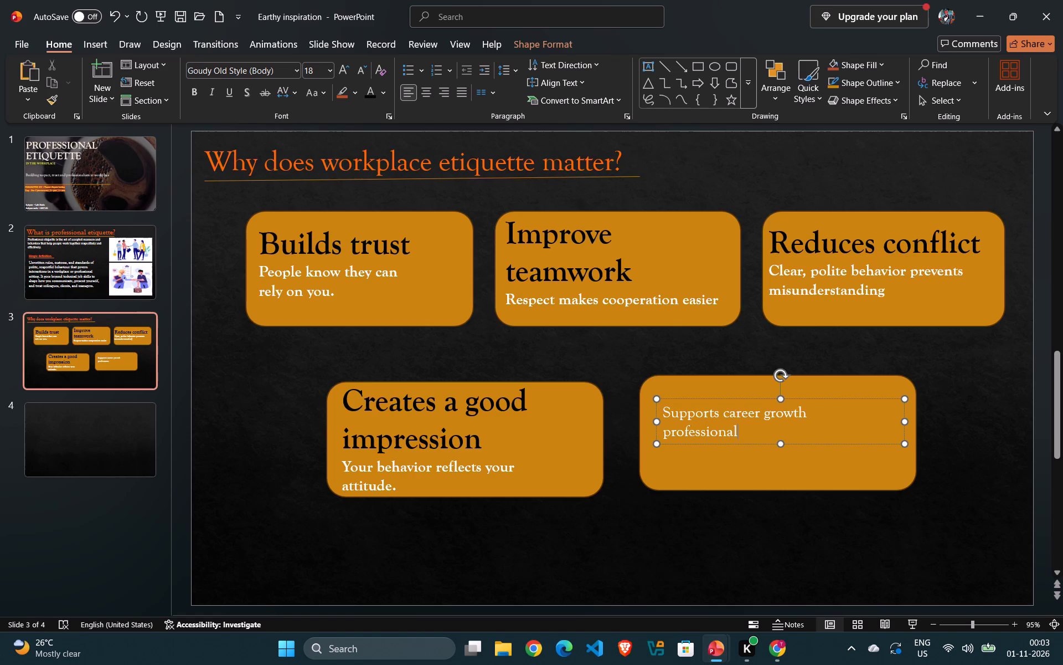
pyautogui.press('space')
pyautogui.write('st')
pyautogui.press('r')
pyautogui.write('en')
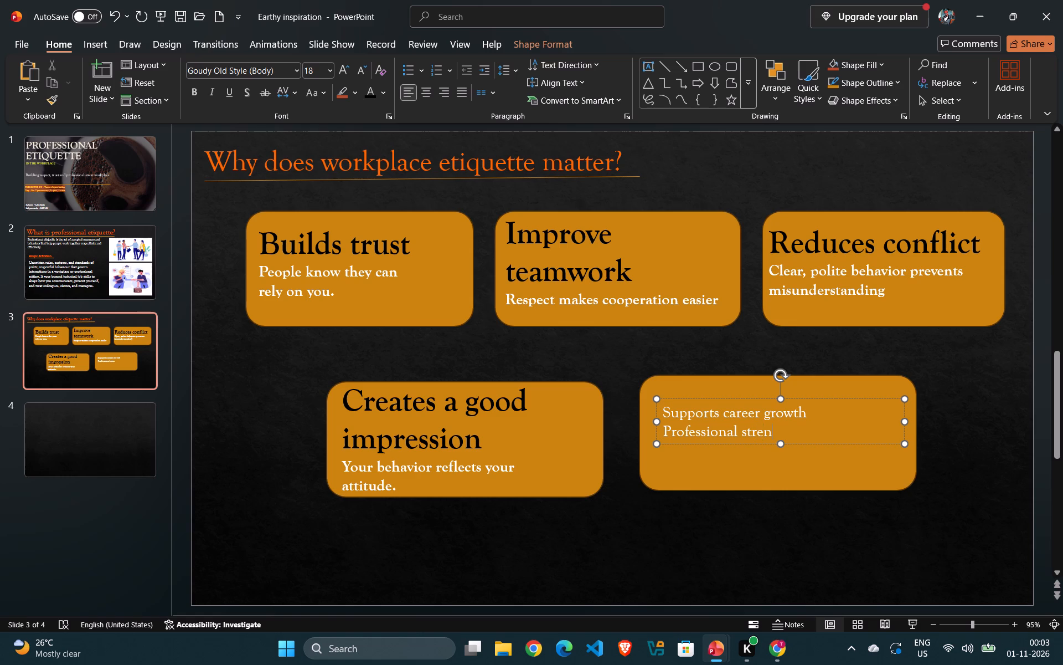
pyautogui.press('g')
pyautogui.press('h')
pyautogui.write('ens')
pyautogui.press('space')
pyautogui.press('space')
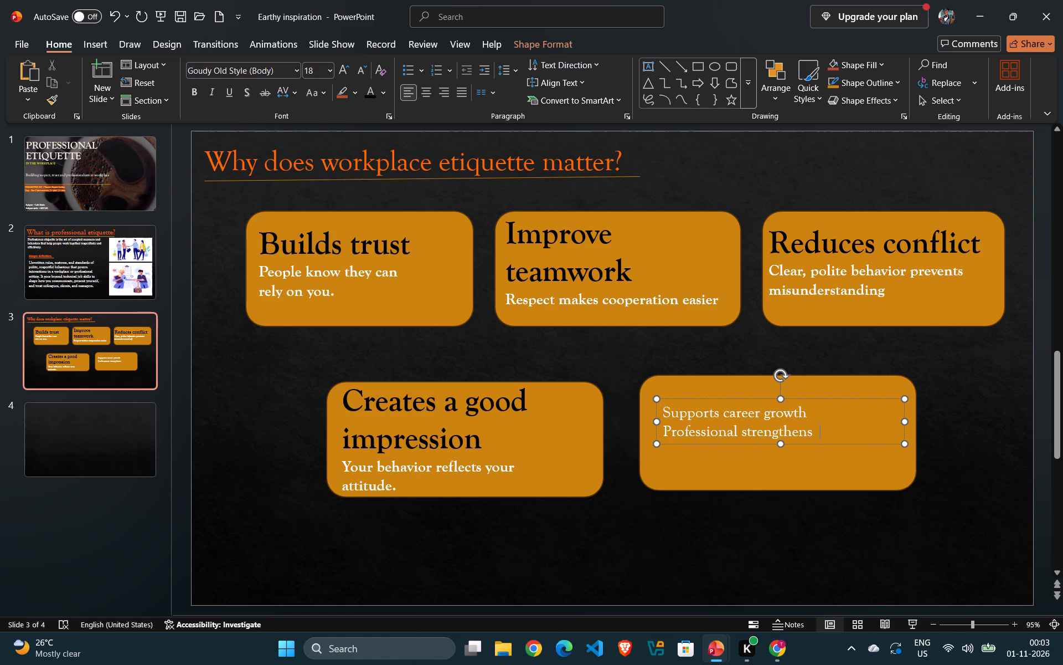
pyautogui.press('BackSpace')
pyautogui.write('you')
pyautogui.write('r')
pyautogui.press('space')
pyautogui.press('r')
pyautogui.write('ep')
pyautogui.press('u')
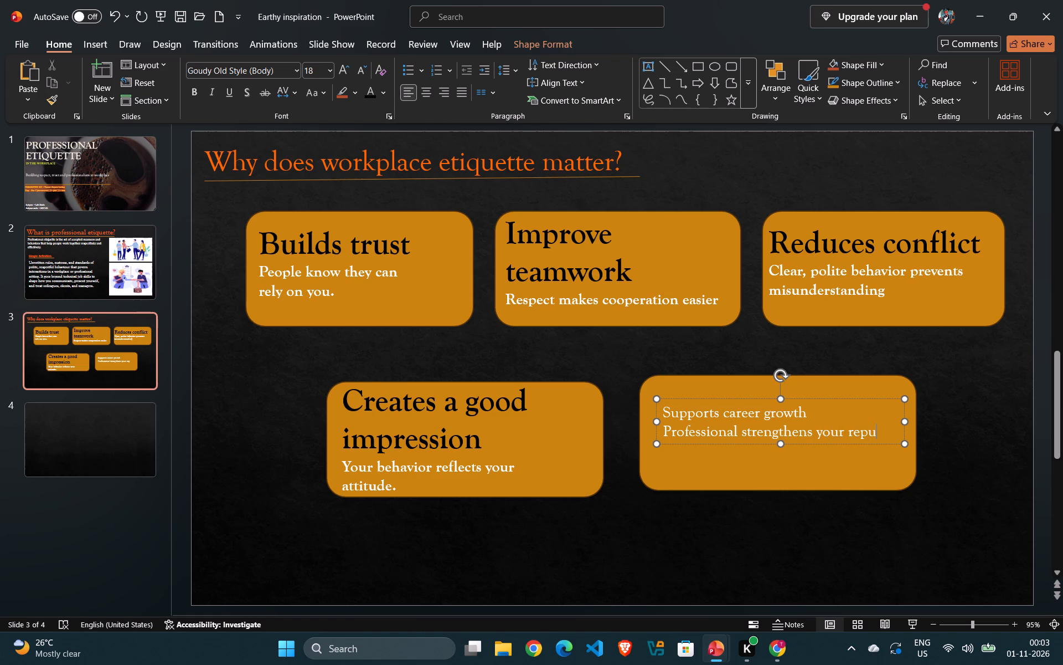
pyautogui.write('tation')
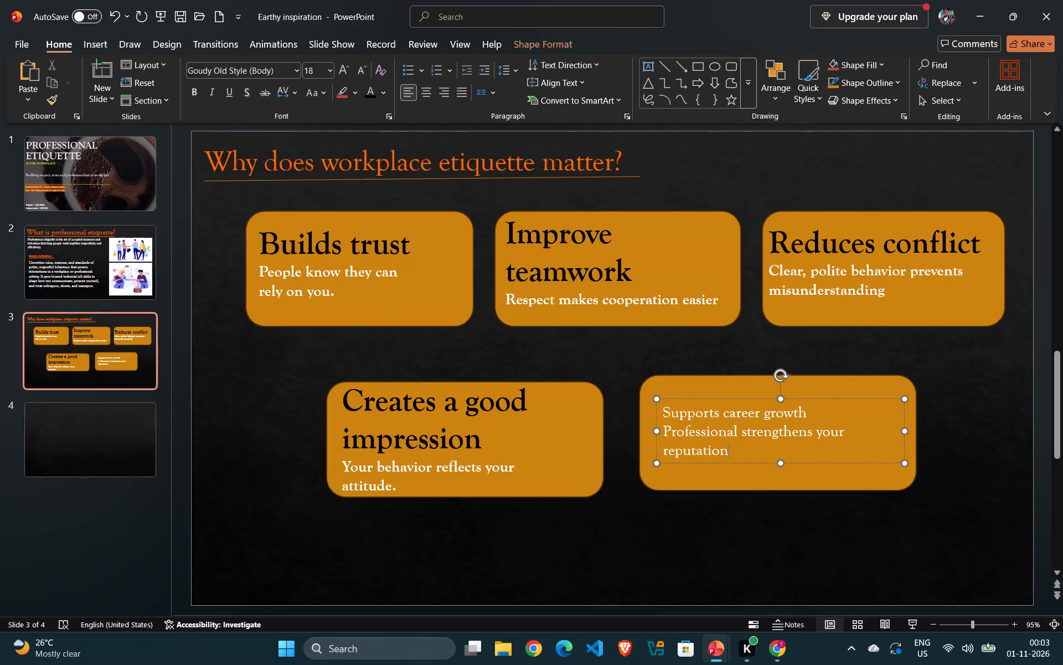
pyautogui.press('.')
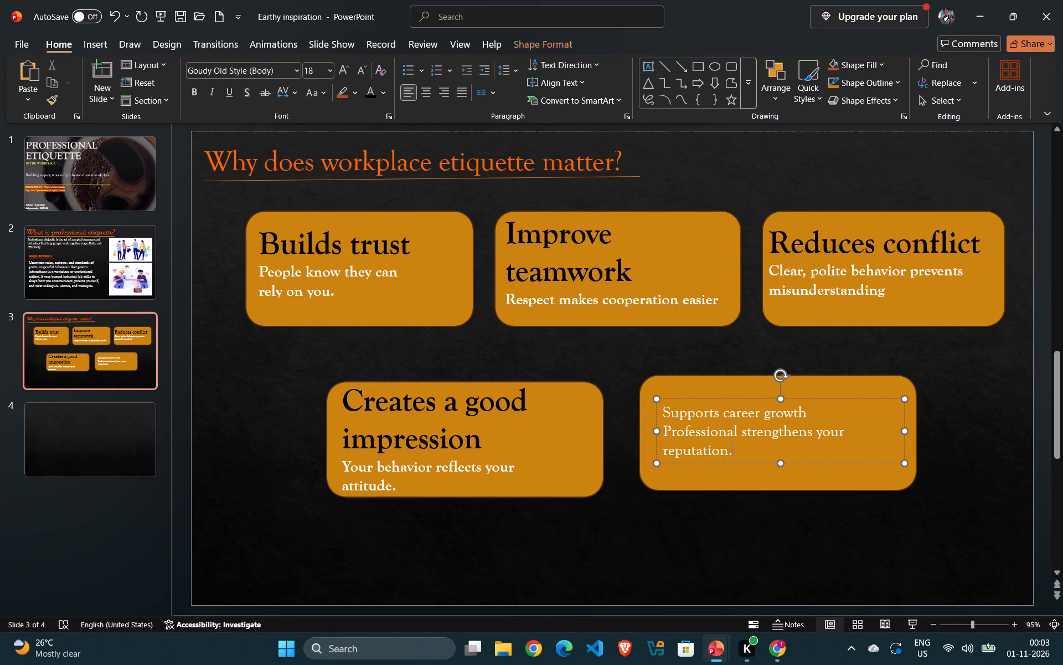
# Color the "Supports career growth" heading black.
pyautogui.moveTo(663, 411); pyautogui.dragTo(929, 402)
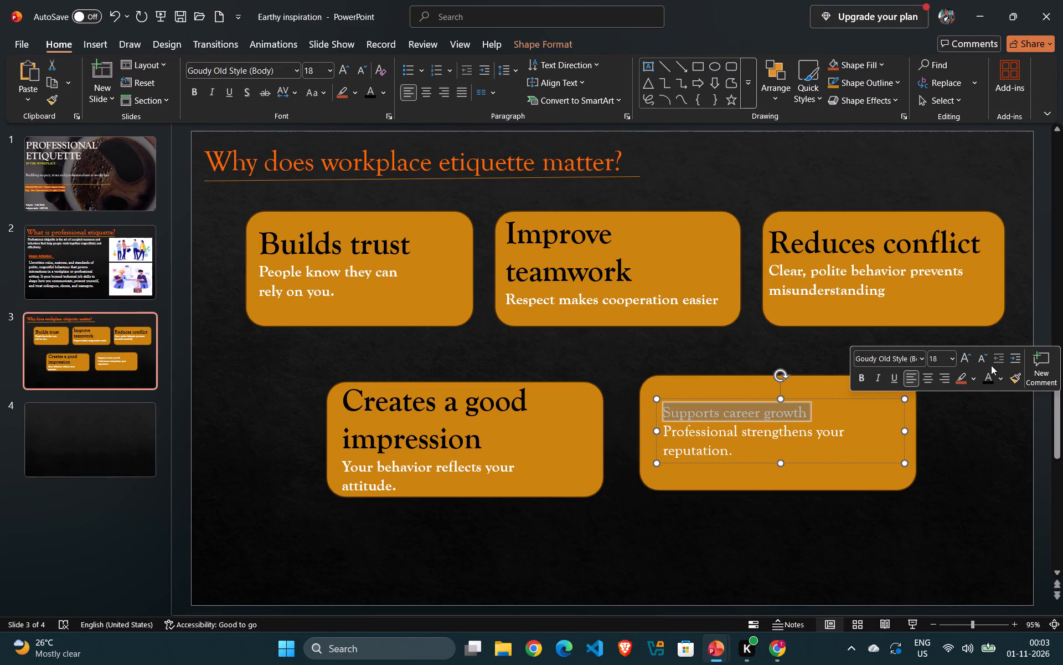
pyautogui.click(991, 373)
pyautogui.click(677, 429)
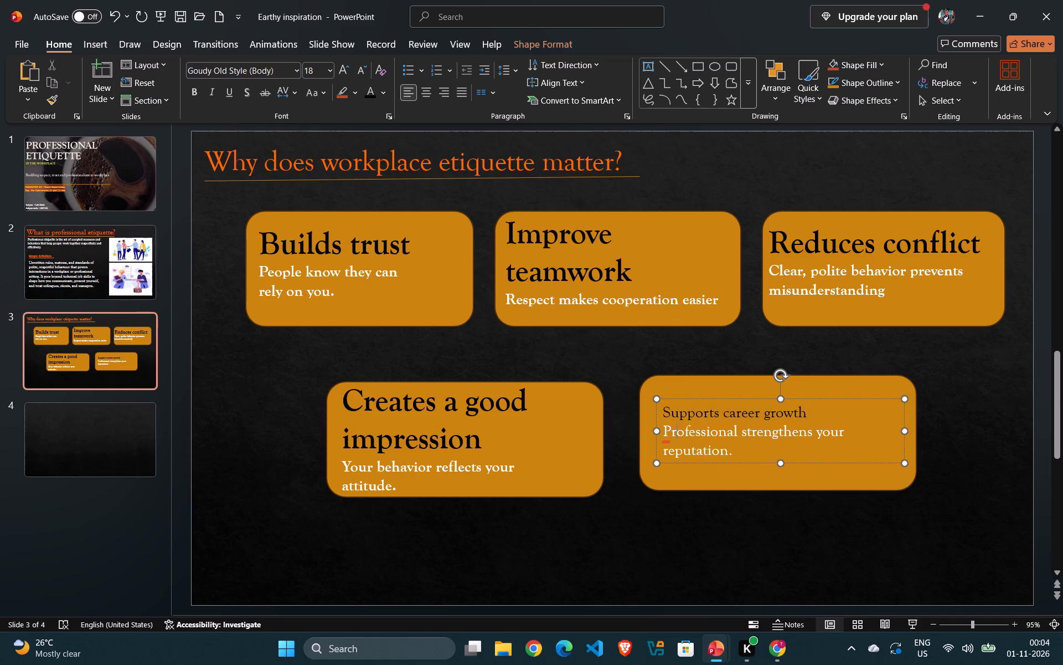
# Make the "Supports career growth" heading and its supporting line bold.
pyautogui.moveTo(666, 410); pyautogui.dragTo(844, 488)
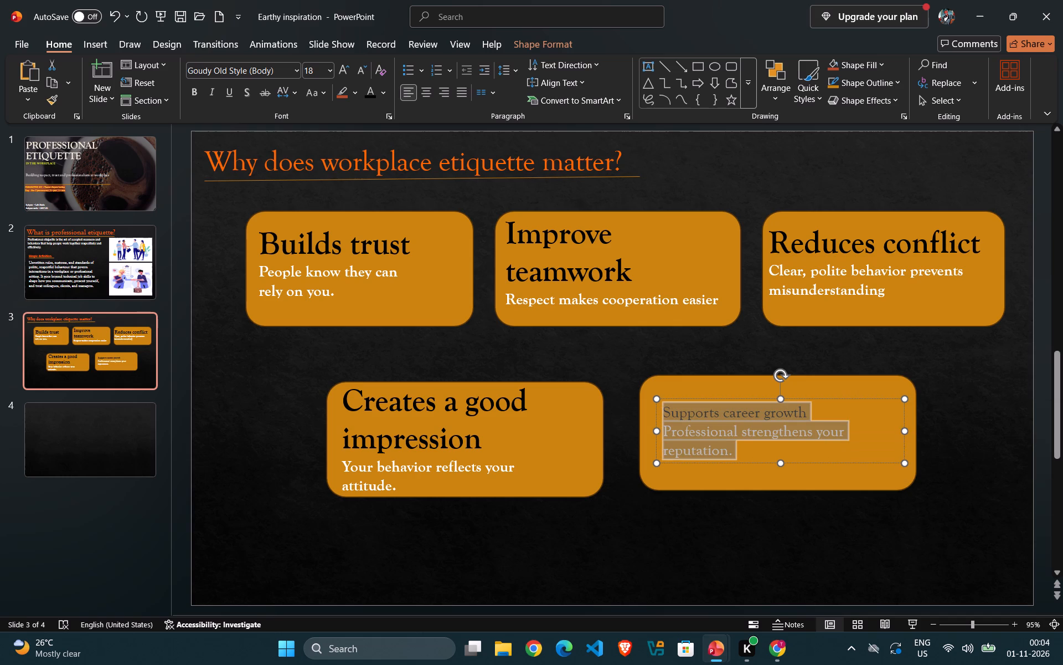
pyautogui.hotkey('ctrl', 'b')
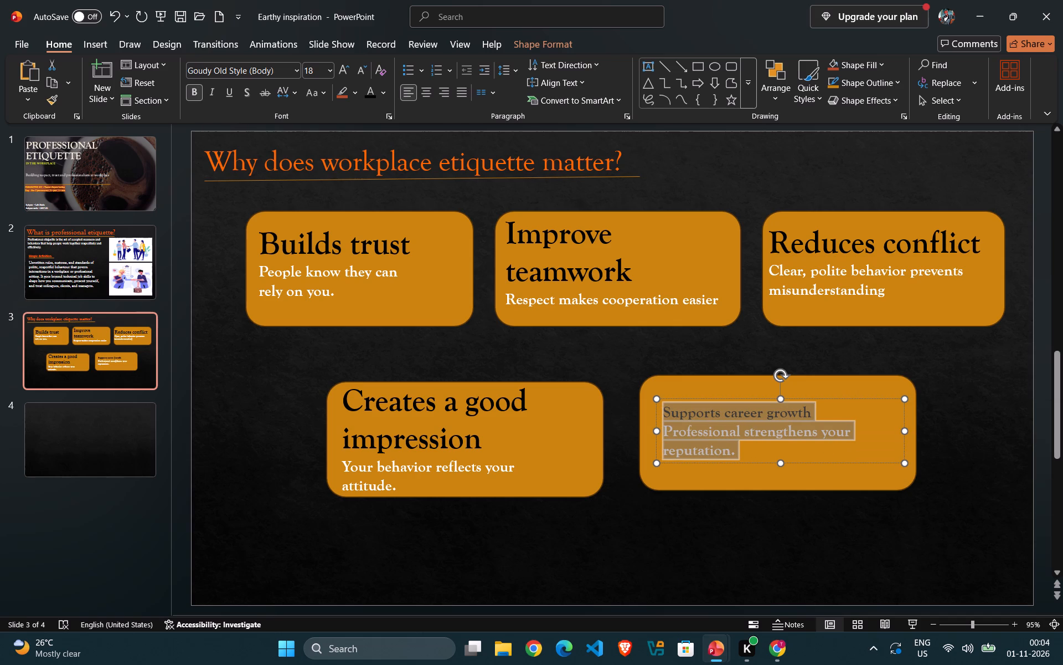
pyautogui.click(825, 420)
# Set the "Supports career growth" heading's font size to 36 pt.
pyautogui.moveTo(813, 410); pyautogui.dragTo(643, 433)
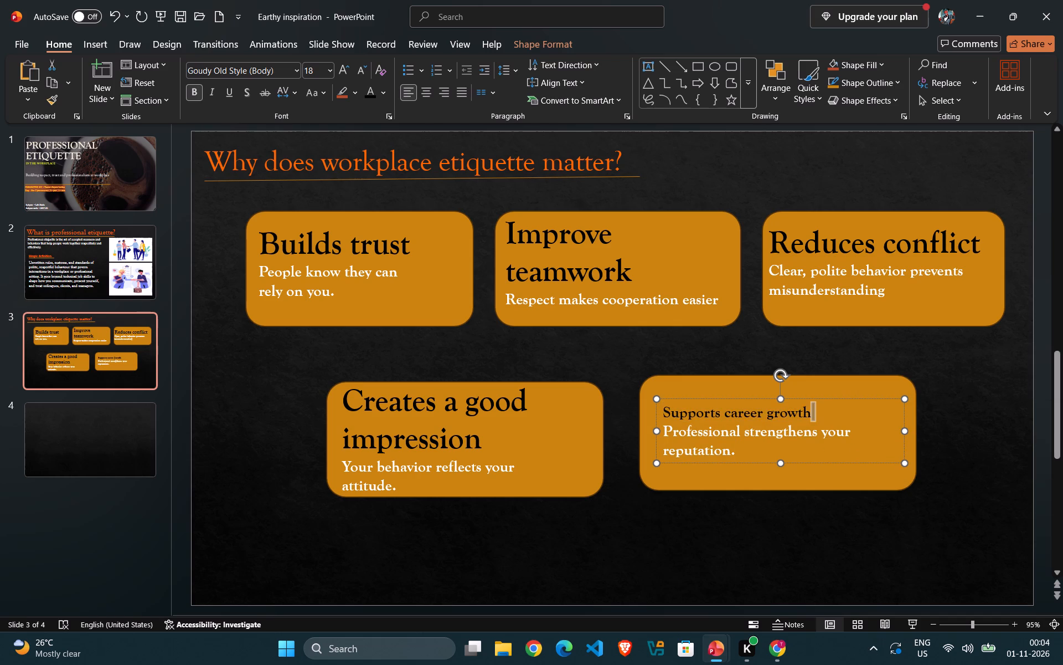
pyautogui.moveTo(643, 433); pyautogui.dragTo(634, 401)
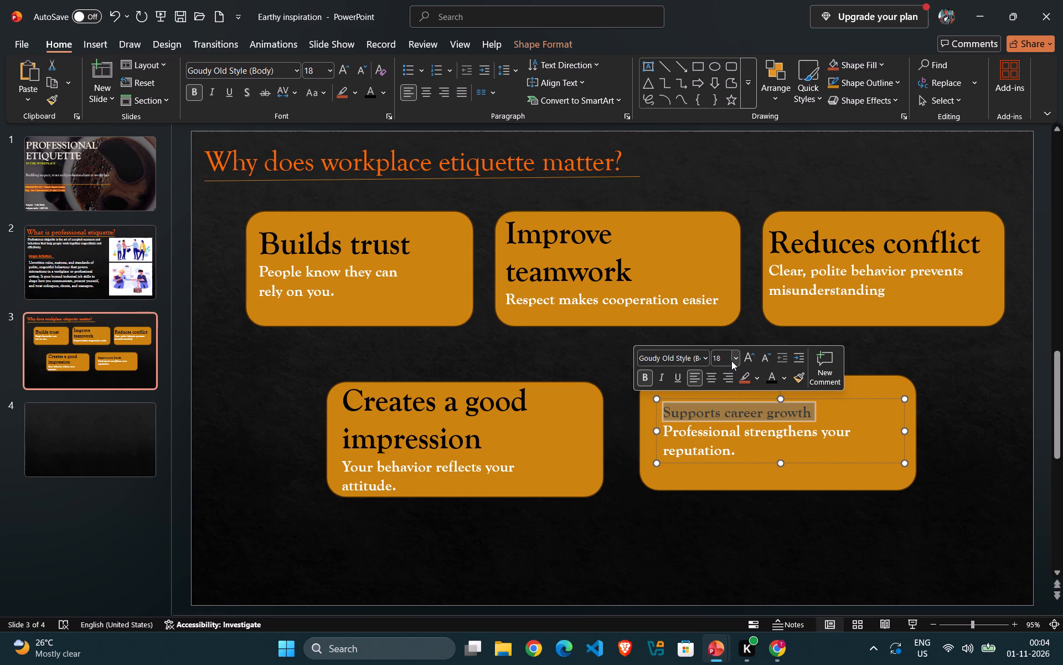
pyautogui.click(731, 361)
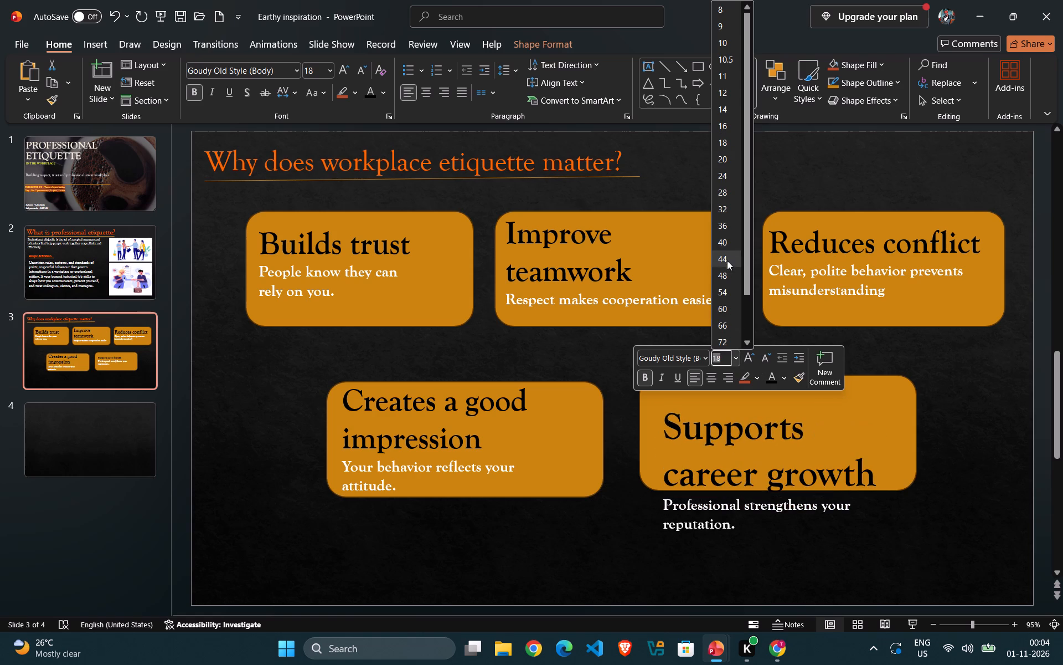
pyautogui.click(717, 231)
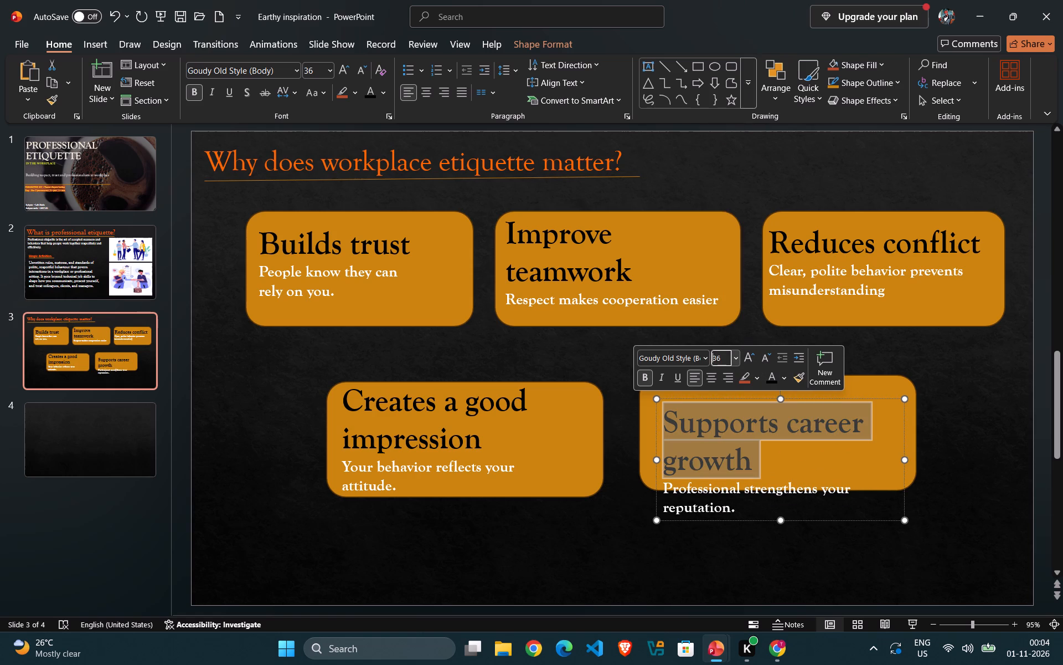
pyautogui.click(830, 395)
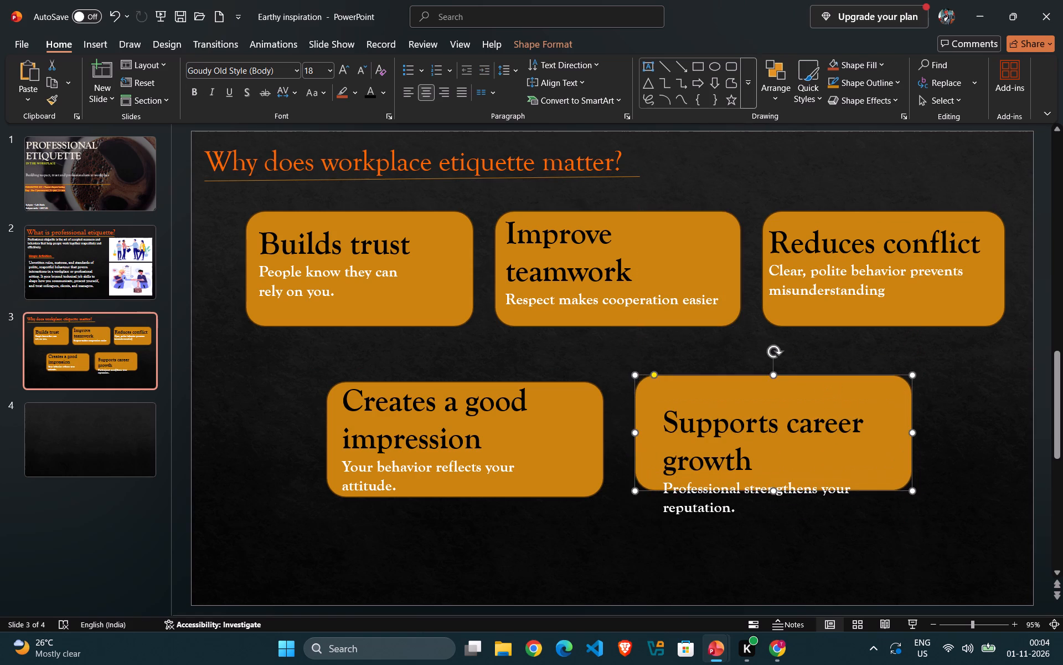
# Move the "Supports career growth" text up and slightly left so it fits inside its rounded box on slide 3.
pyautogui.click(820, 428)
pyautogui.moveTo(816, 397); pyautogui.dragTo(802, 366)
pyautogui.click(871, 501)
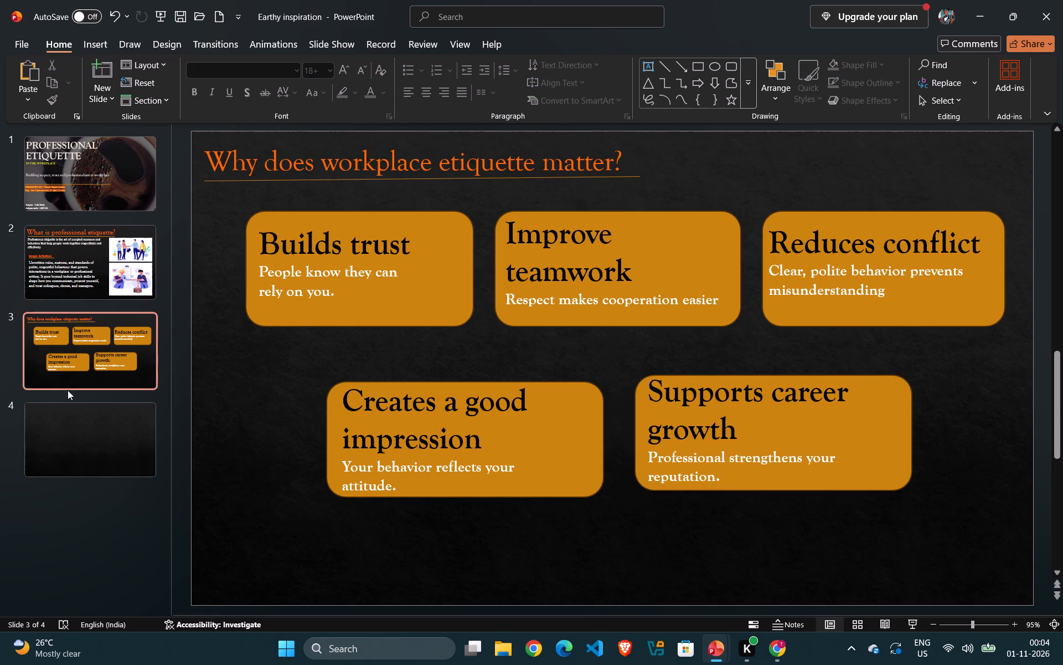
# Go to the empty slide 4 and add new slides after it.
pyautogui.click(90, 415)
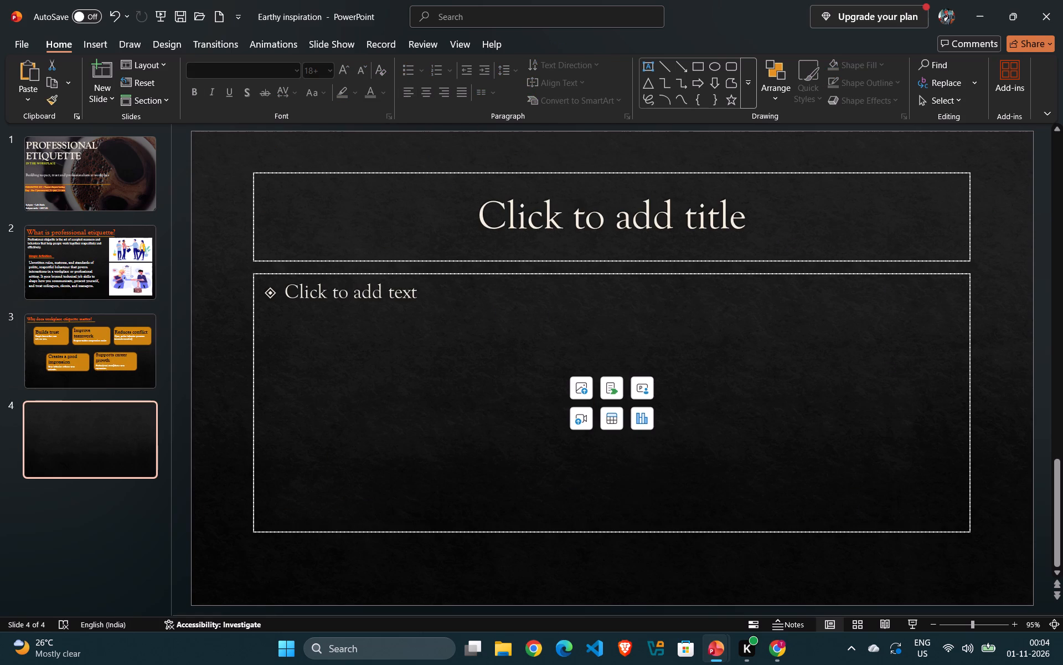
pyautogui.doubleClick(112, 71)
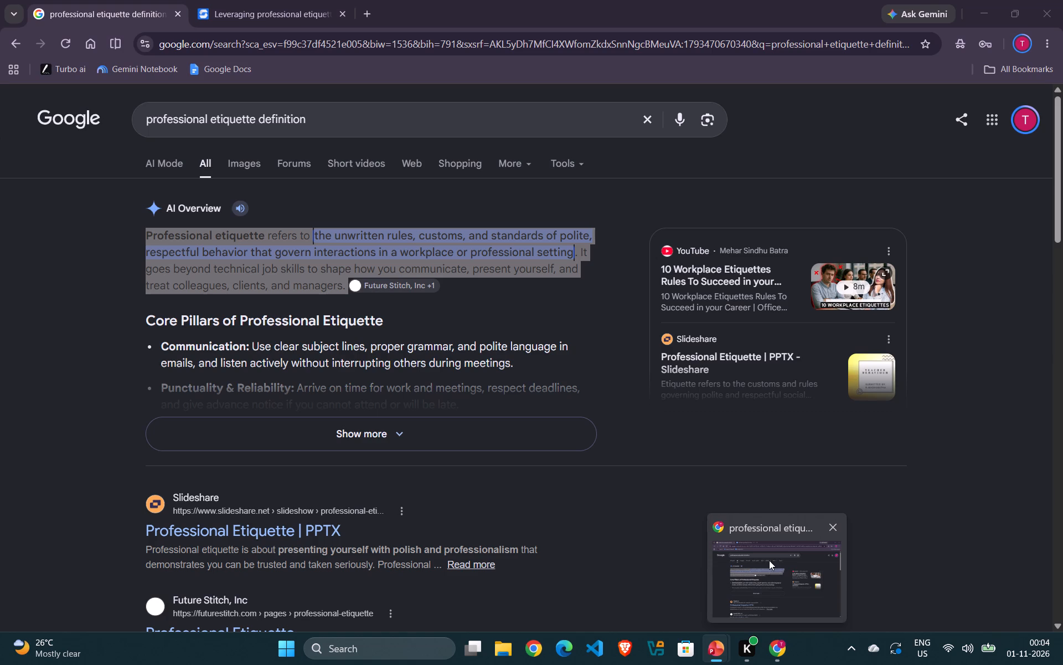
# Switch to Chrome and replace the Google search with "professional etiquette".
pyautogui.click(766, 560)
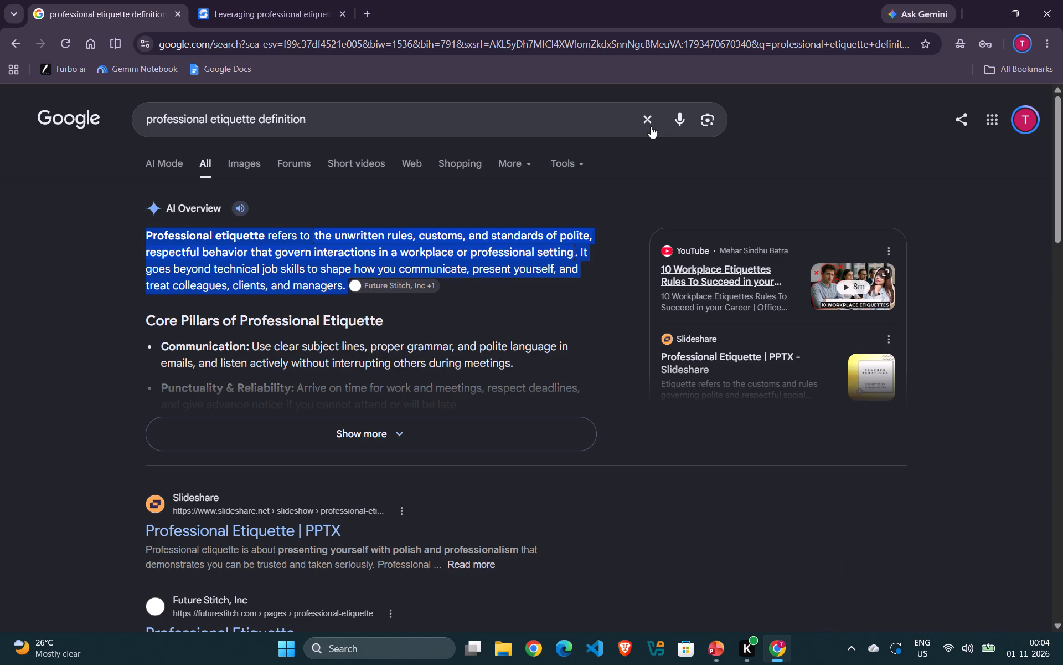
pyautogui.click(651, 126)
pyautogui.press('i')
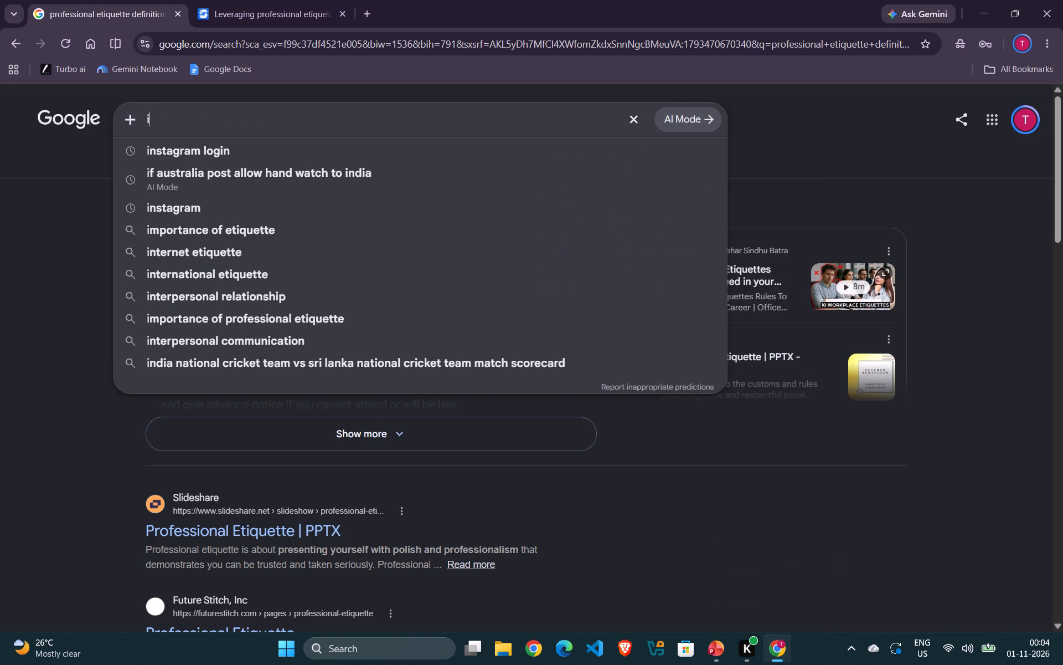
pyautogui.press('BackSpace')
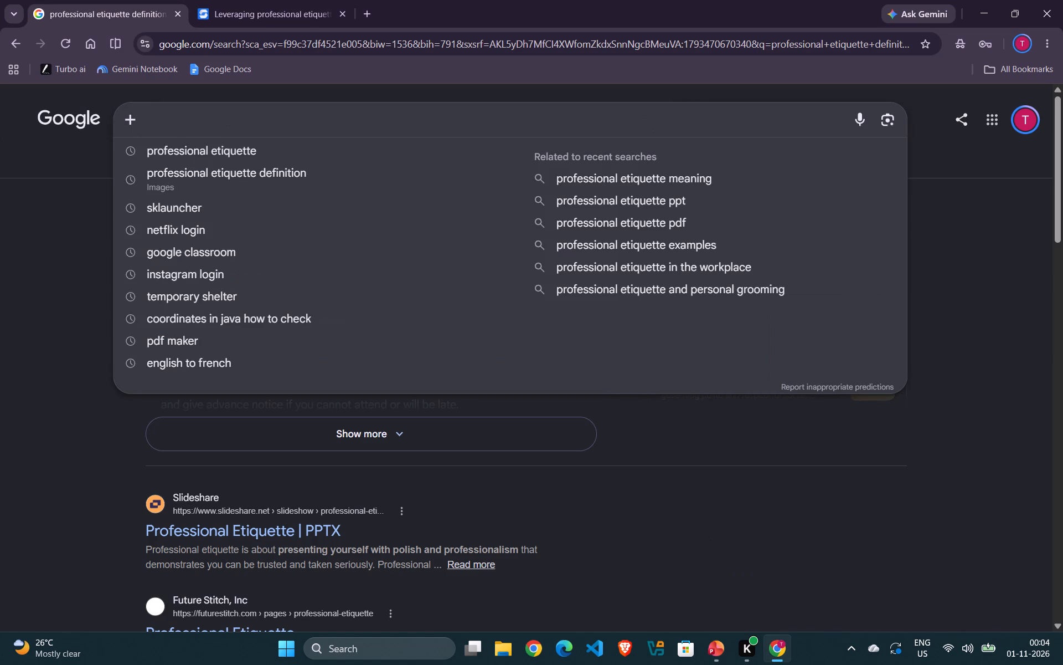
pyautogui.click(434, 151)
# Expand the Google search to "if im making a ppt of professional etiquette under 6 page ....what to mention".
pyautogui.click(337, 115)
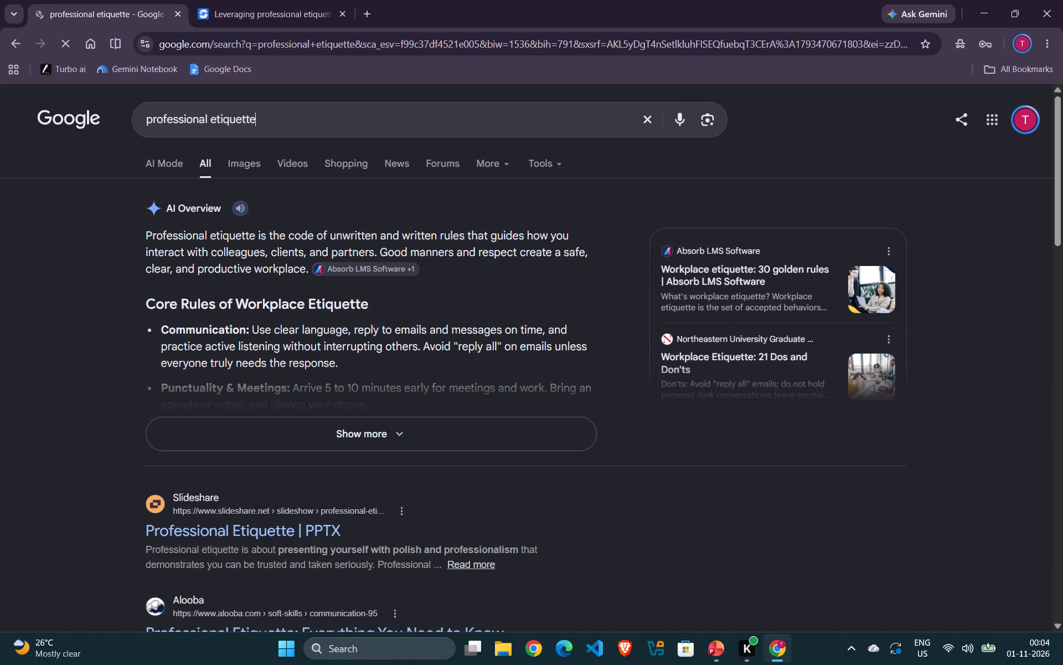
pyautogui.press('Left')
pyautogui.press('Left')
pyautogui.press('Left')
pyautogui.press('Left')
pyautogui.press('Left')
pyautogui.press('Left')
pyautogui.press('Left')
pyautogui.press('Left')
pyautogui.press('Left')
pyautogui.press('Left')
pyautogui.press('Left')
pyautogui.press('Left')
pyautogui.press('Left')
pyautogui.press('Left')
pyautogui.press('Left')
pyautogui.press('Left')
pyautogui.press('Left')
pyautogui.press('Left')
pyautogui.press('Left')
pyautogui.press('Left')
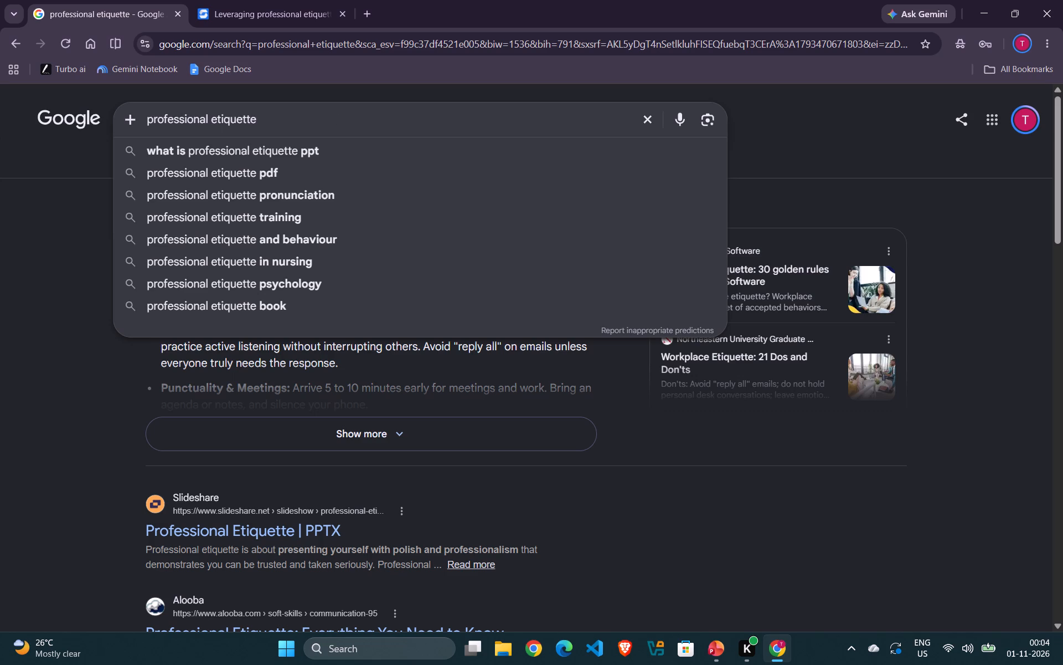
pyautogui.write('if im')
pyautogui.press('space')
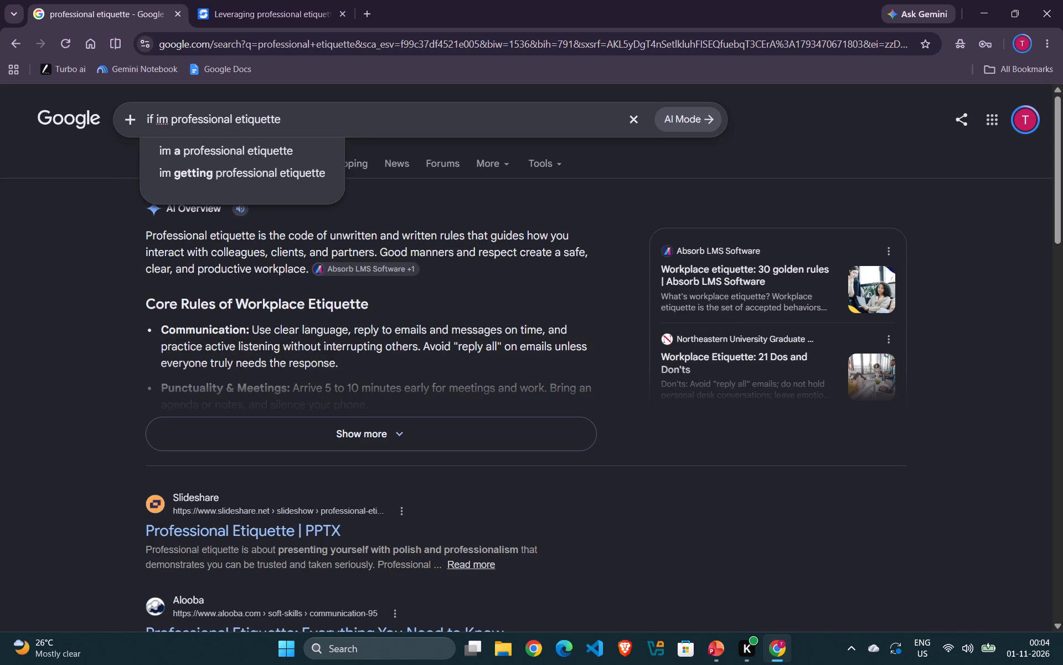
pyautogui.write('making')
pyautogui.press('space')
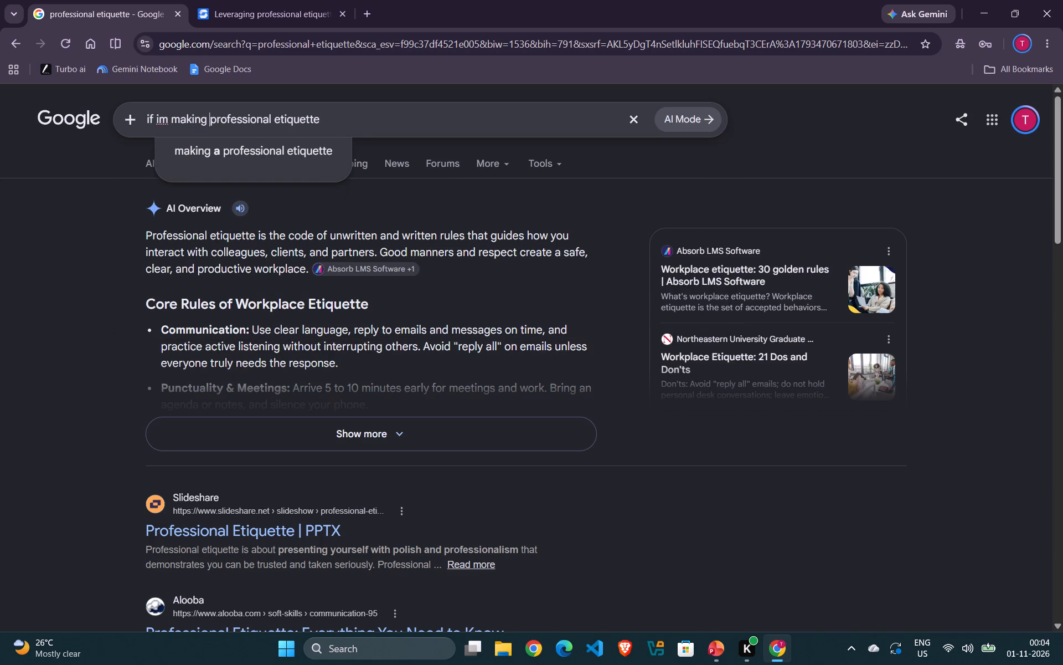
pyautogui.write('a')
pyautogui.press('space')
pyautogui.write('ppy')
pyautogui.press('BackSpace')
pyautogui.write('t i')
pyautogui.press('BackSpace')
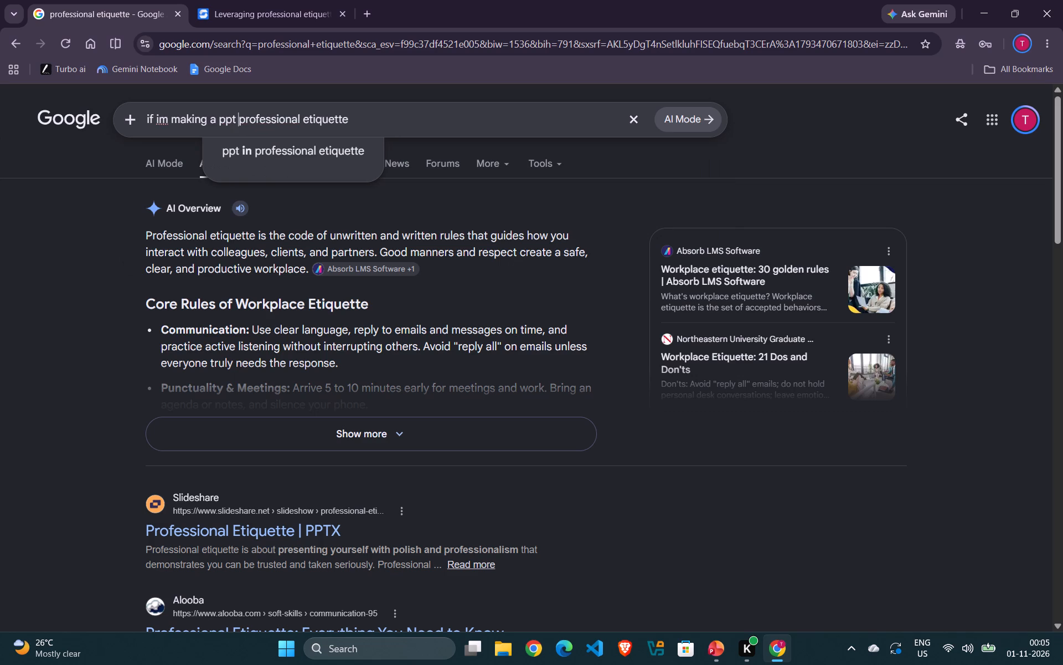
pyautogui.write('of')
pyautogui.press('space')
pyautogui.press('Right')
pyautogui.press('Right')
pyautogui.press('Right')
pyautogui.press('Right')
pyautogui.press('Right')
pyautogui.press('Right')
pyautogui.press('Right')
pyautogui.press('Right')
pyautogui.press('Right')
pyautogui.press('Right')
pyautogui.press('Right')
pyautogui.press('Right')
pyautogui.press('Right')
pyautogui.press('Right')
pyautogui.press('Right')
pyautogui.press('Right')
pyautogui.press('Right')
pyautogui.press('Right')
pyautogui.press('Right')
pyautogui.press('Right')
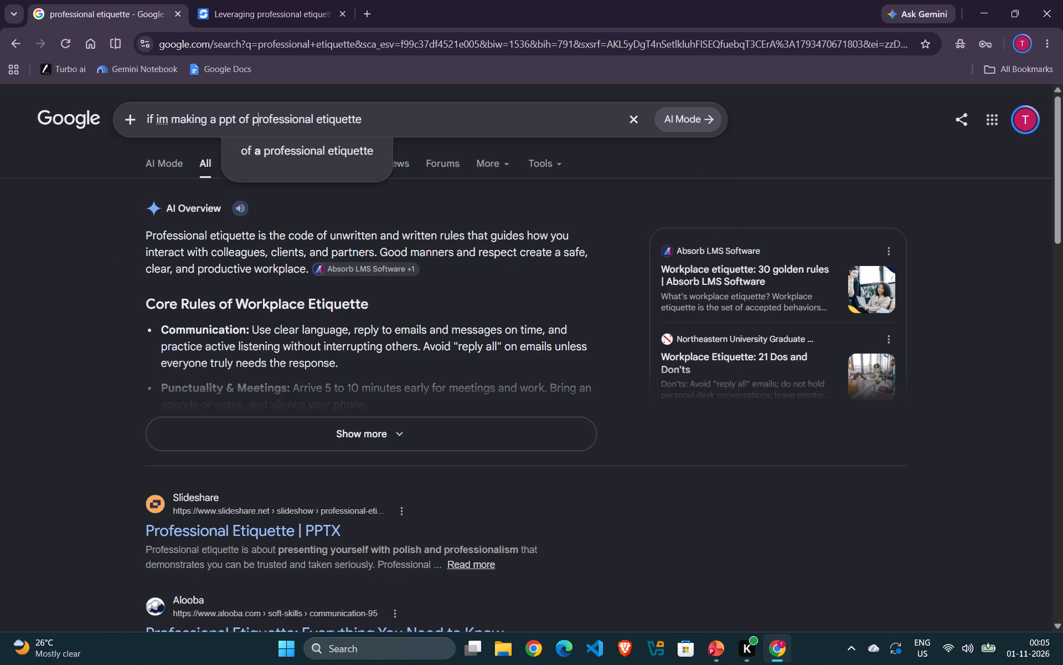
pyautogui.press('space')
pyautogui.write('under 6')
pyautogui.press('space')
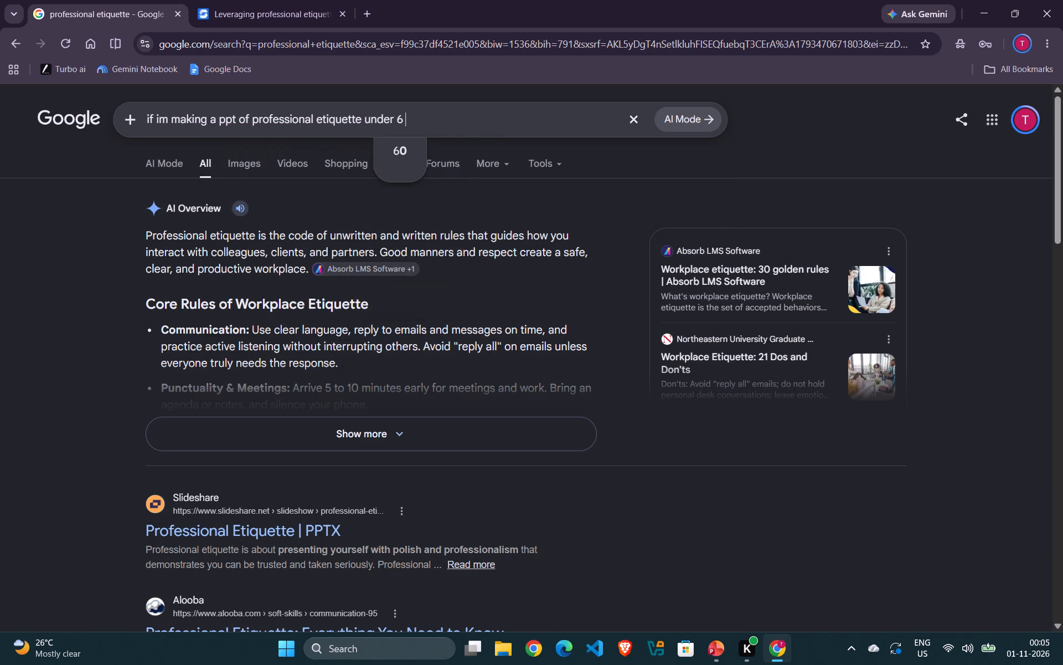
pyautogui.write('page')
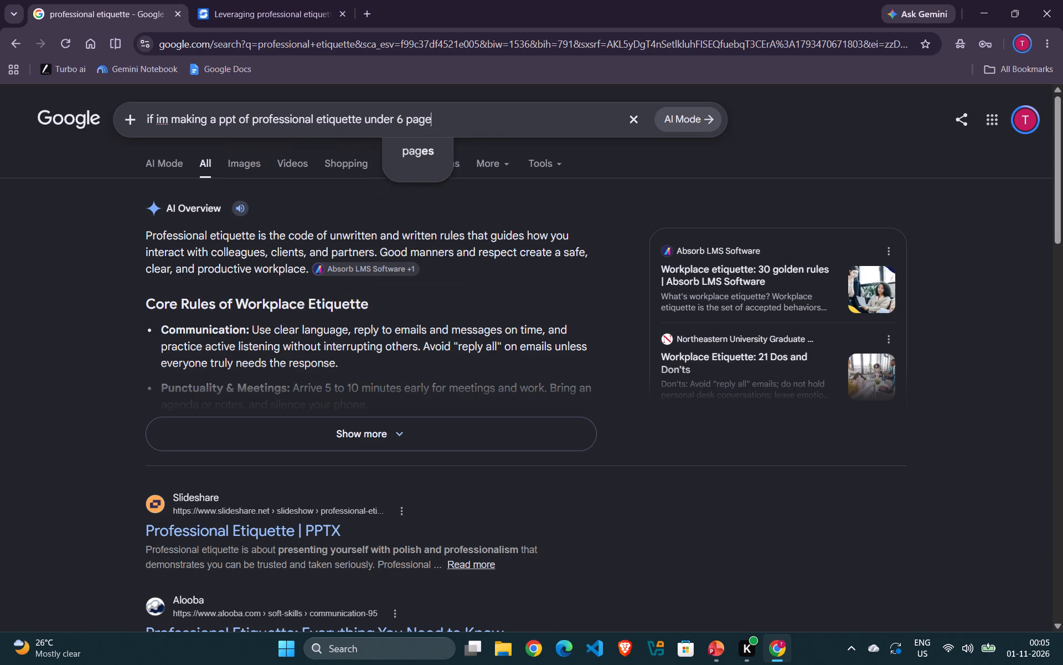
pyautogui.press('space')
pyautogui.write('....what')
pyautogui.press('space')
pyautogui.press('space')
pyautogui.write('to mention')
pyautogui.press('Return')
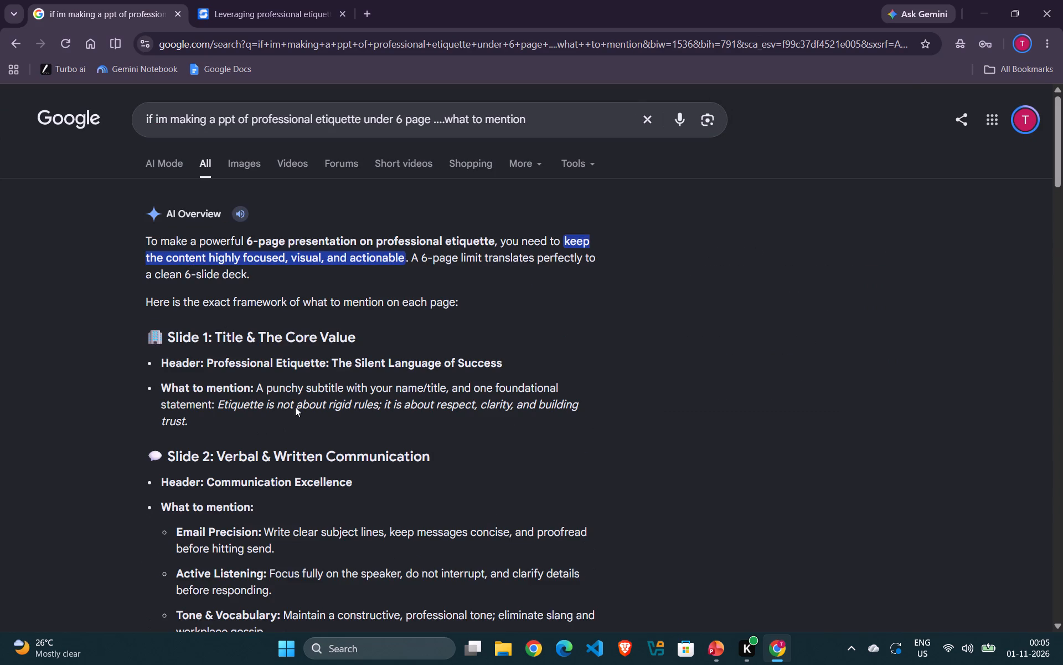
# Read through the AI Overview's slide-by-slide framework for content ideas for the remaining slides.
pyautogui.scroll(-1, 295, 406)
pyautogui.scroll(-1, 355, 385)
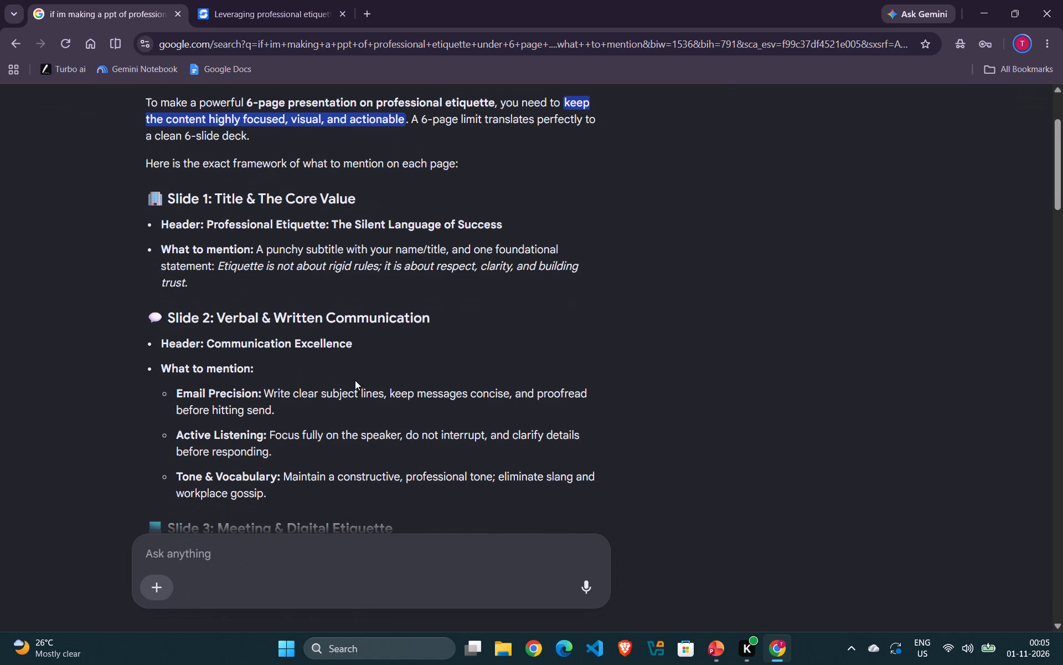
pyautogui.scroll(-2, 355, 368)
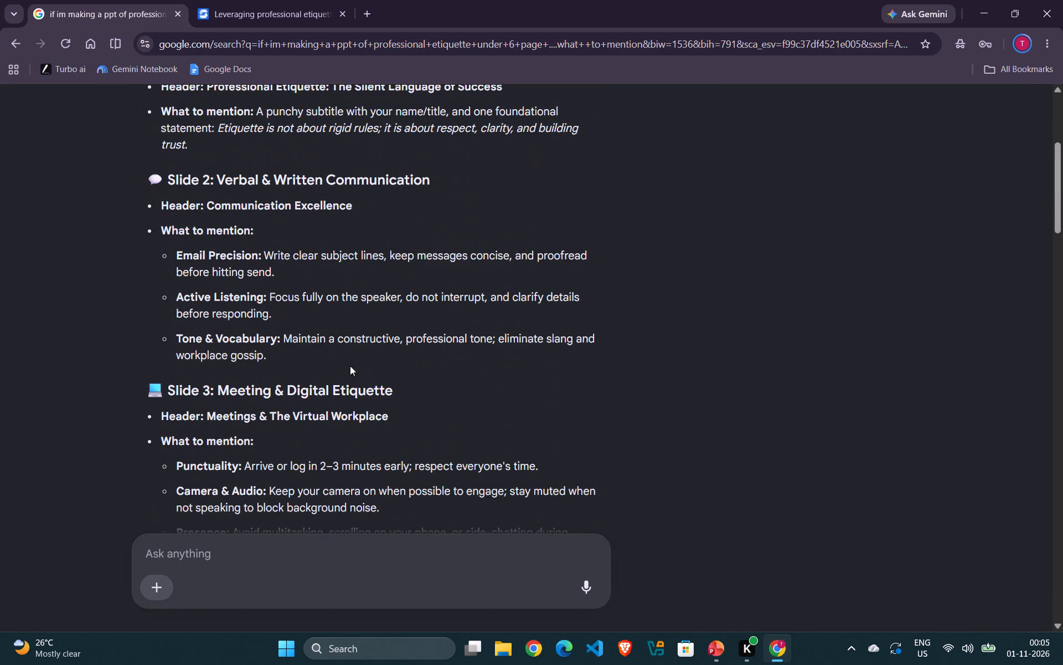
pyautogui.scroll(-4, 332, 376)
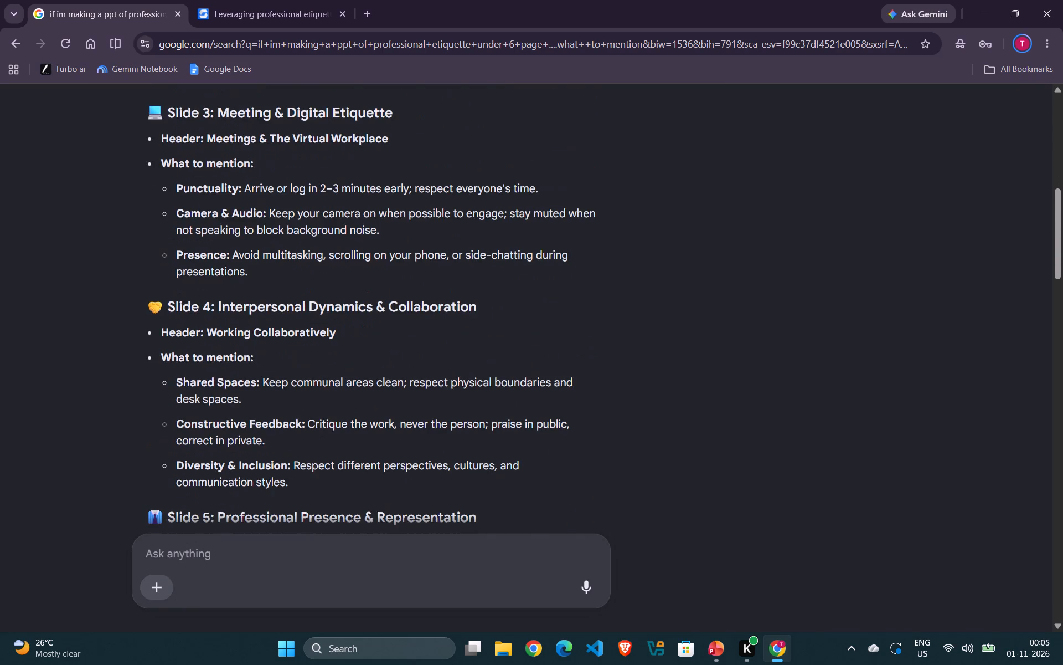
pyautogui.scroll(-5, 332, 375)
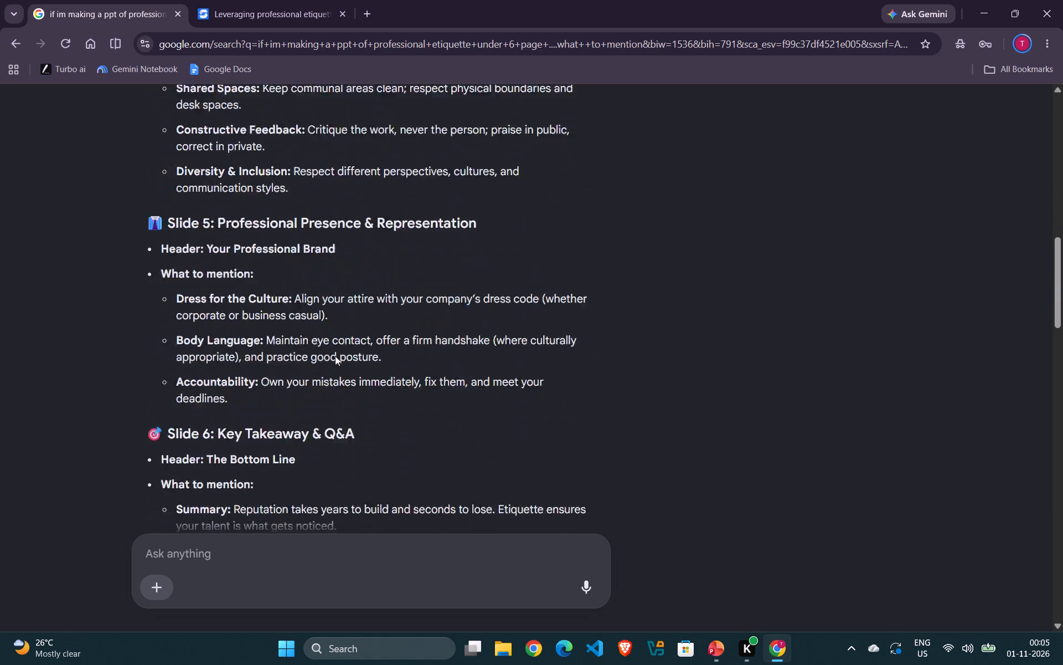
pyautogui.scroll(-2, 335, 356)
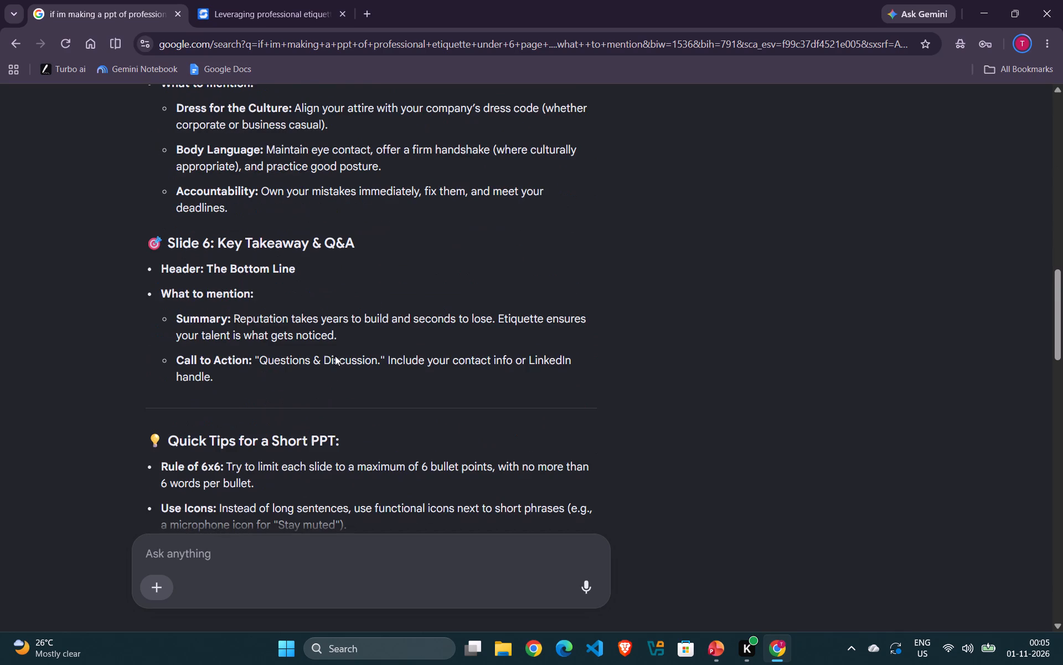
pyautogui.scroll(4, 335, 356)
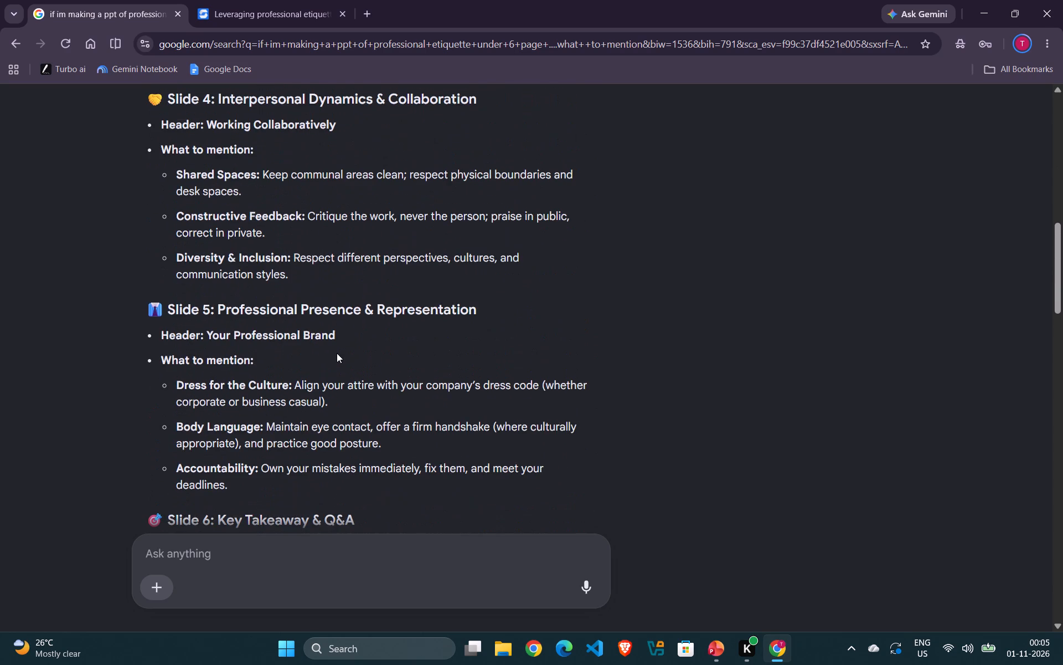
pyautogui.scroll(2, 337, 353)
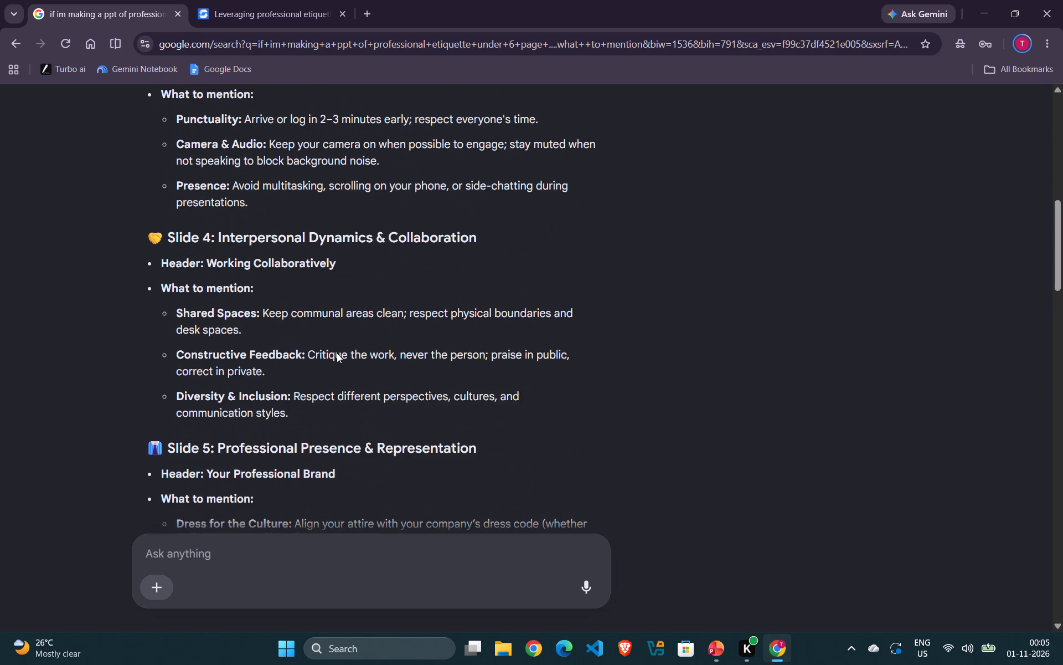
pyautogui.scroll(4, 337, 353)
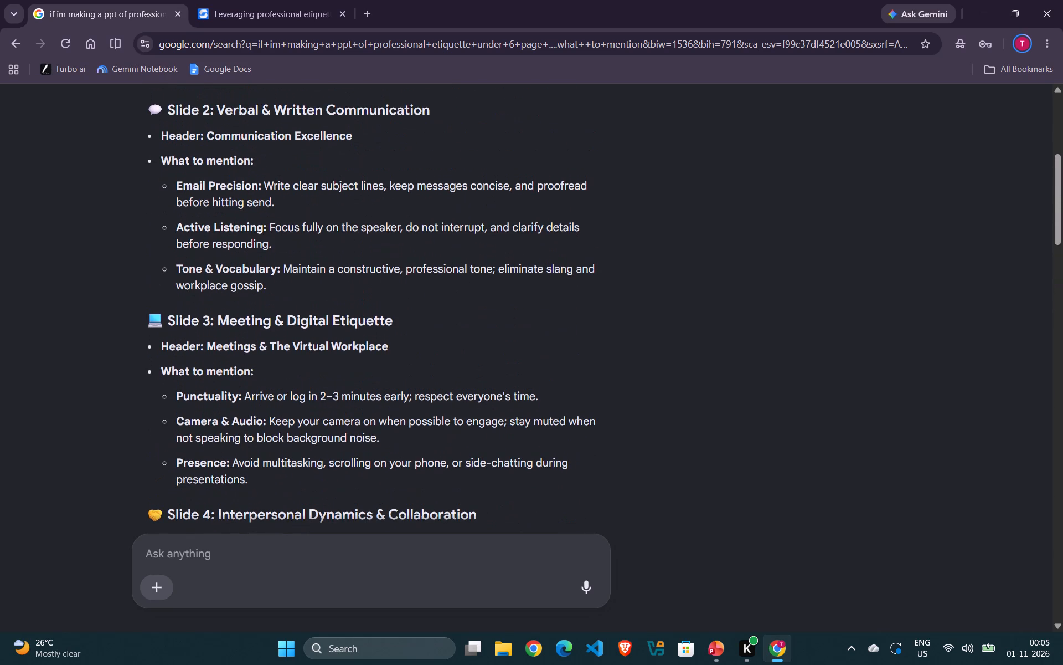
pyautogui.scroll(3, 337, 353)
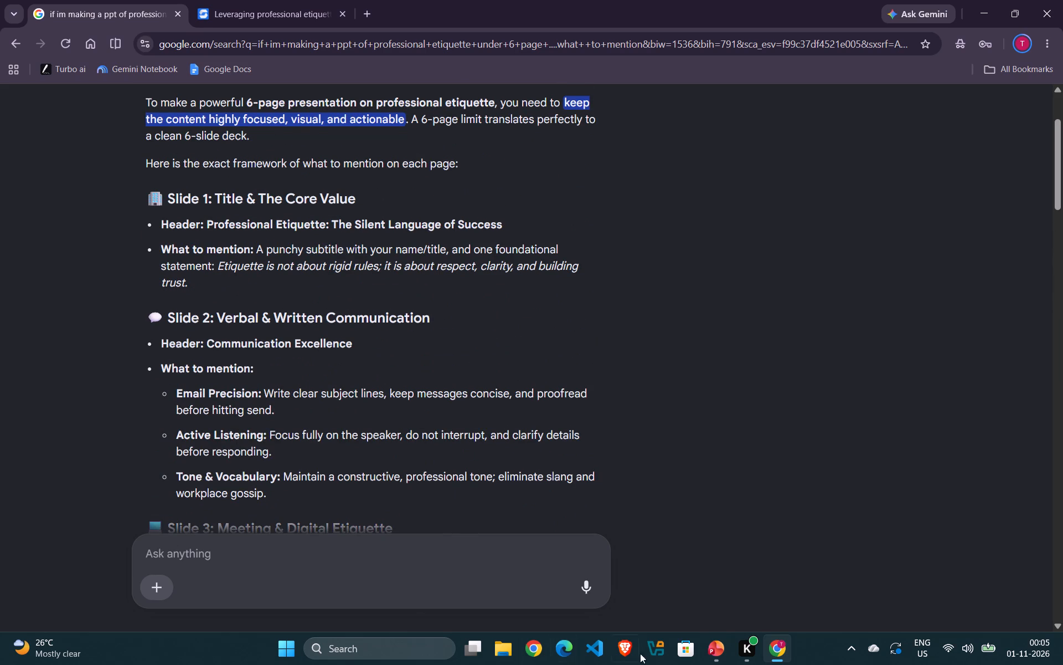